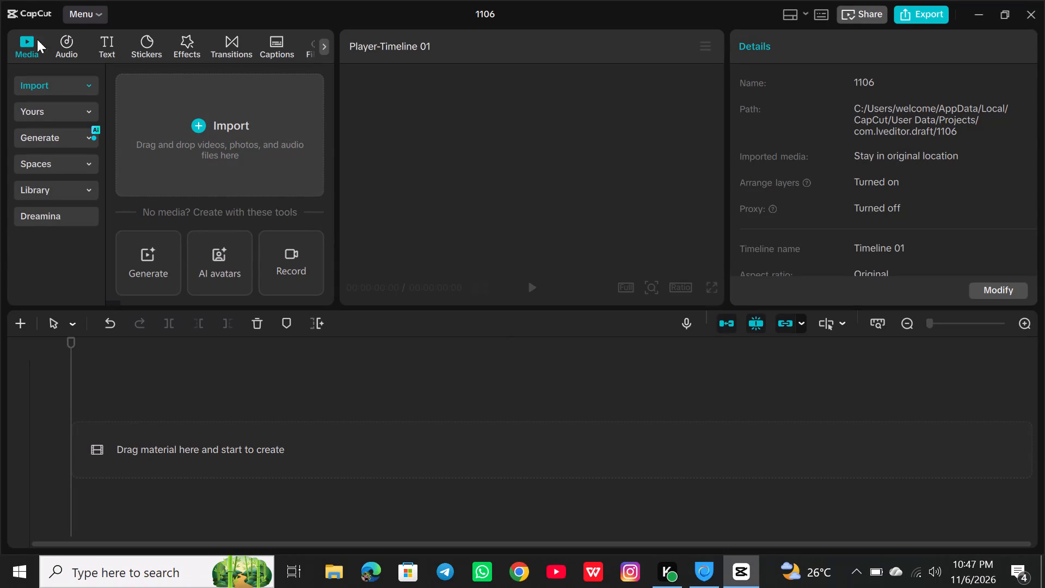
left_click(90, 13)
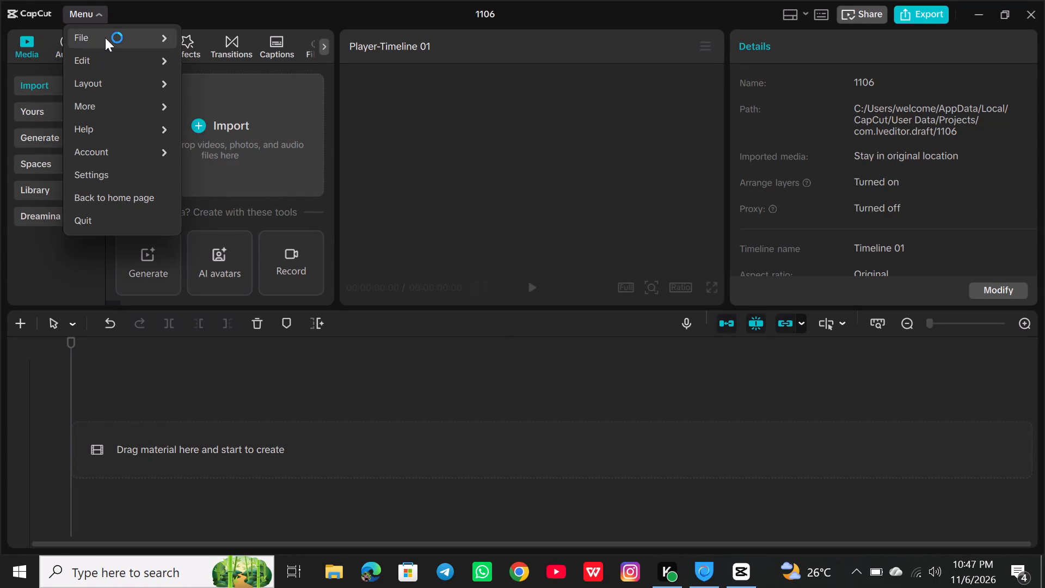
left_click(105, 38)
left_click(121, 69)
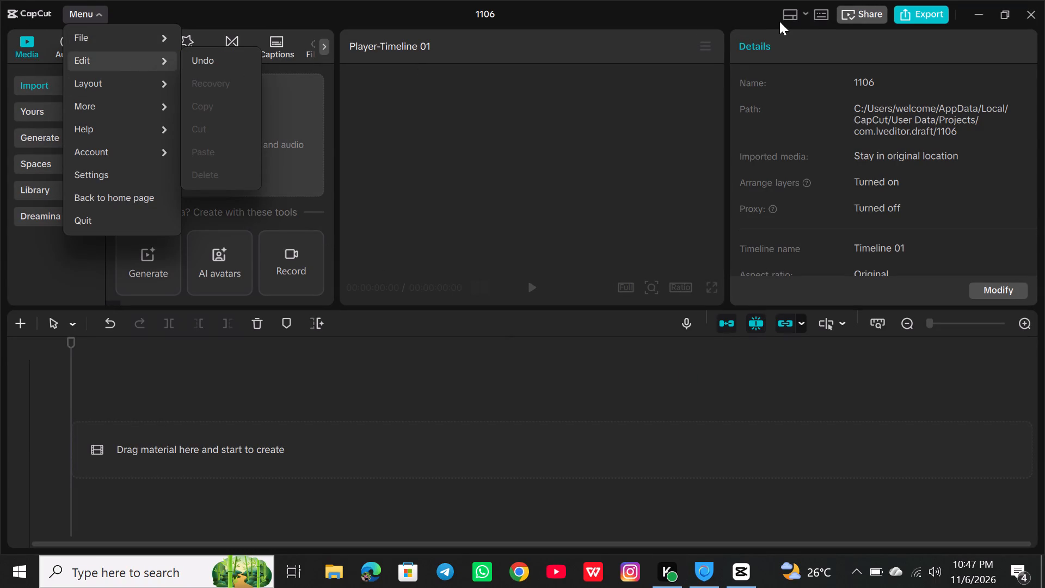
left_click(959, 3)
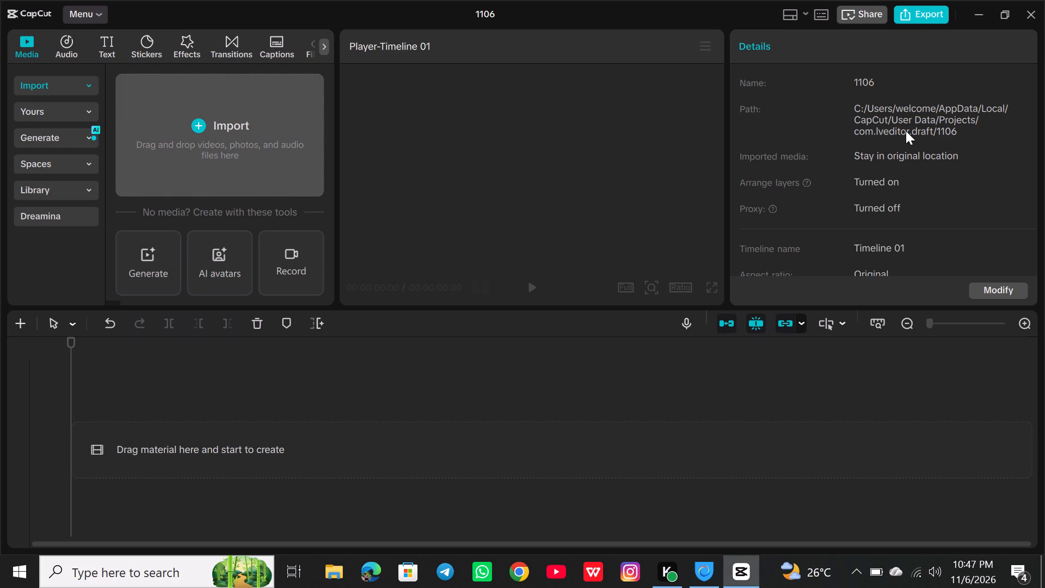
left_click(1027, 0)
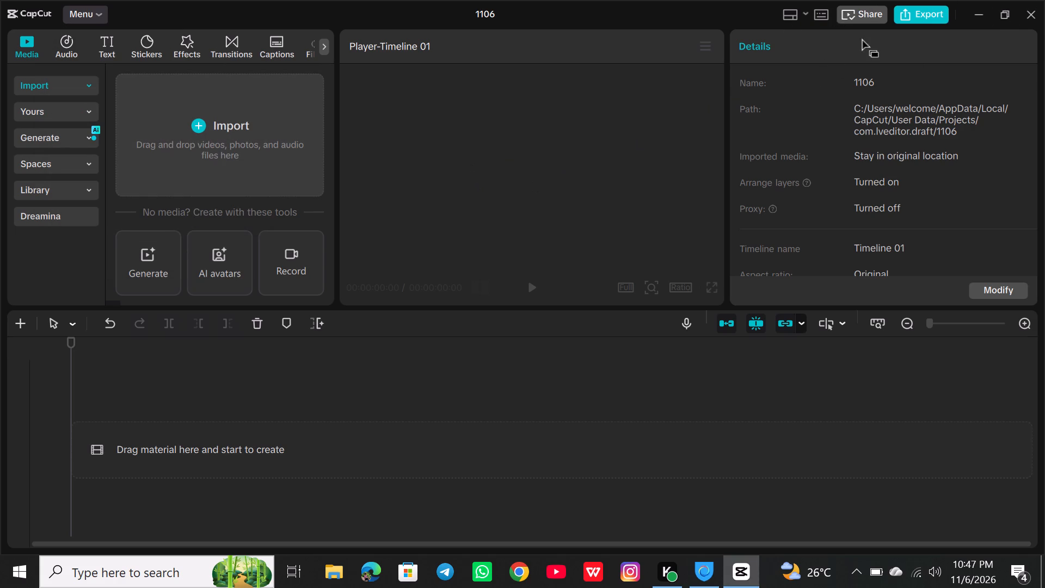
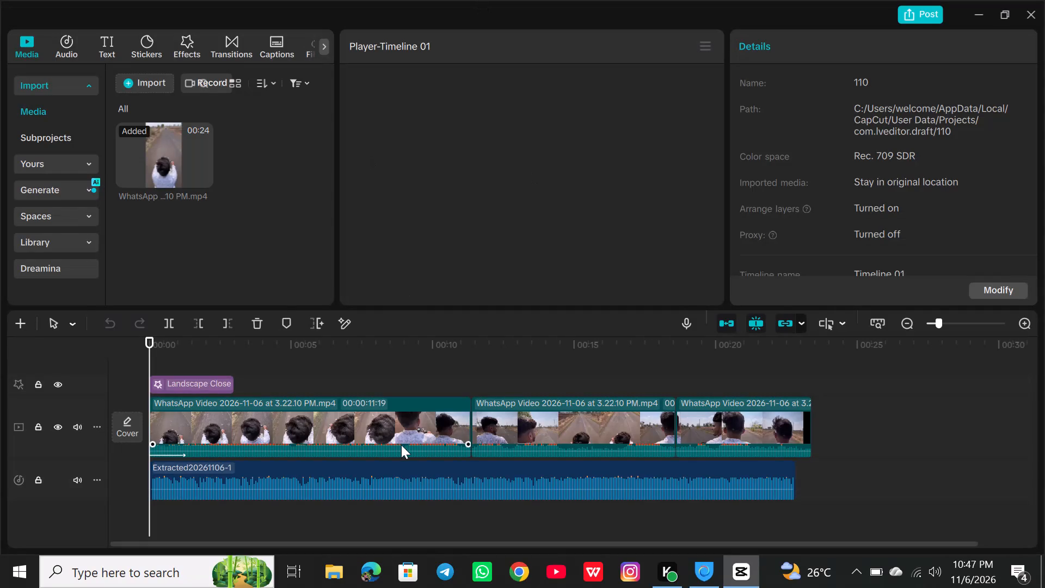
Play through the existing timeline of project 110 to review its three video clips, effect and audio.
key("space")
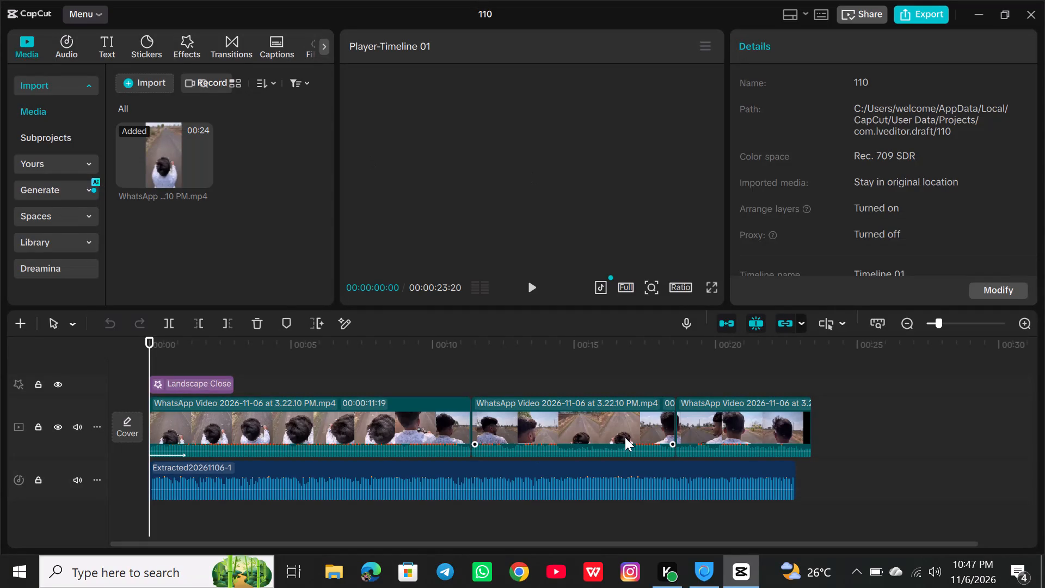
left_click(529, 287)
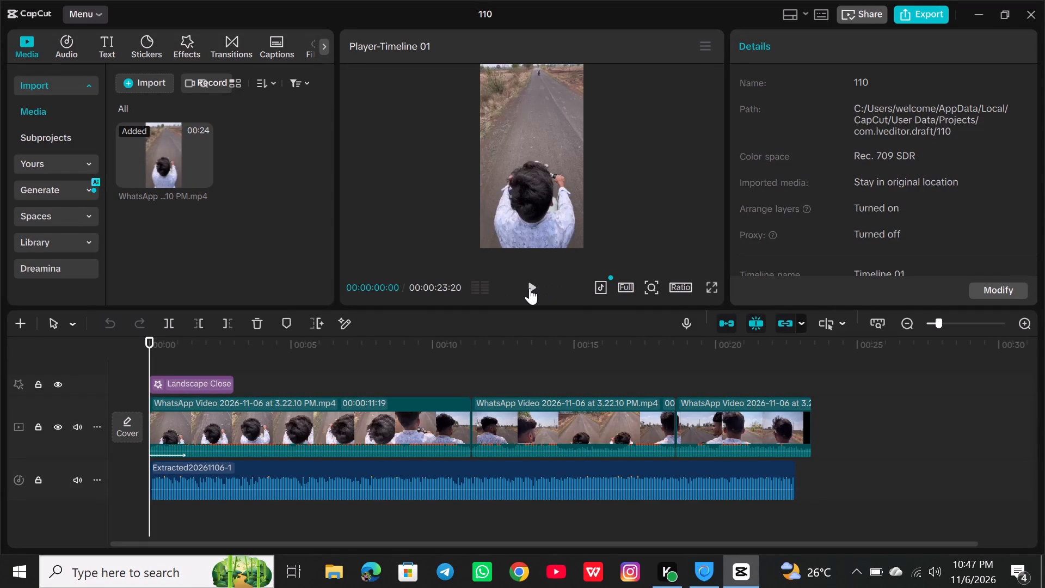
left_click(530, 288)
key("space")
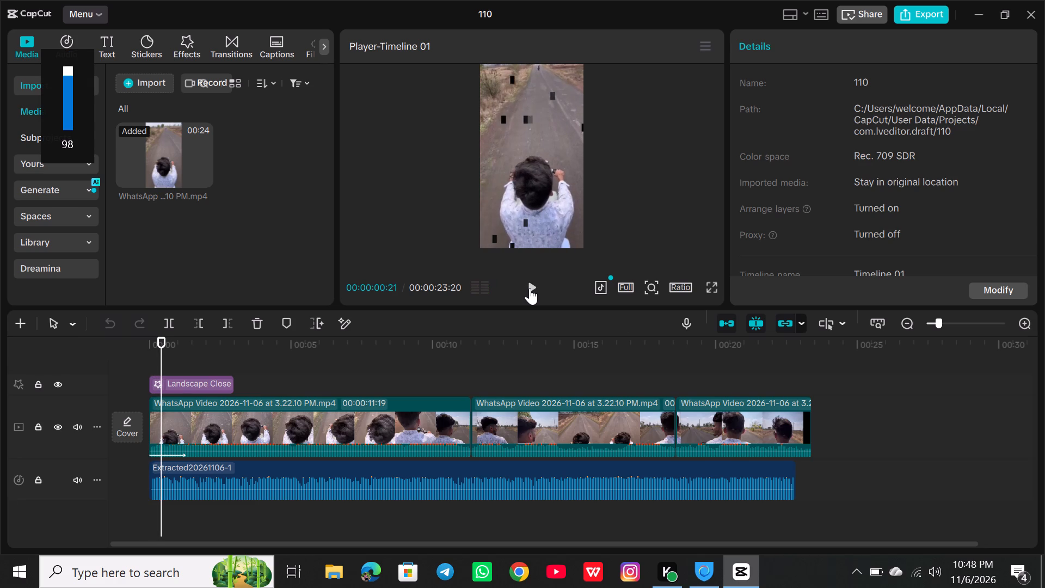
key("space")
key("space")
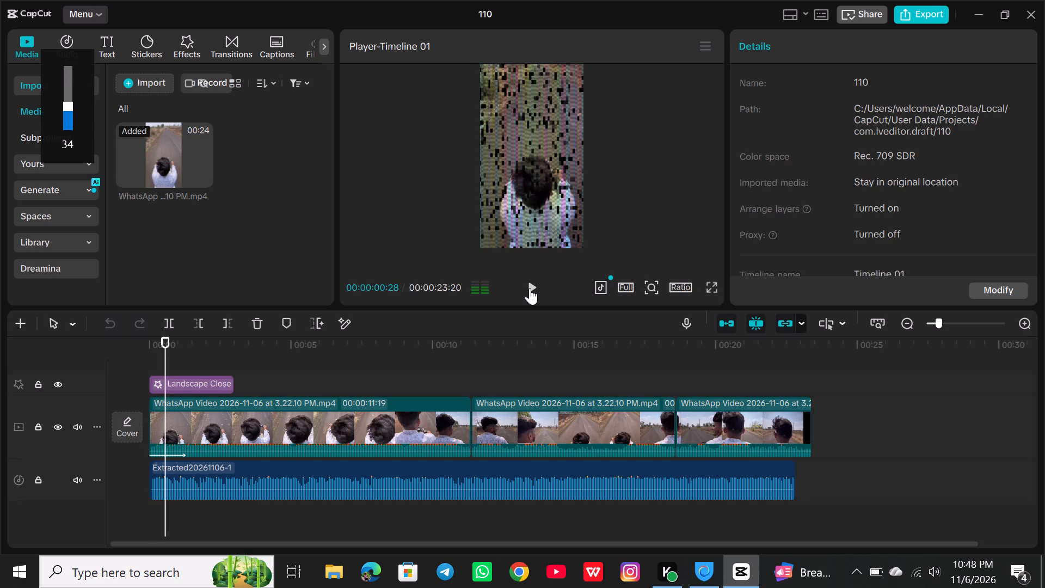
key("space")
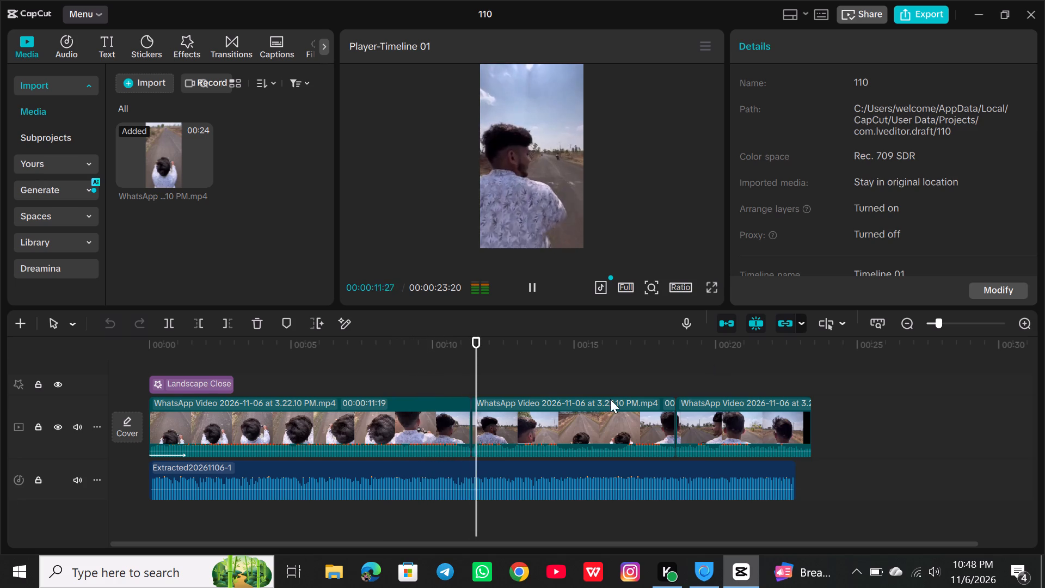
left_click(375, 427)
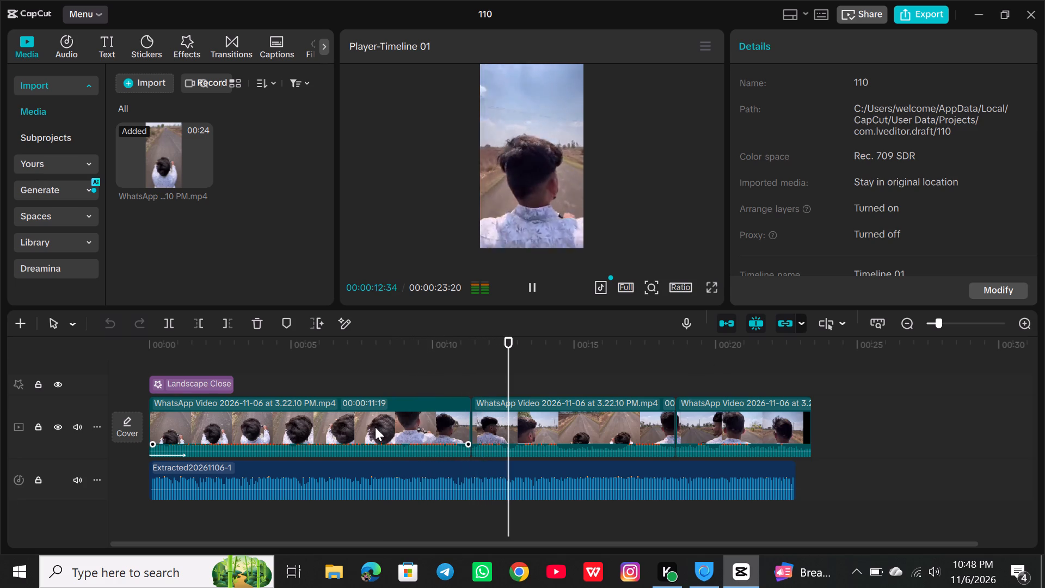
left_click(379, 426)
key("space")
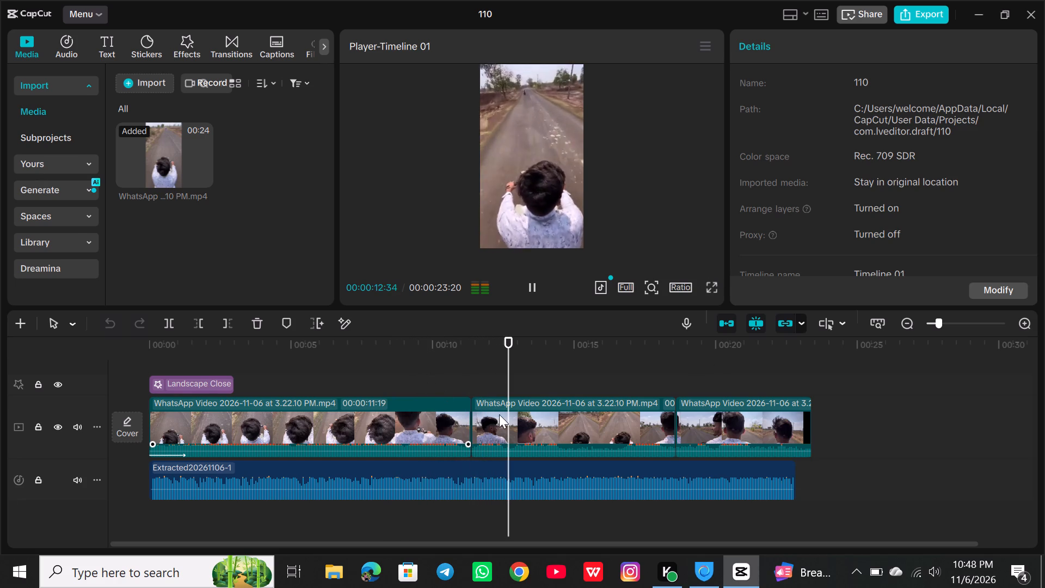
key("space")
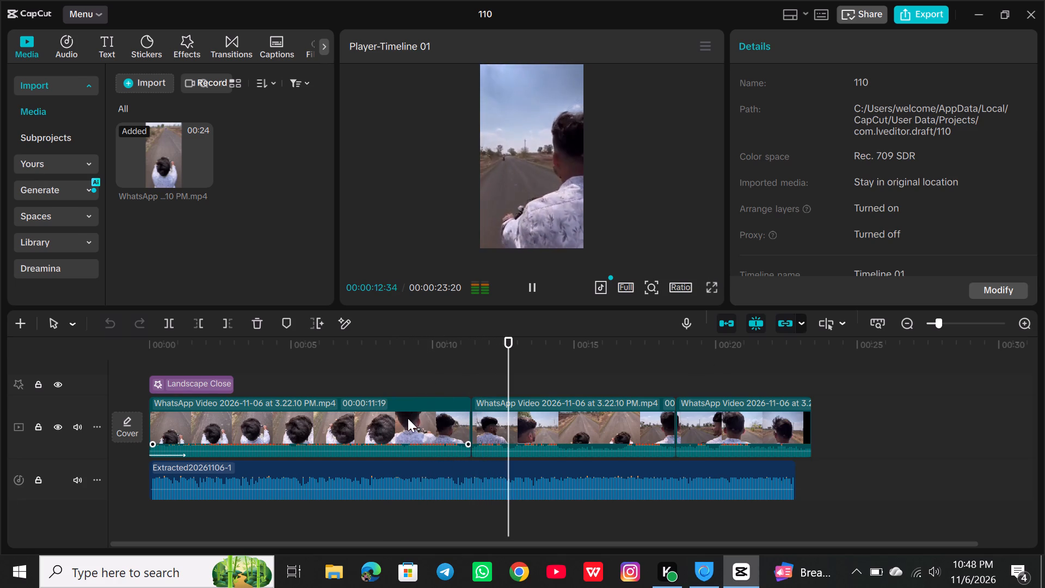
left_click(530, 286)
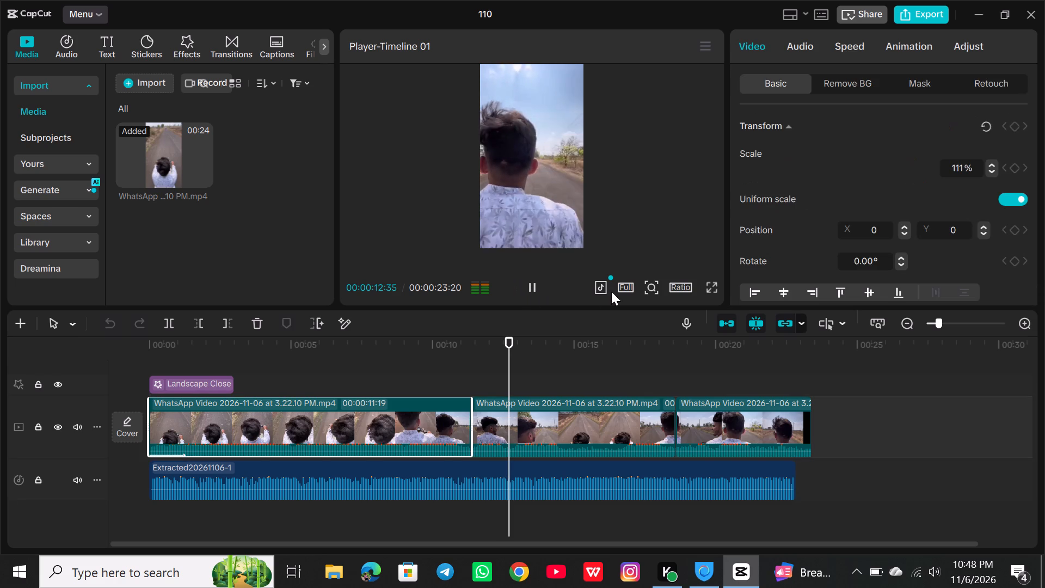
key("space")
left_click(537, 293)
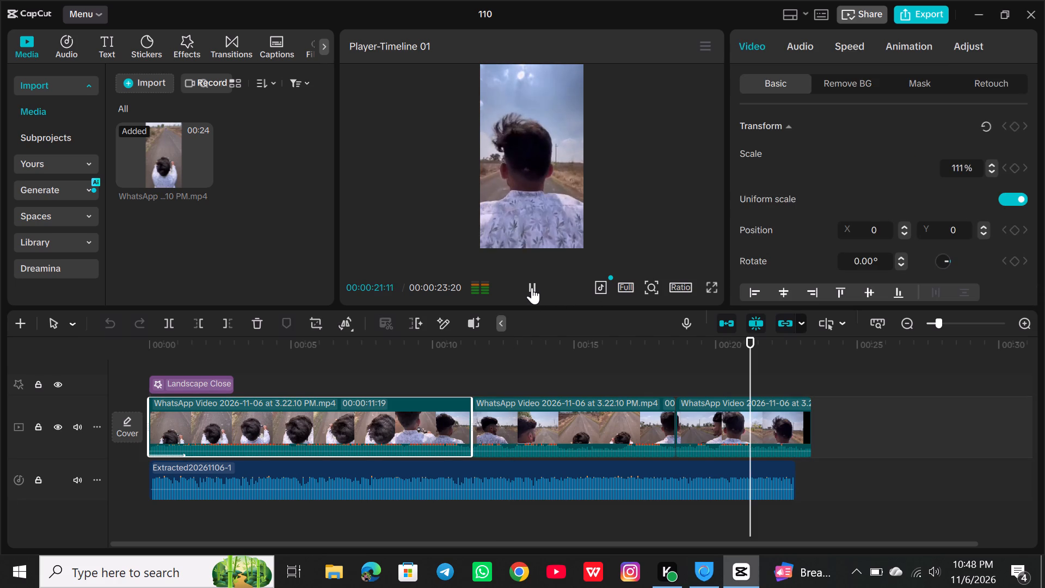
left_click(532, 287)
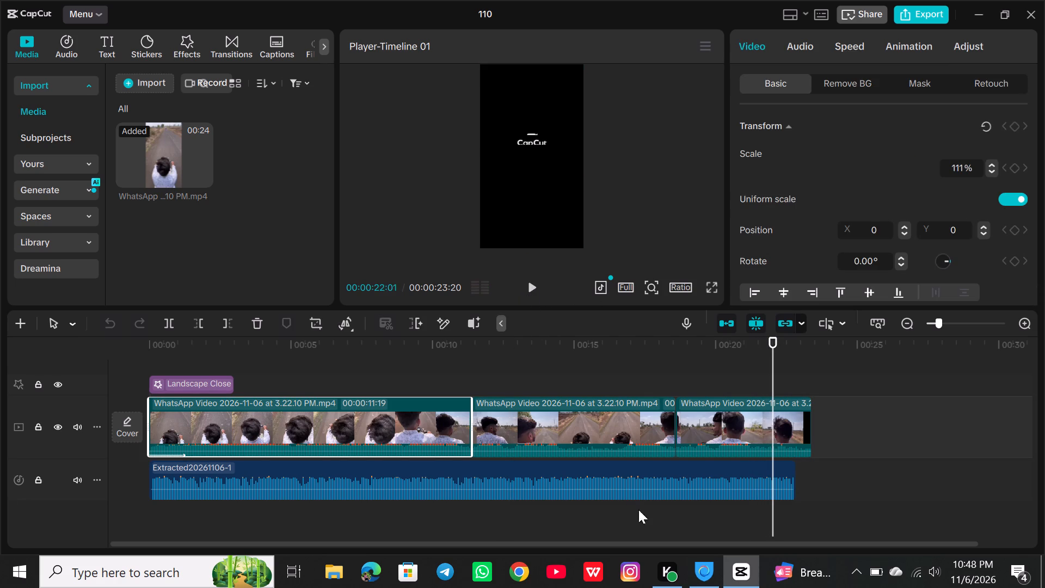
Delete all three video clips from the main track, keeping the extracted audio track.
left_click(752, 428)
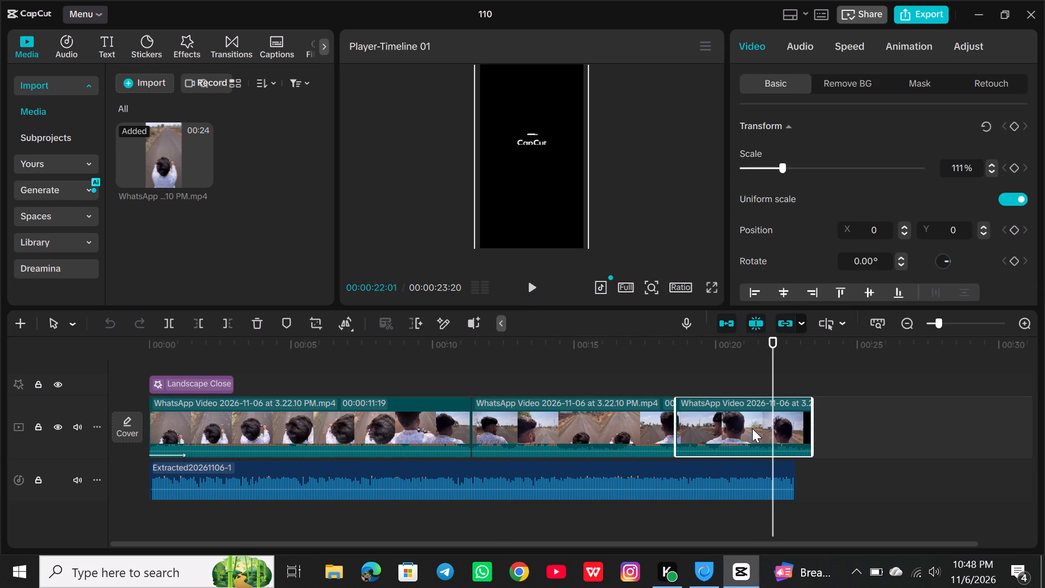
key("Delete")
left_click(611, 433)
key("Delete")
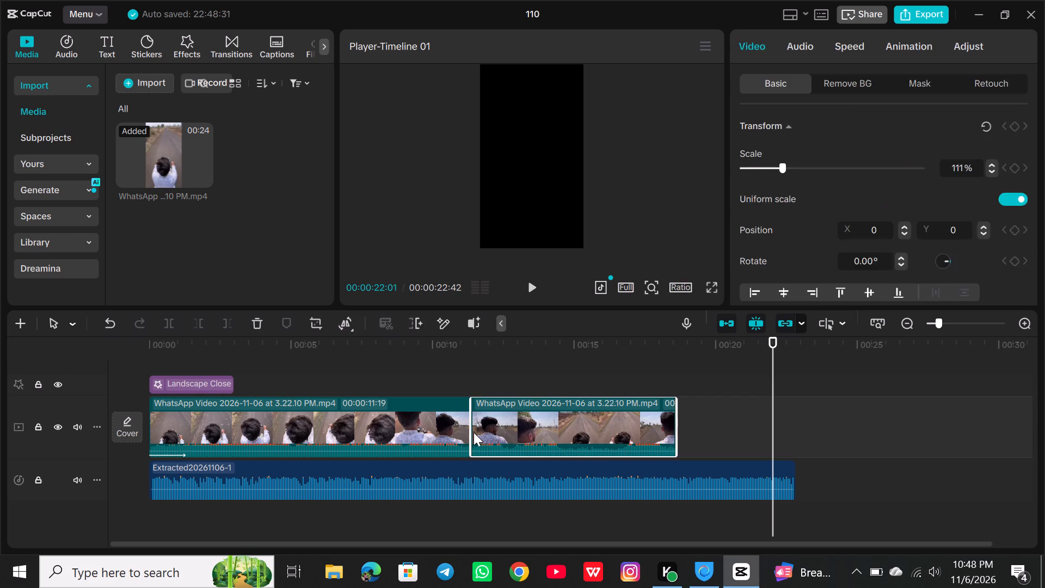
left_click(336, 430)
key("Delete")
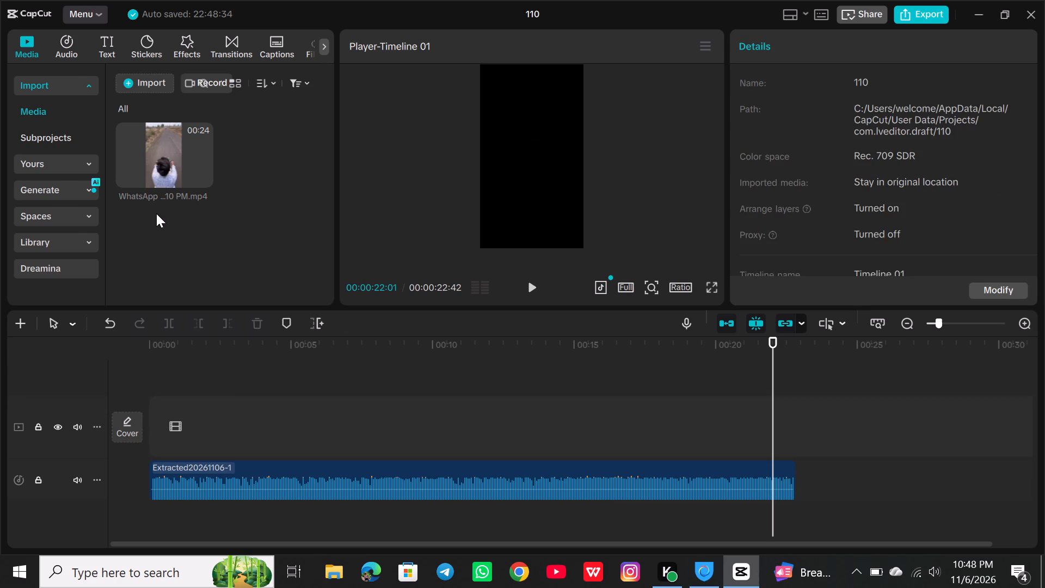
Add the imported WhatsApp video to the main track and trim its end to a duration of 00:00:21:42, removing the CapCut outro.
left_click(161, 176)
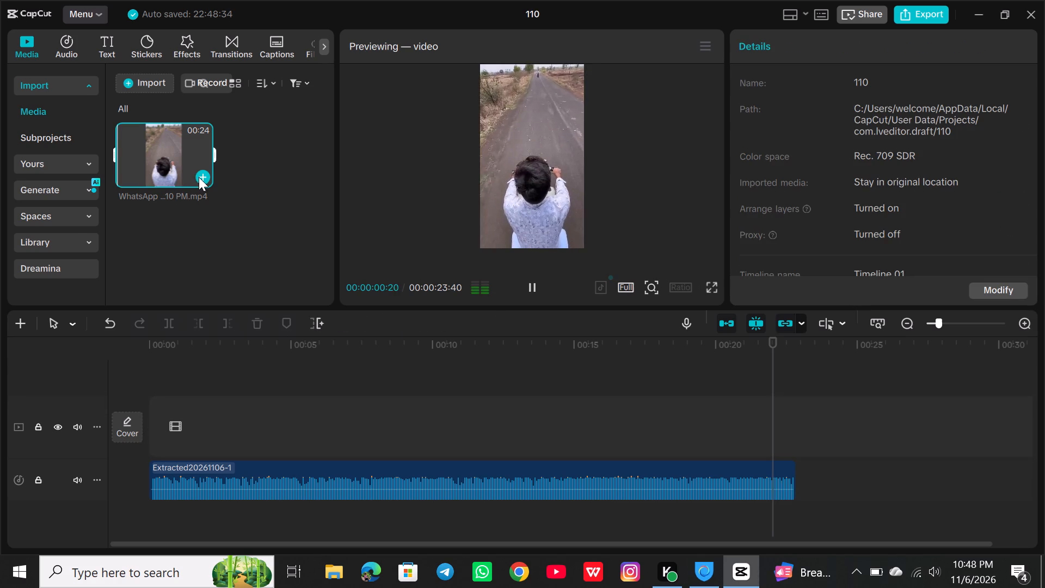
left_click(204, 176)
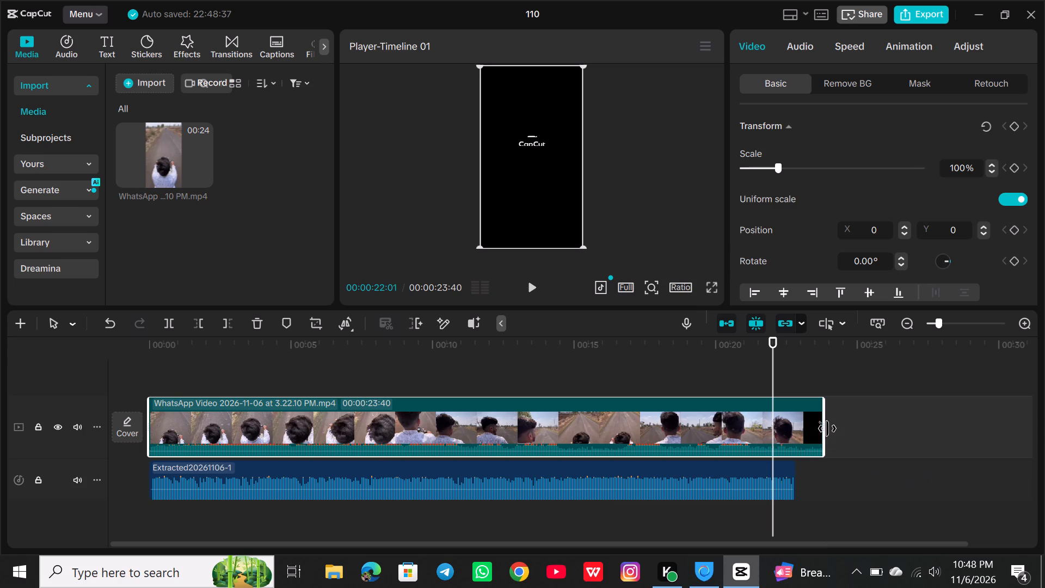
left_click_drag(827, 428, 797, 434)
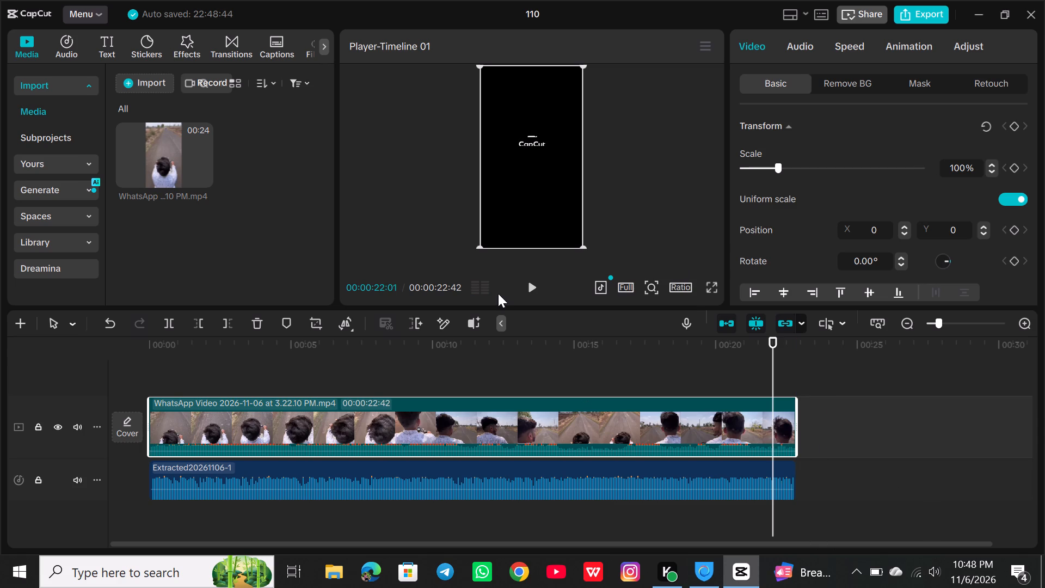
left_click(526, 283)
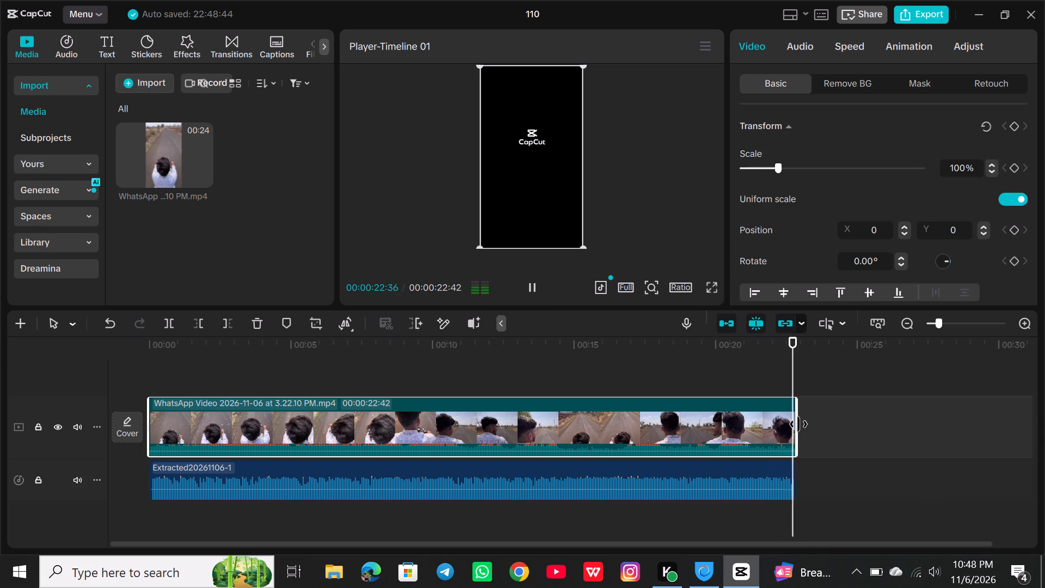
left_click_drag(800, 424, 767, 437)
Resize the video in the preview to a scale of 99%.
key("space")
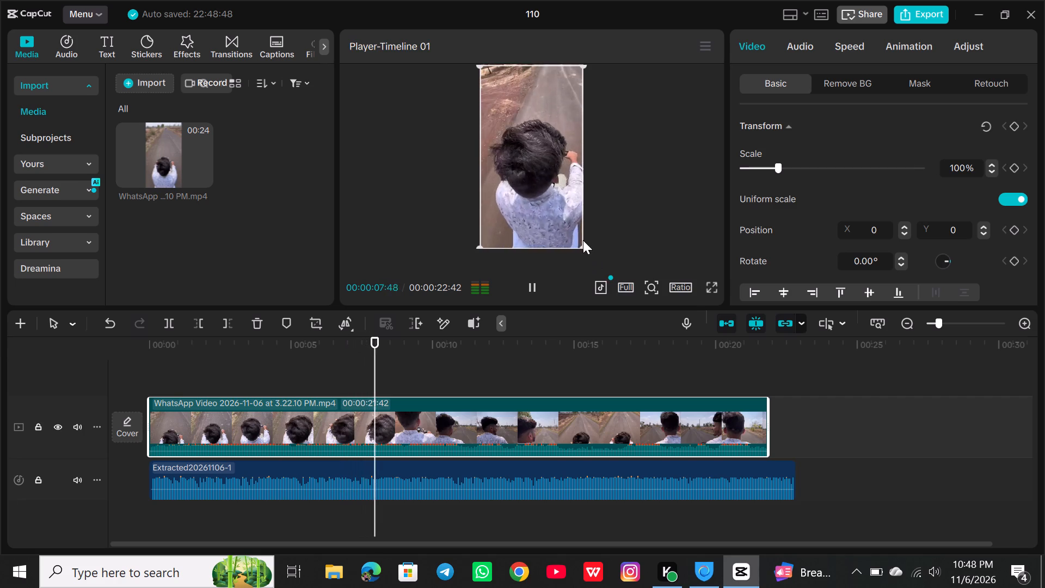
left_click_drag(585, 244, 571, 229)
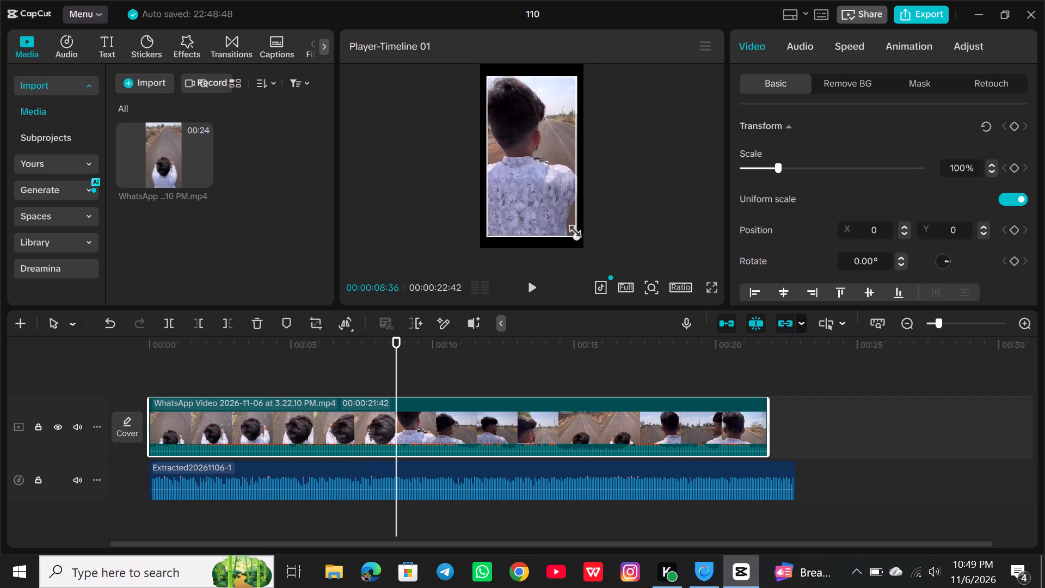
left_click_drag(571, 229, 599, 243)
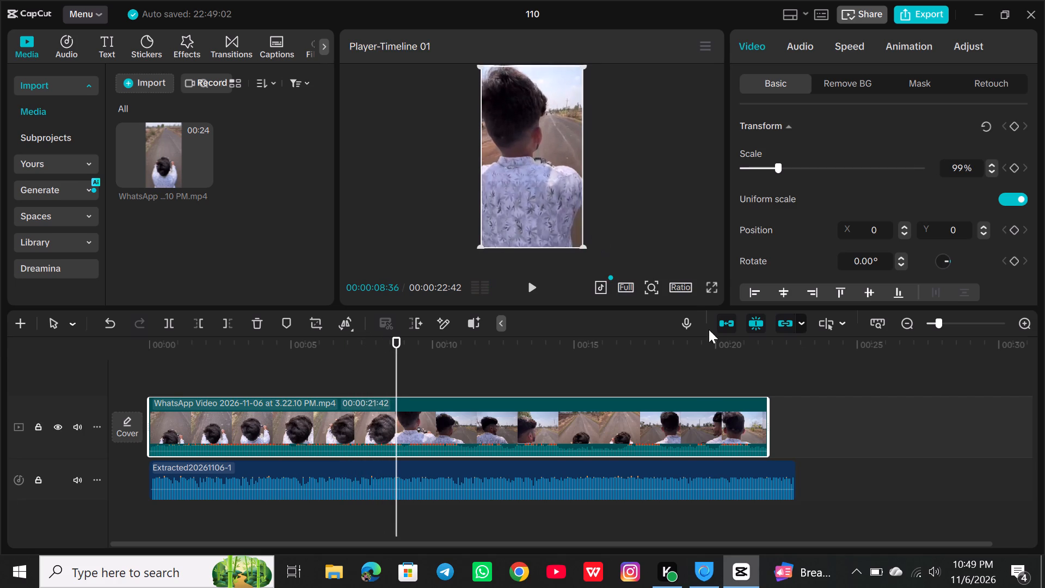
Play the timeline to review the trimmed video together with the extracted audio.
key("space")
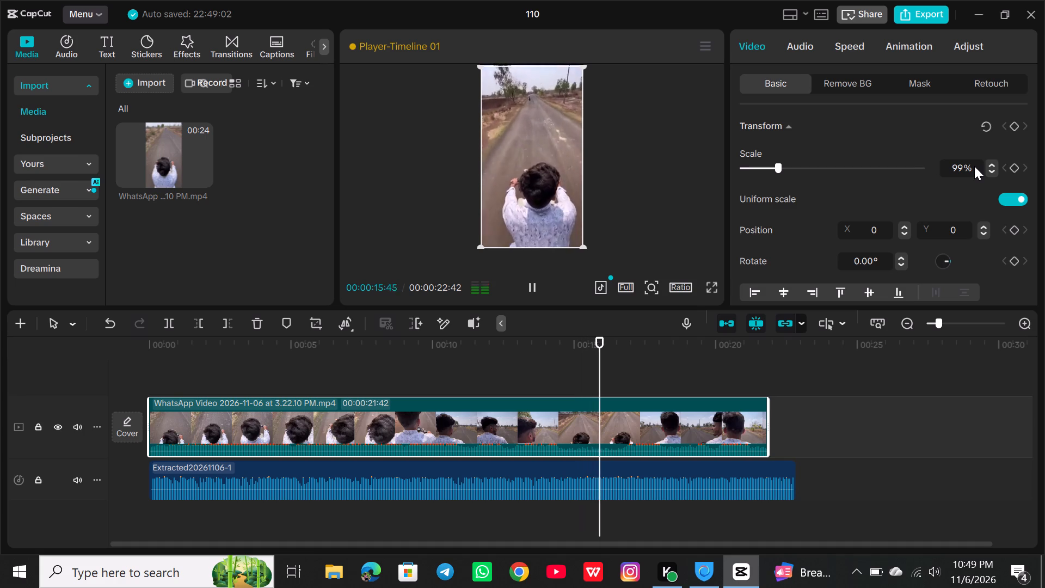
key("super+F11")
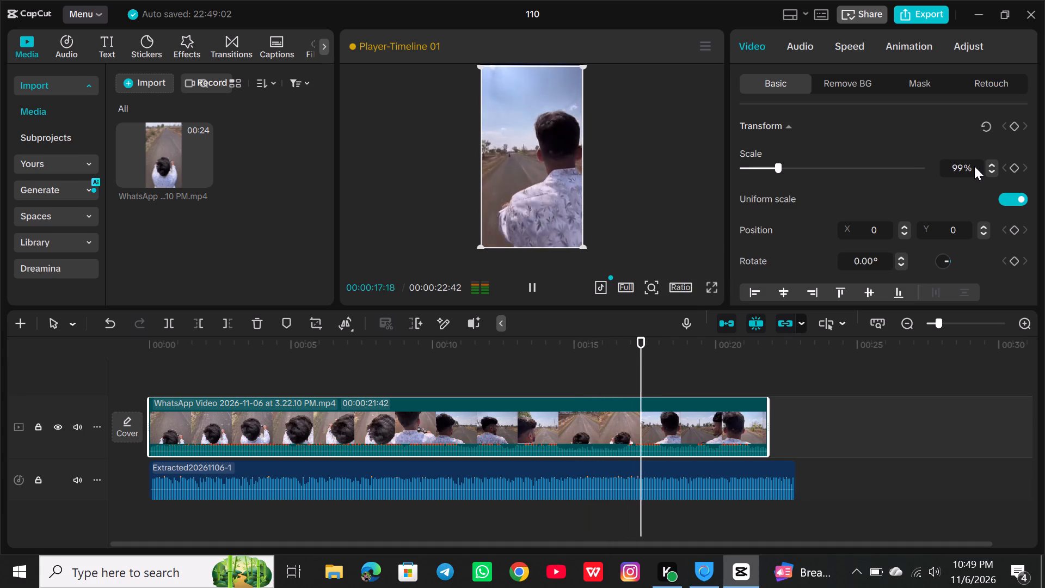
key("F10")
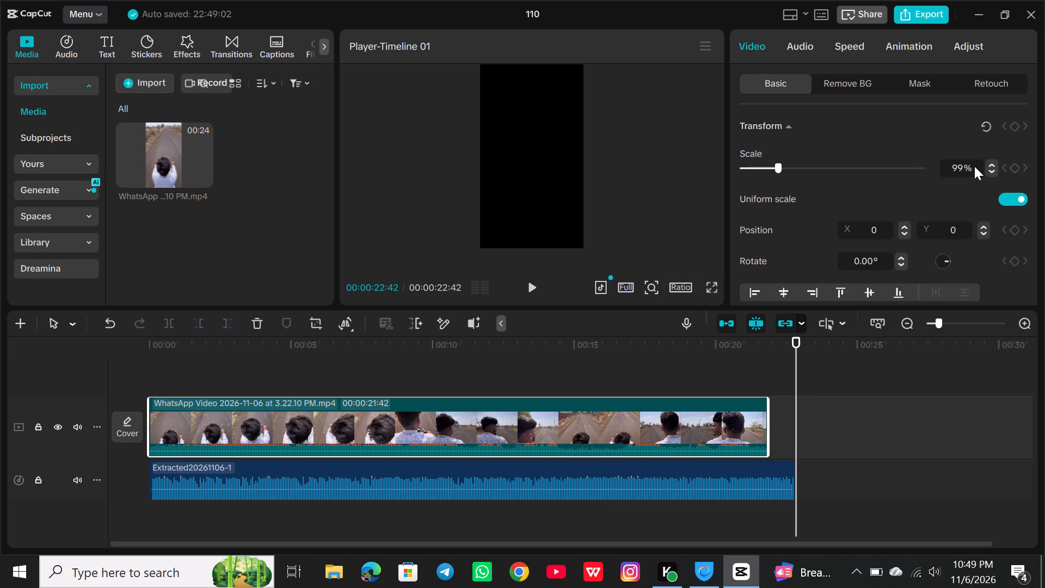
key("space")
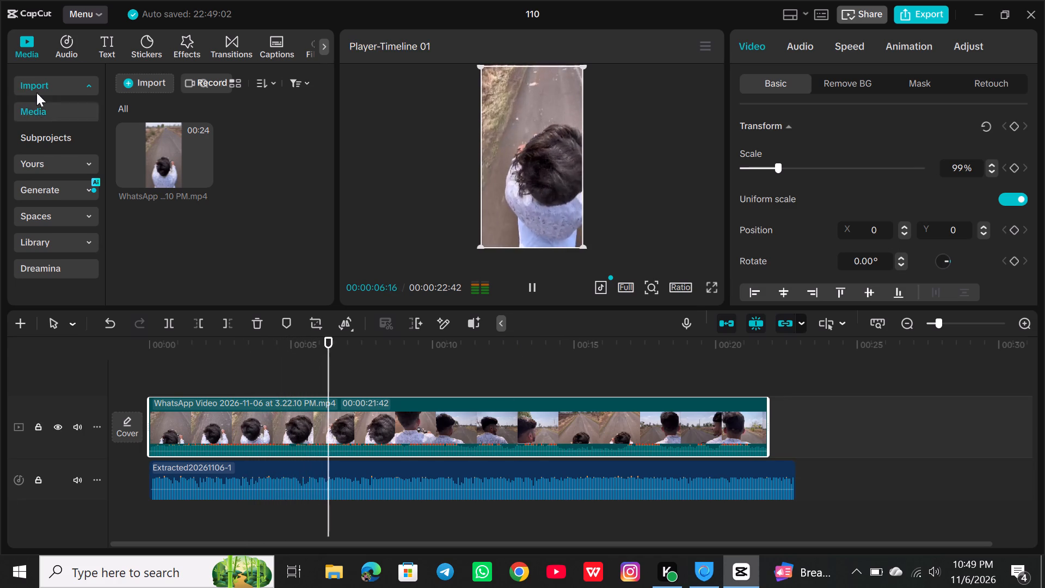
Preview the favorite video effects Effect Mashup and Slash Reveal, and place Slash Reveal above the start of the video clip.
left_click(193, 56)
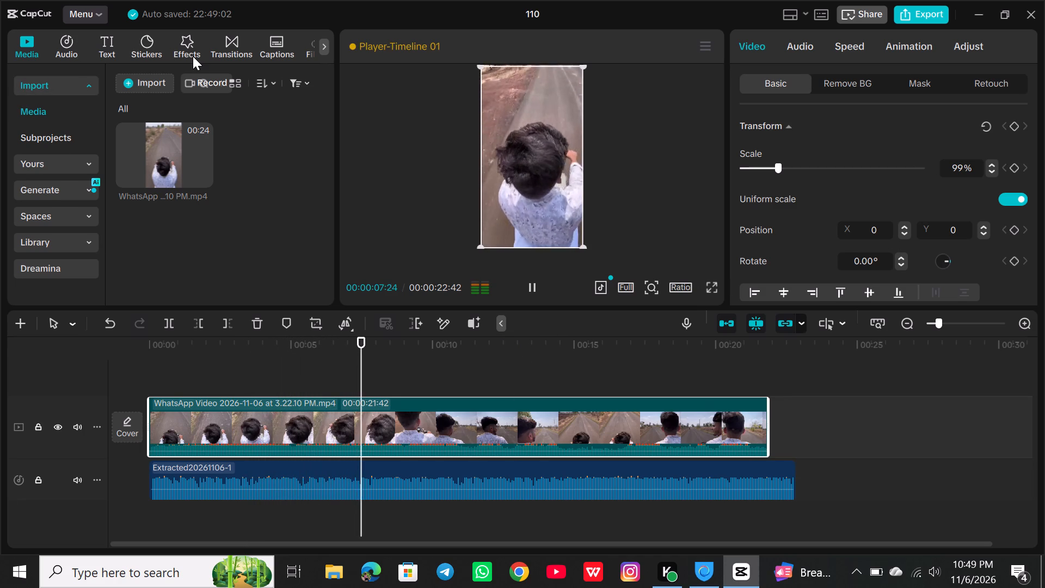
left_click(74, 82)
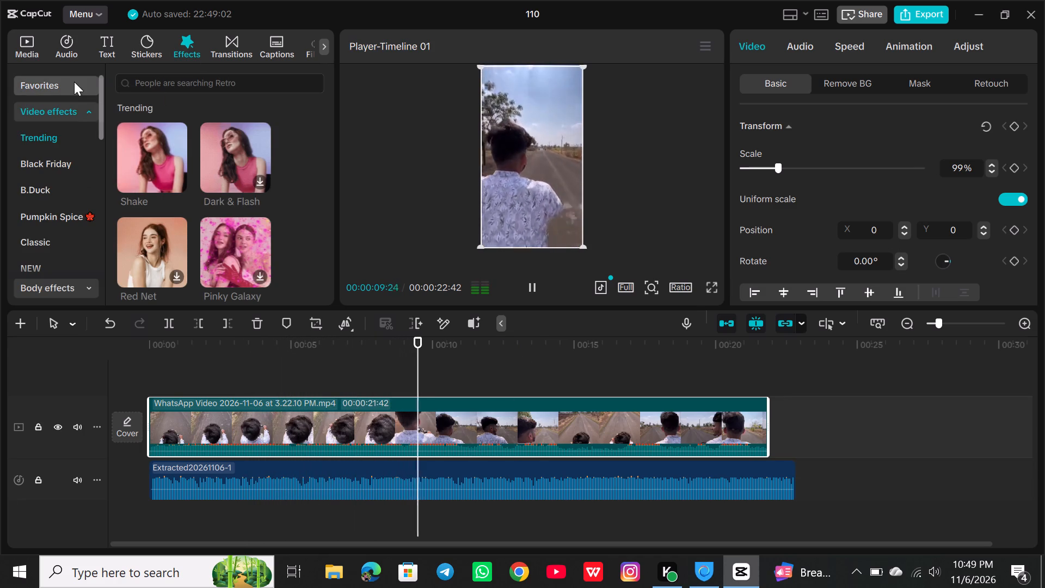
key("space")
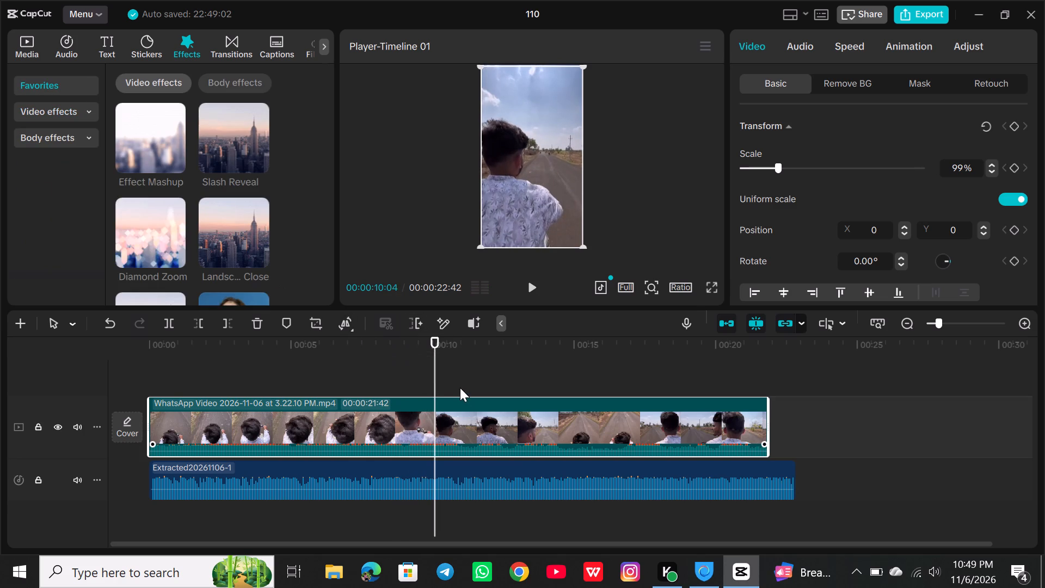
left_click_drag(435, 388, 0, 405)
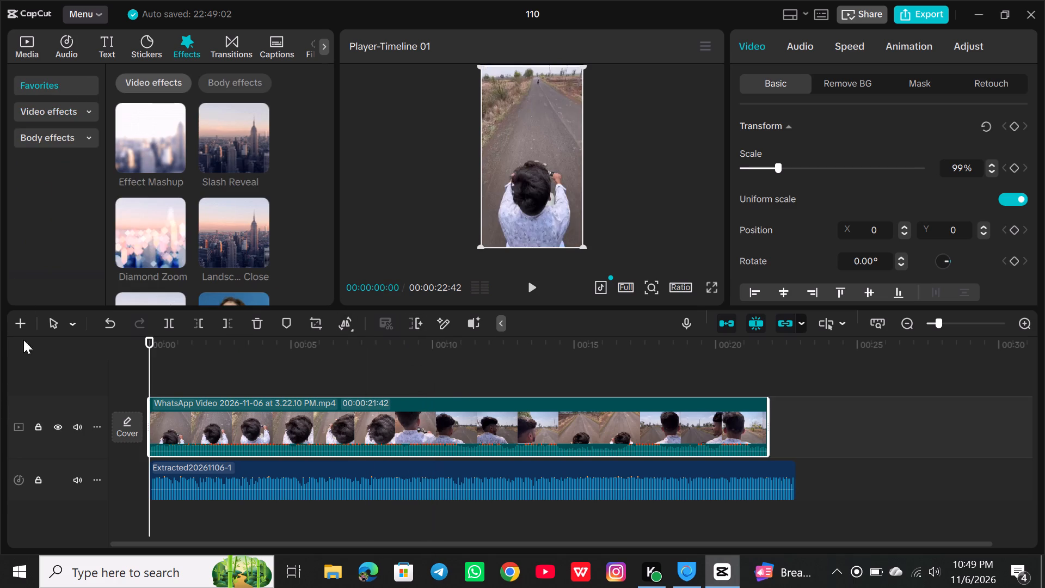
left_click(134, 135)
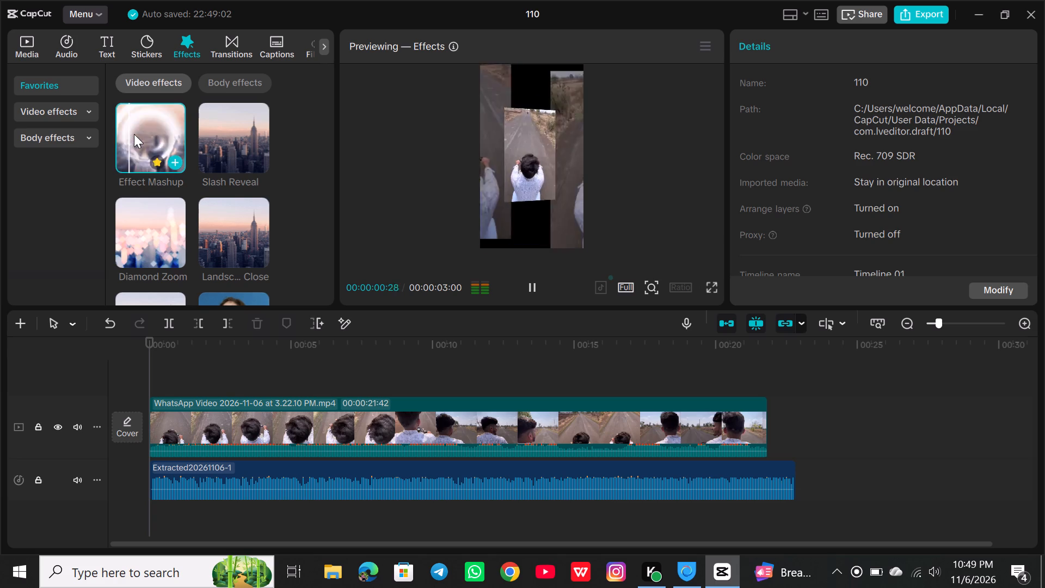
left_click(248, 134)
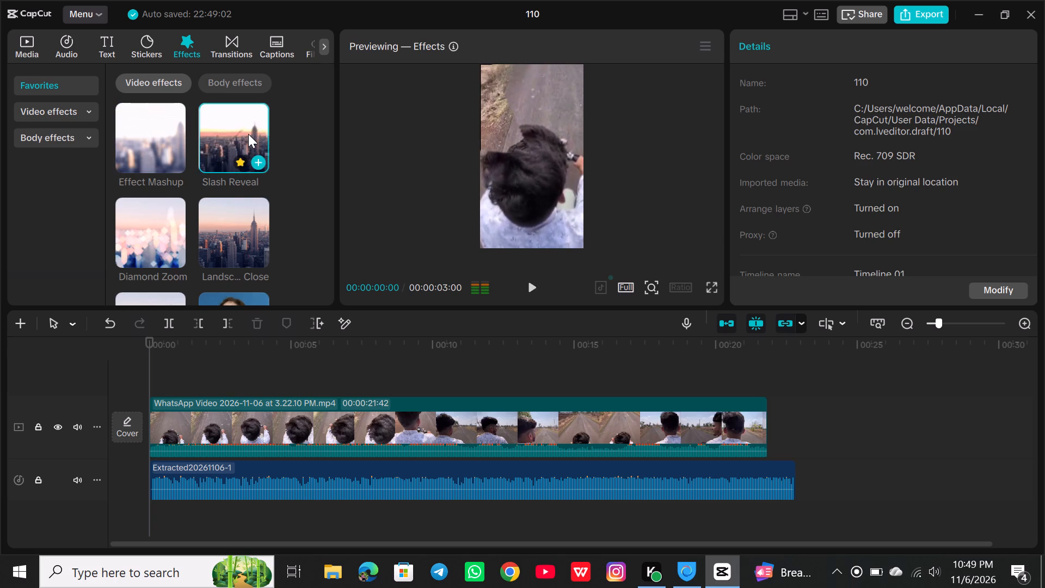
key("space")
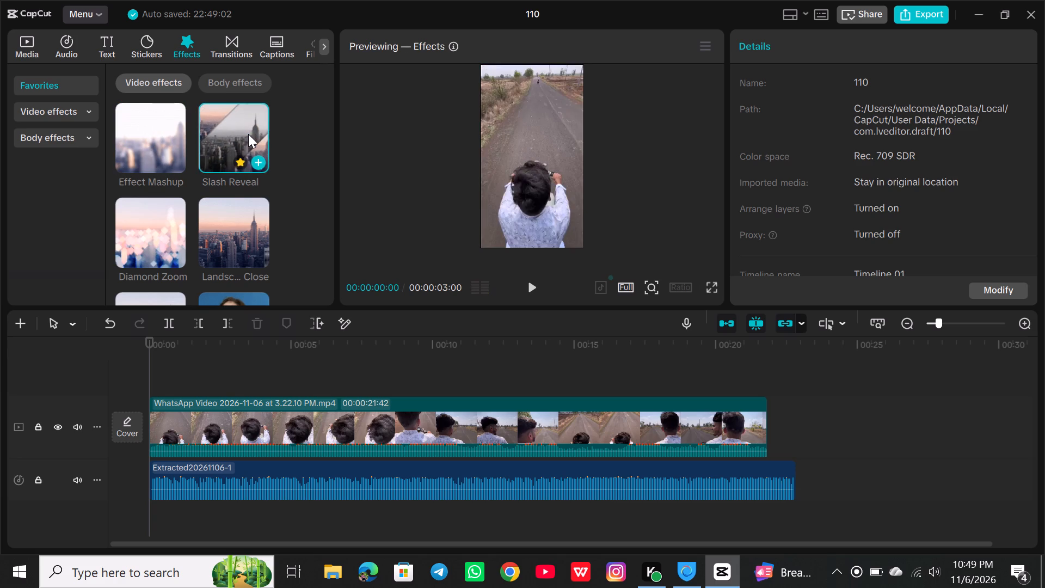
key("space")
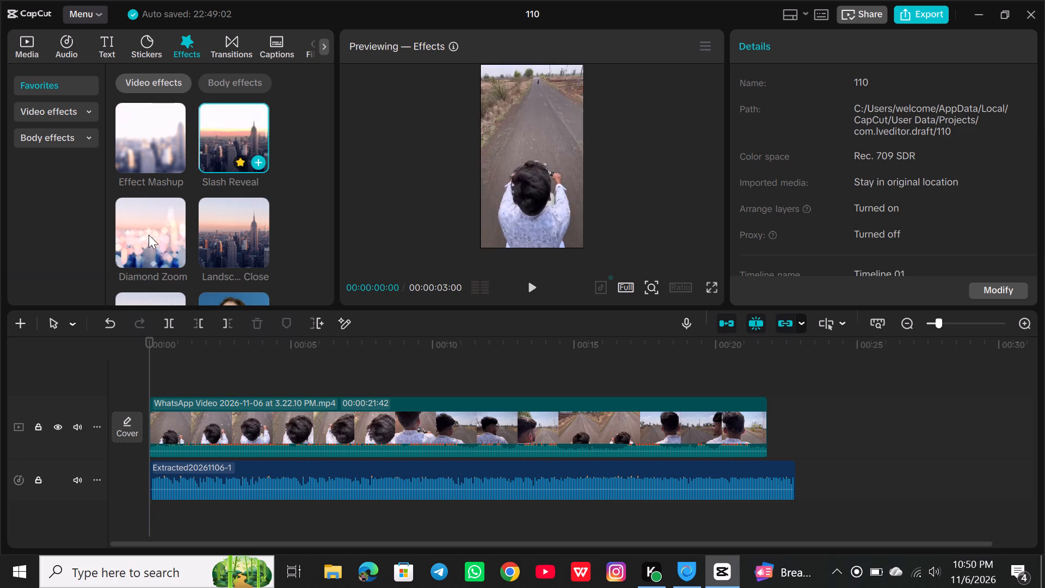
left_click_drag(225, 105, 174, 362)
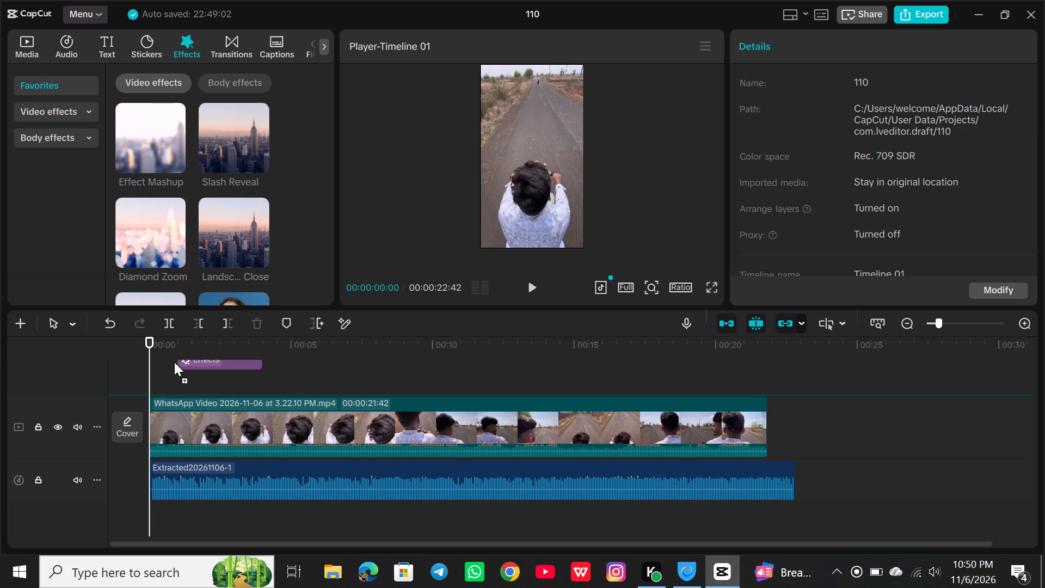
left_click_drag(174, 362, 142, 377)
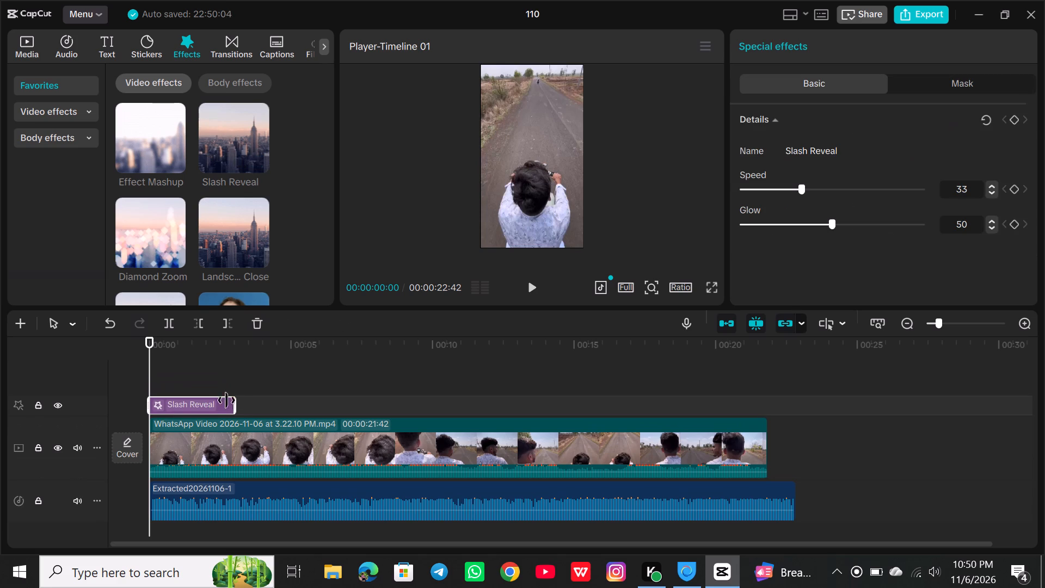
Shorten the Slash Reveal effect from its end to about one second at the start of the timeline.
left_click_drag(232, 406, 180, 408)
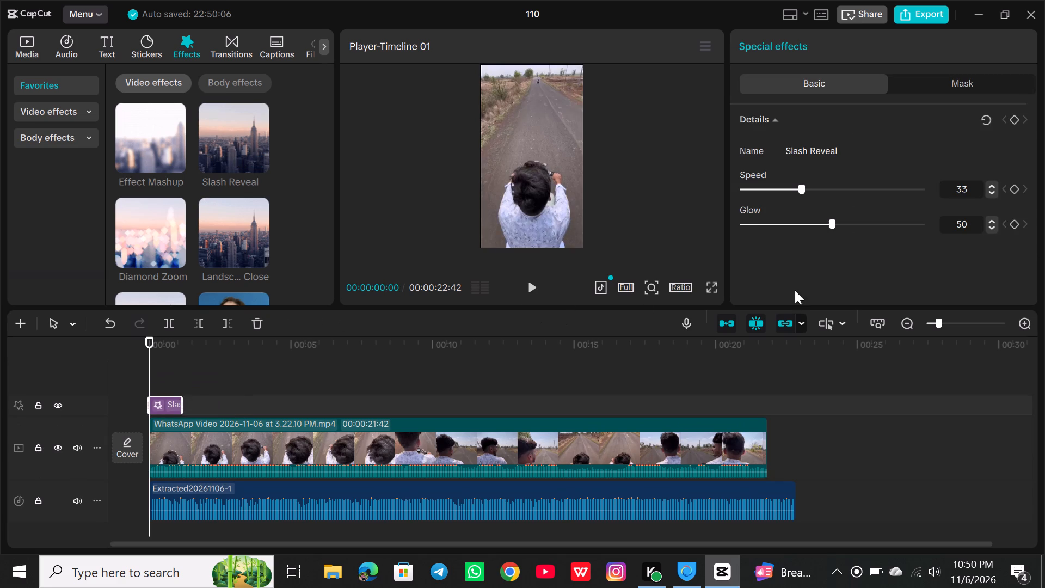
Play the edit in full screen from the start to review the shortened Slash Reveal effect.
left_click(711, 287)
key("space")
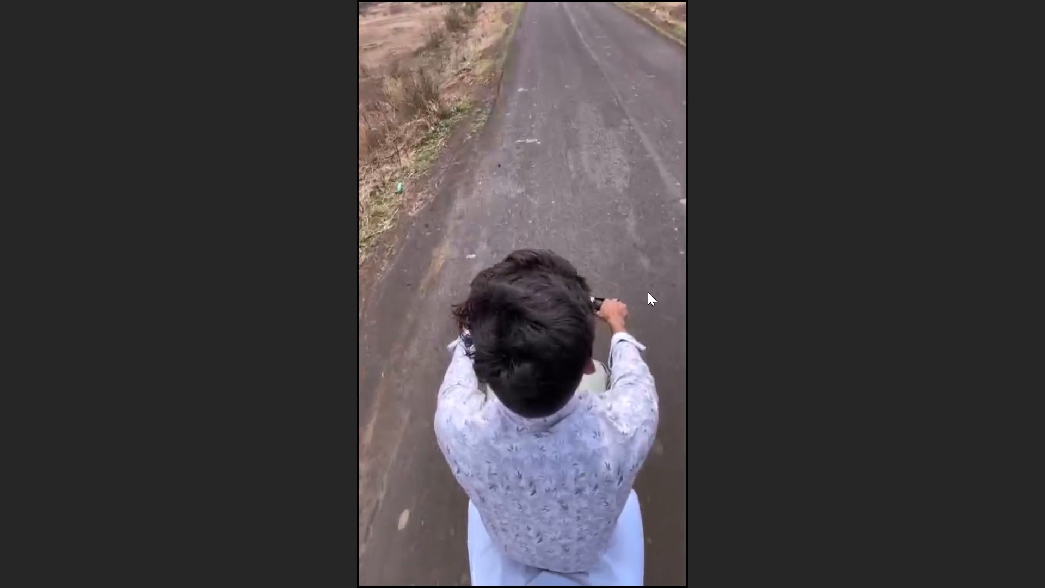
left_click(629, 287)
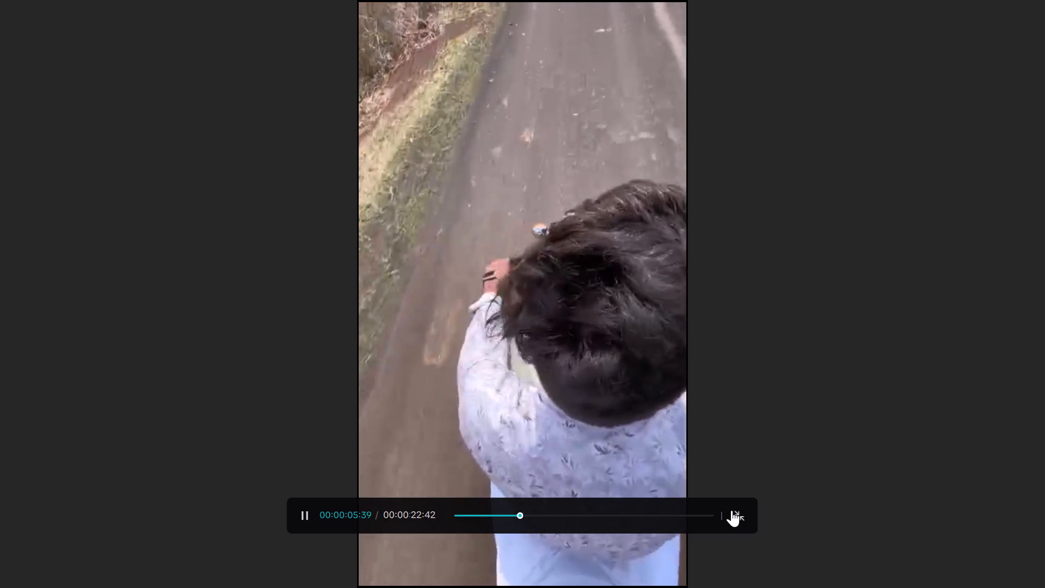
left_click(731, 509)
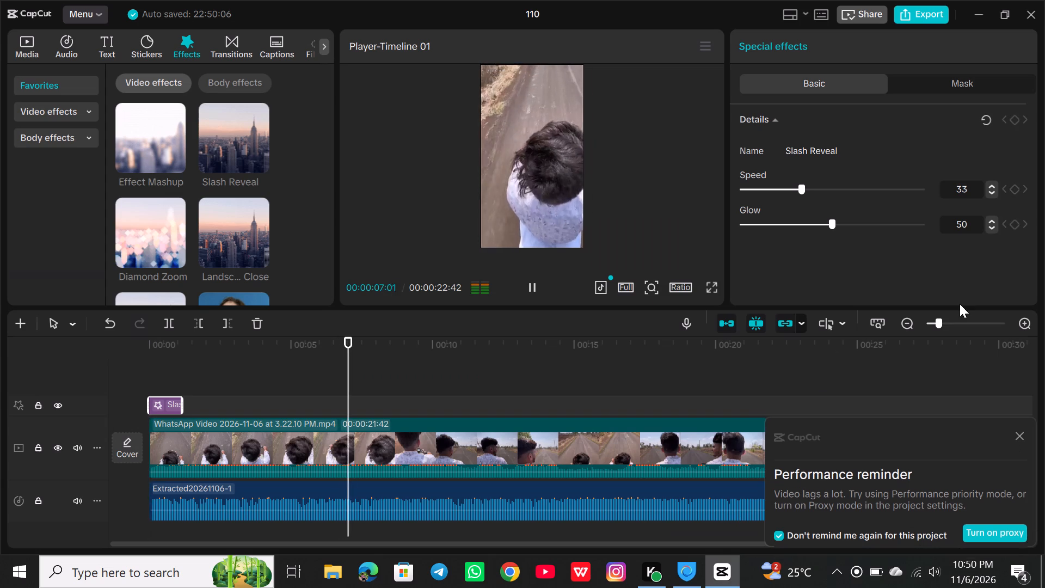
key("space")
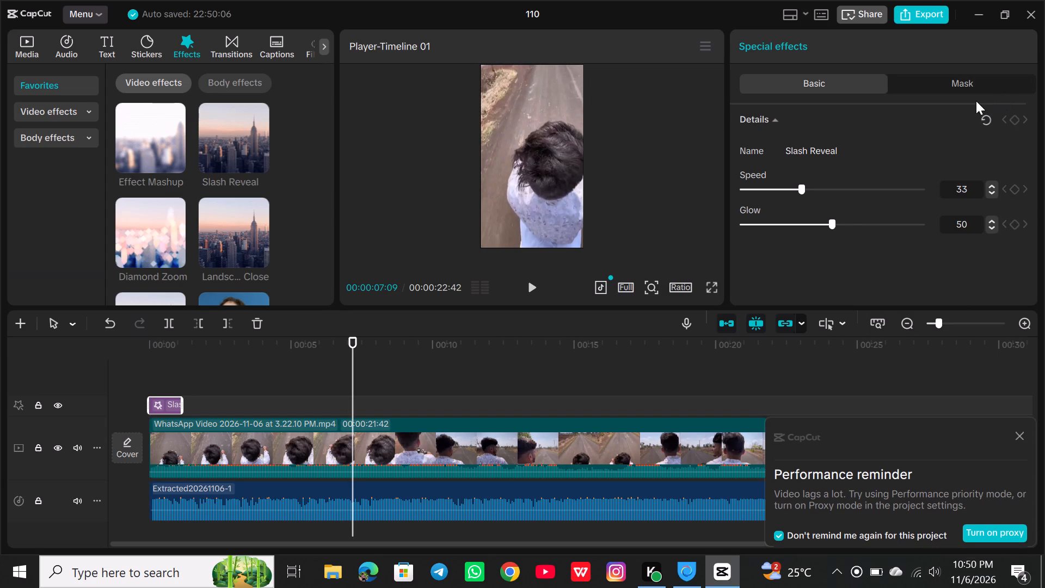
Examine the Slash Reveal effect settings and the basic properties available for the WhatsApp video clip.
left_click(962, 89)
left_click(858, 81)
left_click(518, 115)
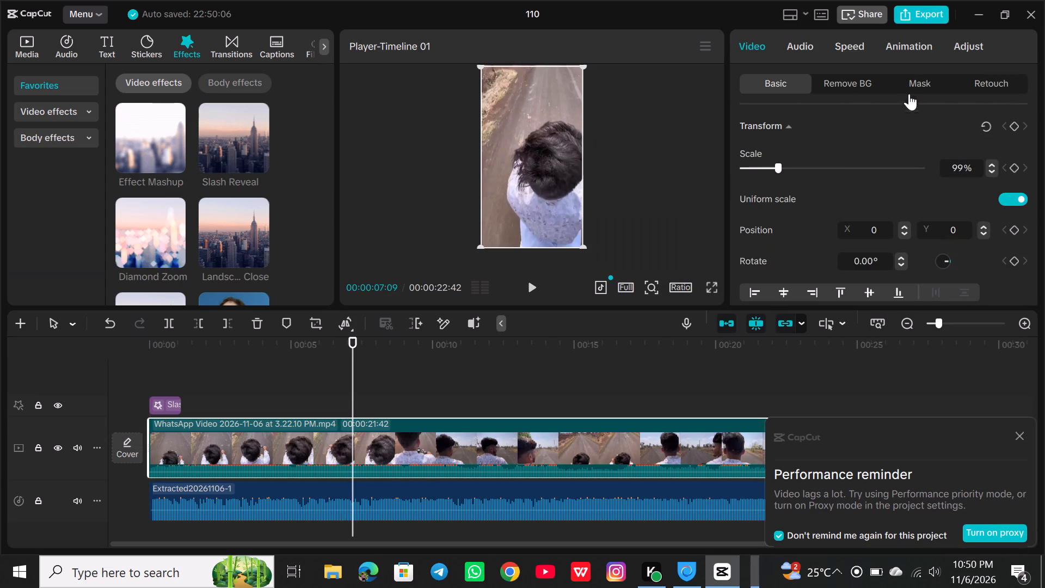
left_click(858, 54)
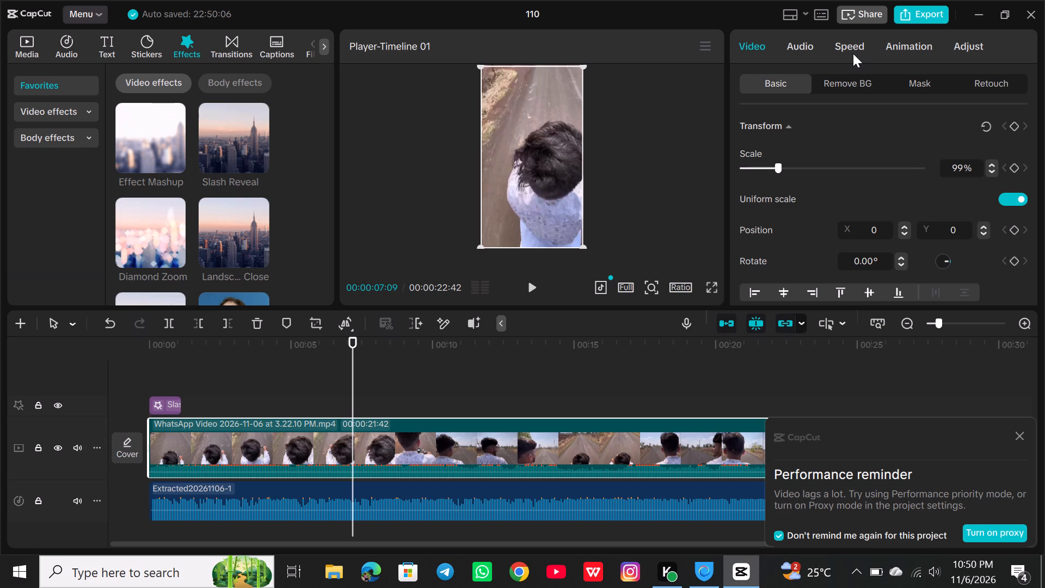
left_click(763, 51)
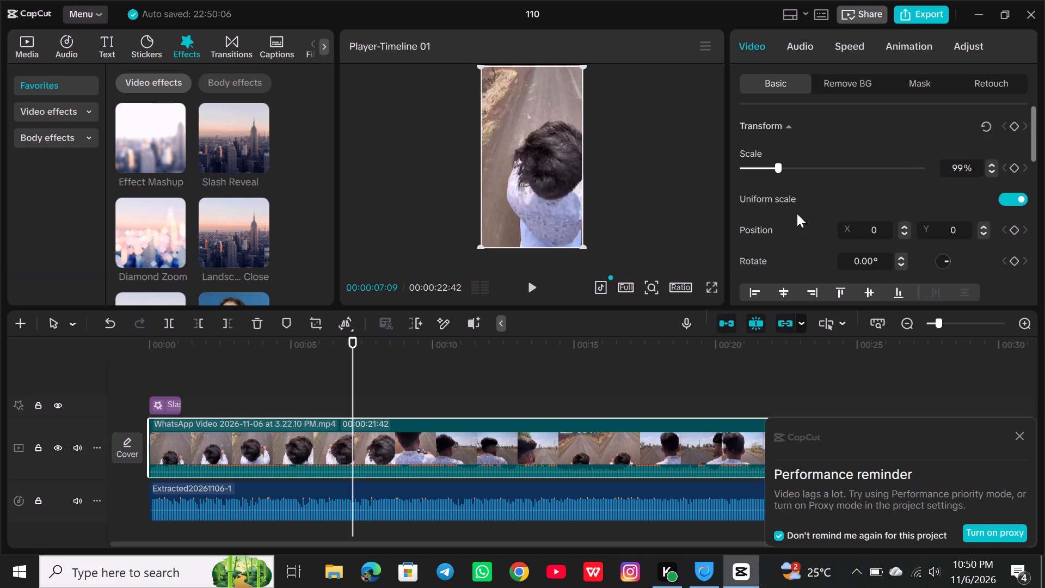
scroll(776, 212, "down", 3)
scroll(776, 212, "up", 2)
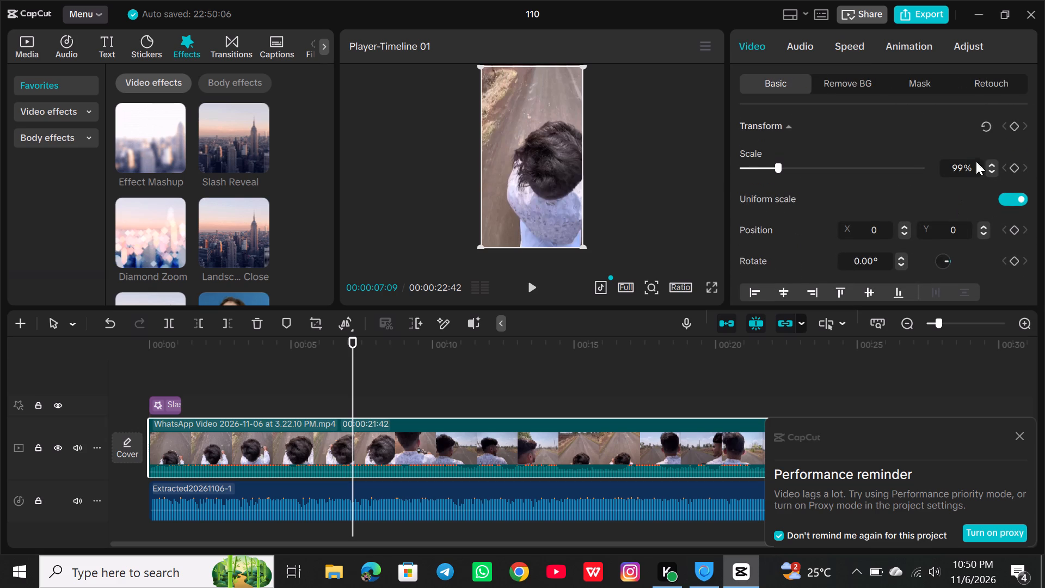
scroll(816, 215, "down", 2)
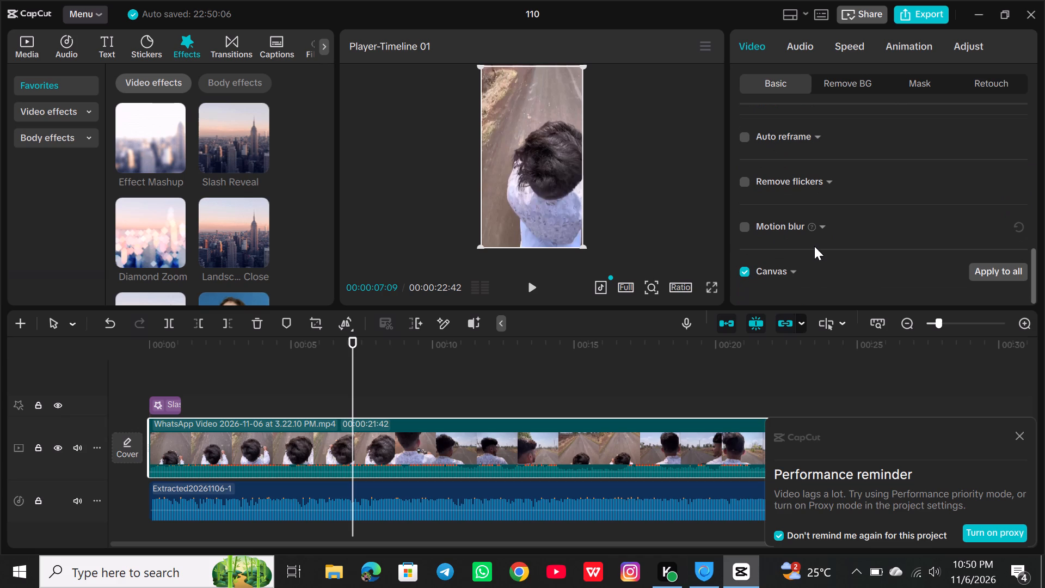
scroll(813, 248, "down", 2)
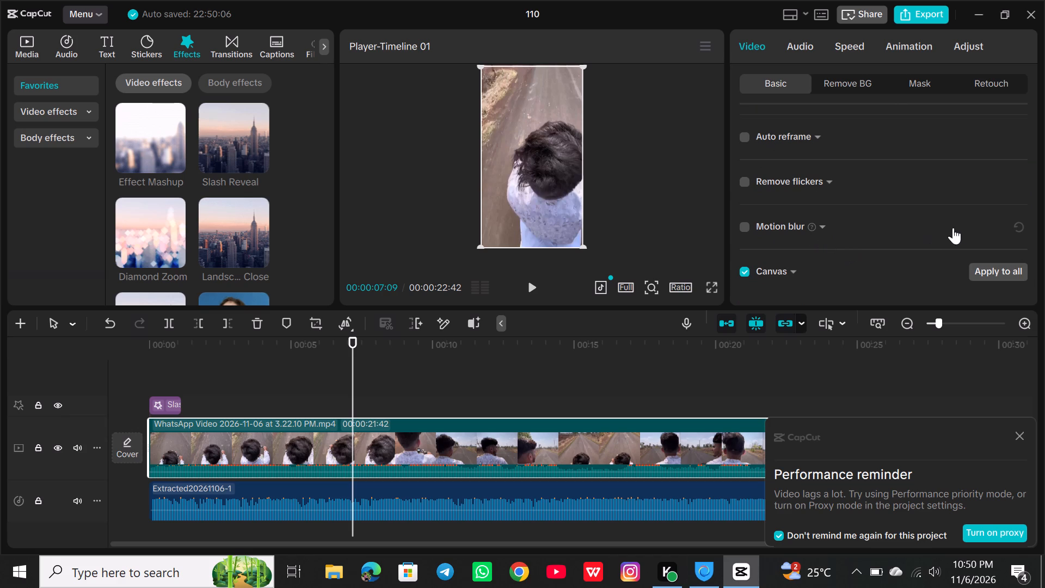
scroll(874, 161, "down", 7)
scroll(829, 133, "up", 1)
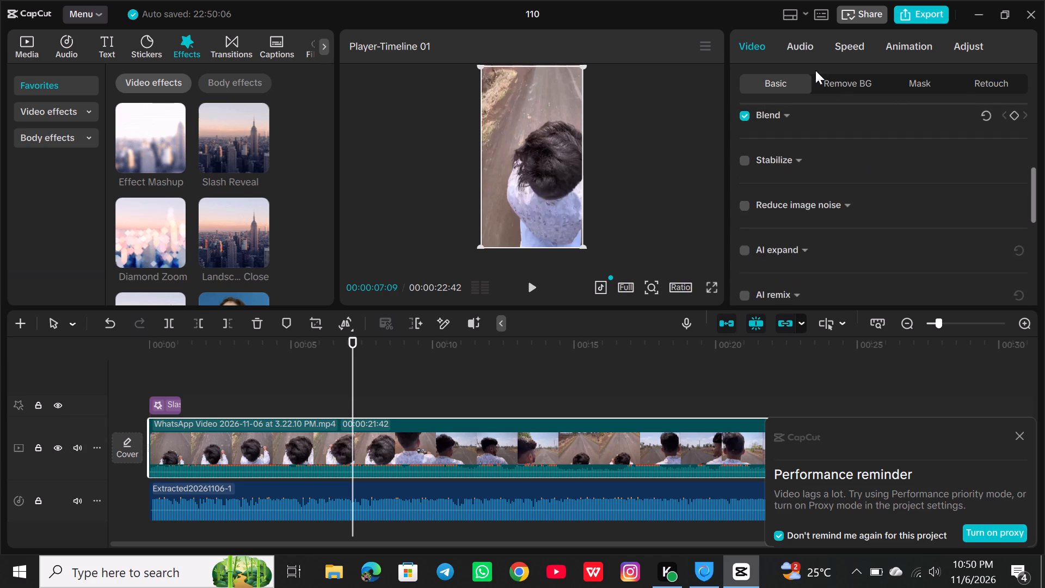
left_click(504, 174)
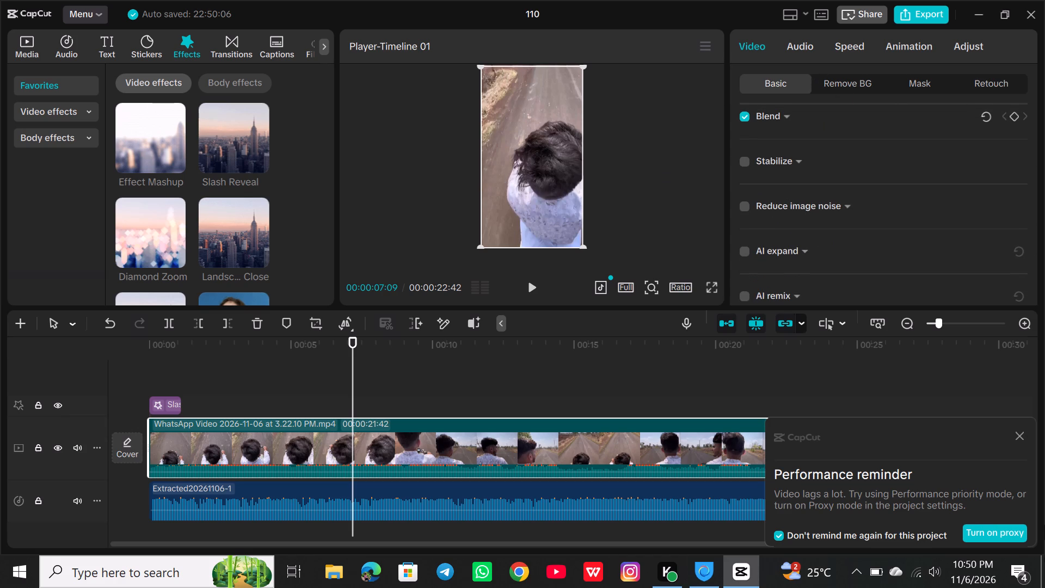
Dismiss the performance reminder.
left_click(1019, 434)
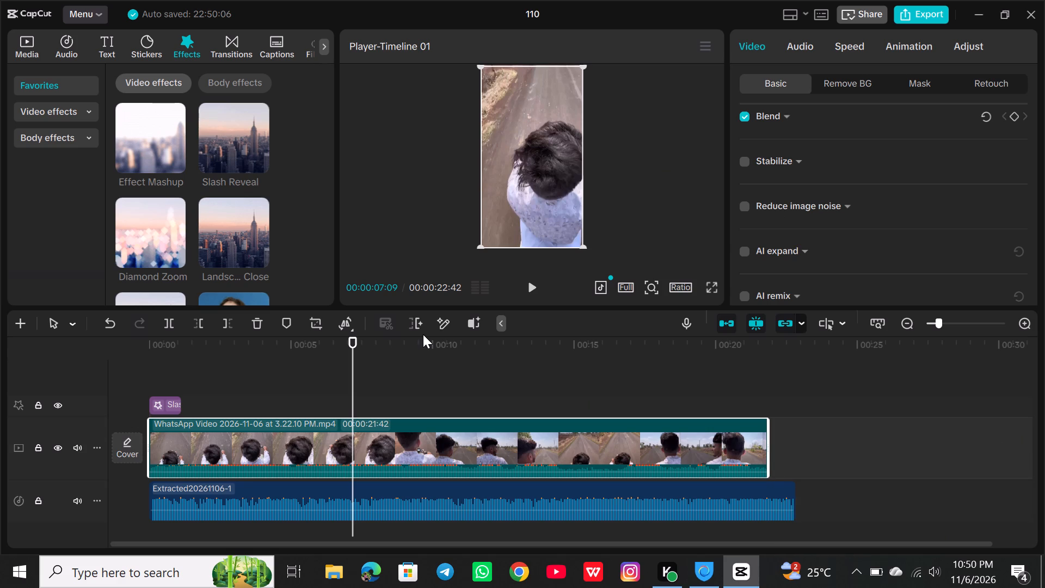
Play the whole timeline from the start in full screen to check the video against the extracted audio.
left_click_drag(351, 362, 345, 364)
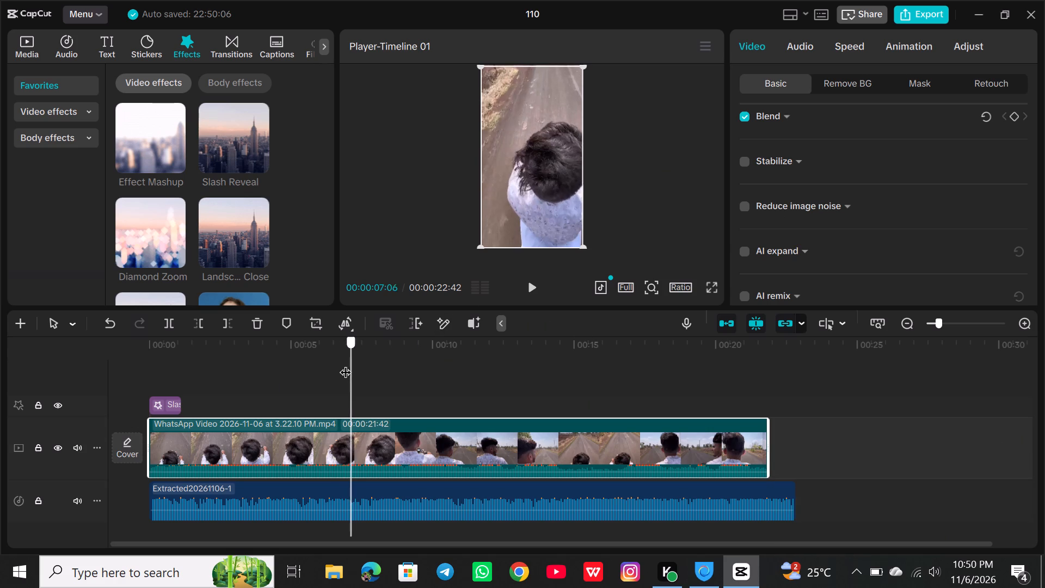
left_click_drag(345, 364, 7, 408)
key("space")
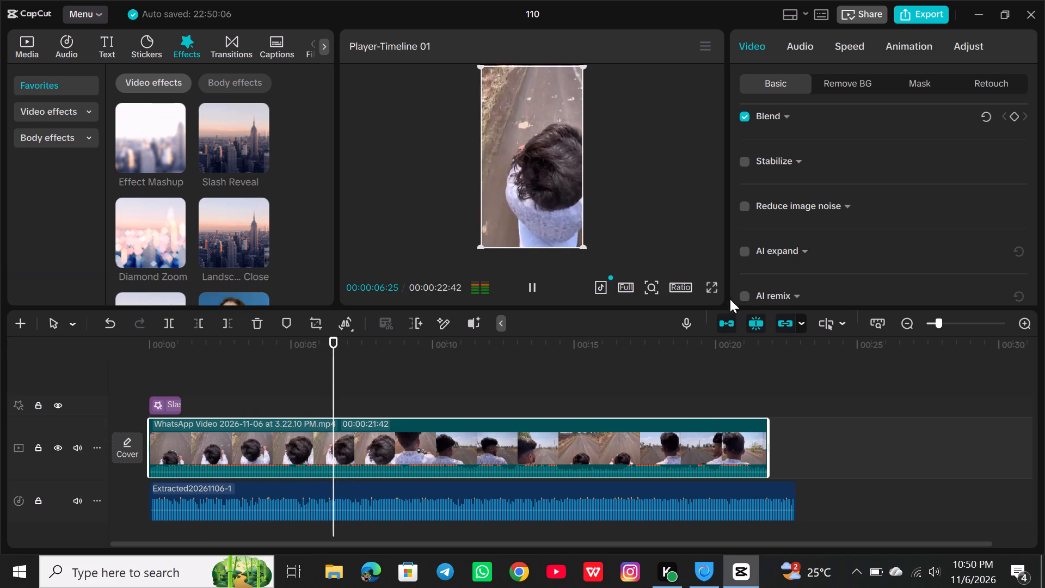
left_click(716, 292)
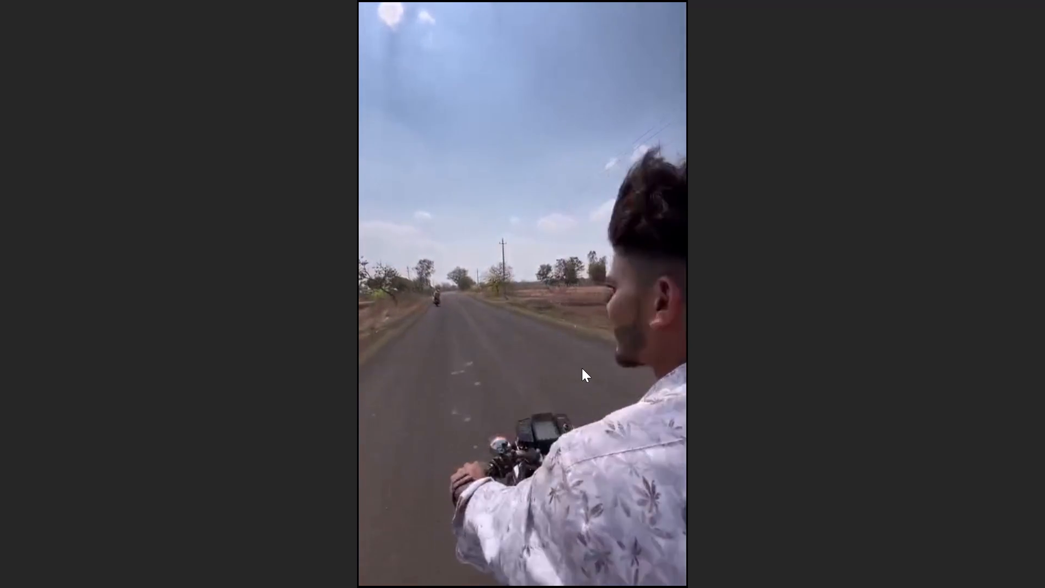
key("space")
key("space")
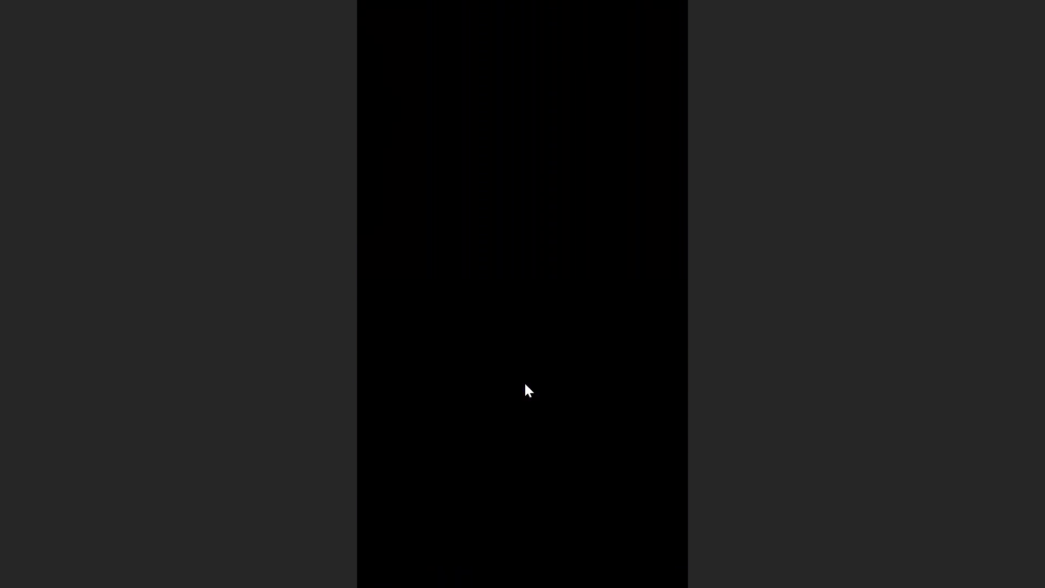
left_click(607, 352)
left_click(731, 511)
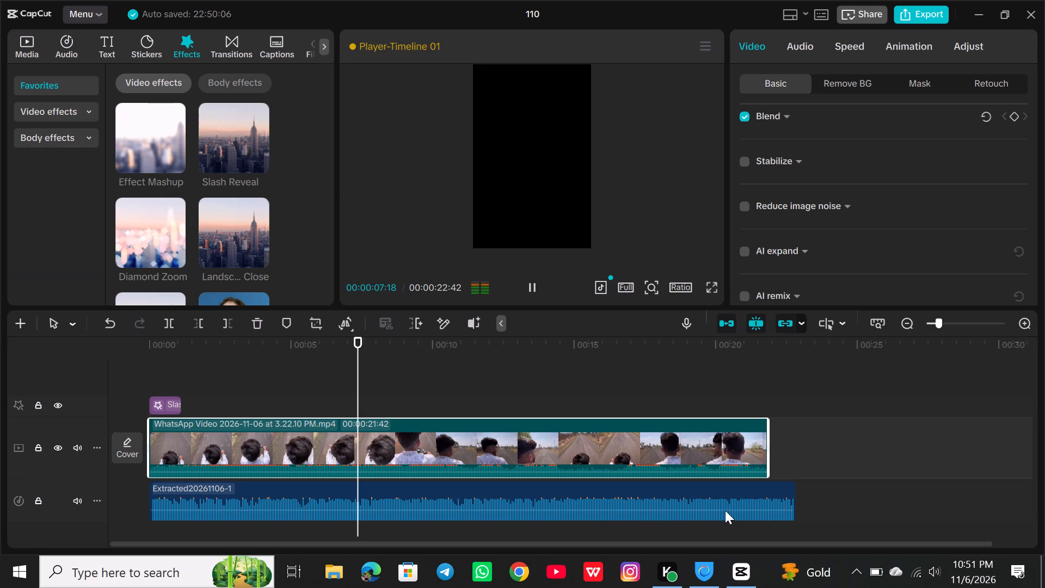
left_click(146, 445)
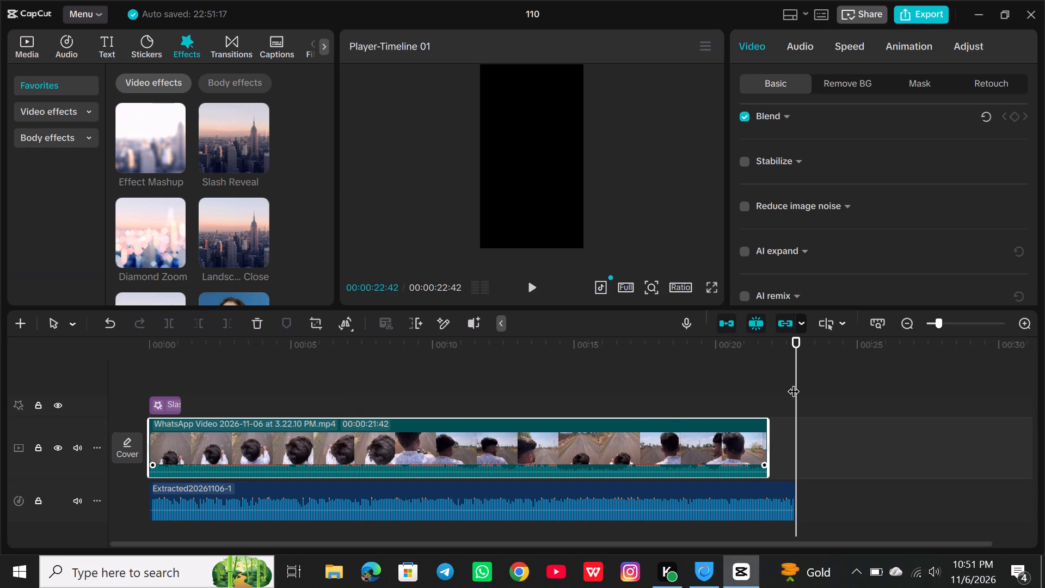
Return the playhead to the start and trim the beginning of the WhatsApp video to a duration of 00:00:21:25.
left_click_drag(799, 379, 720, 396)
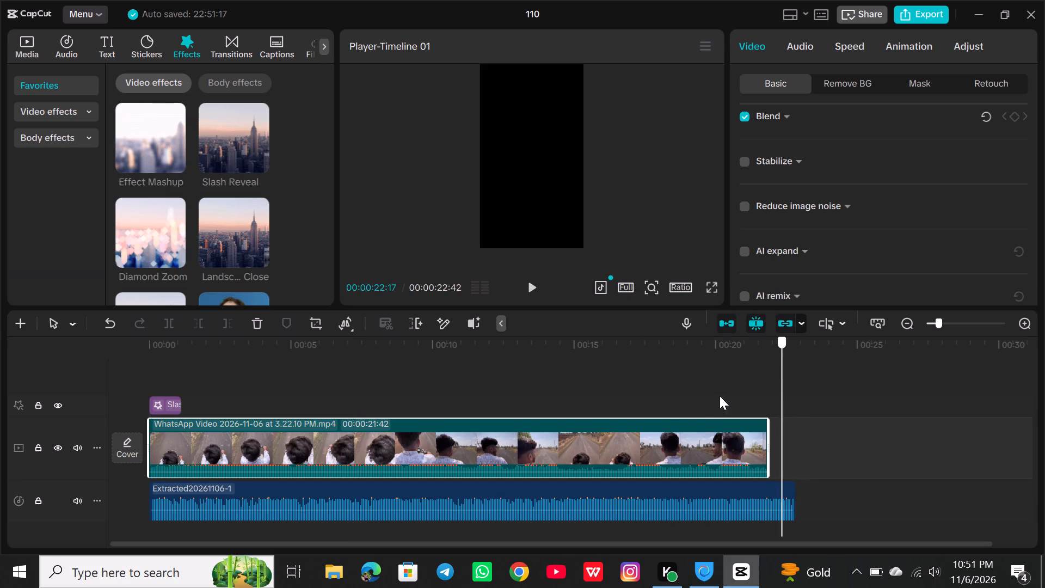
left_click_drag(720, 396, 134, 438)
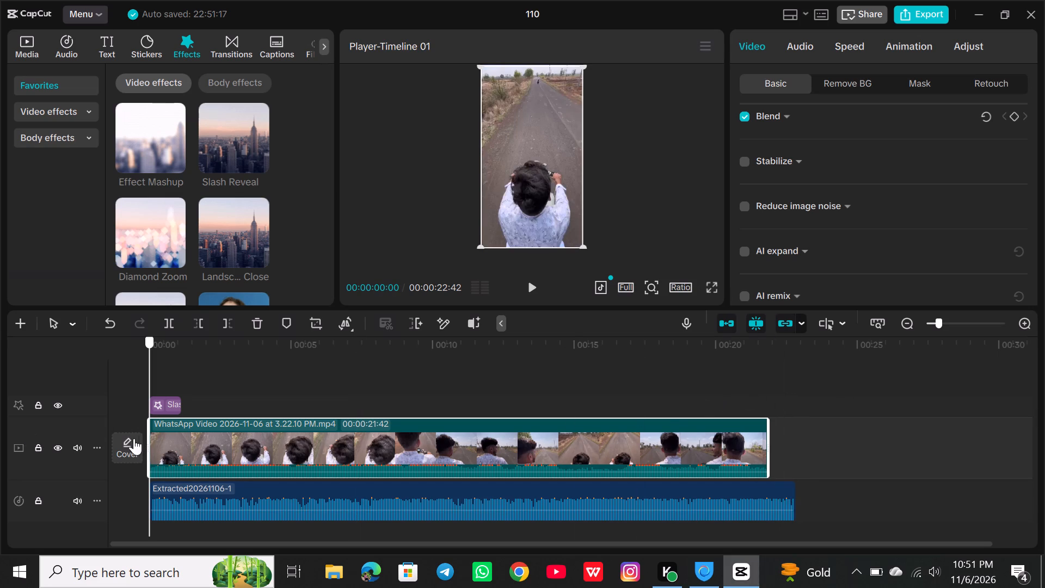
left_click_drag(134, 438, 141, 442)
left_click_drag(141, 442, 159, 445)
left_click_drag(150, 446, 157, 447)
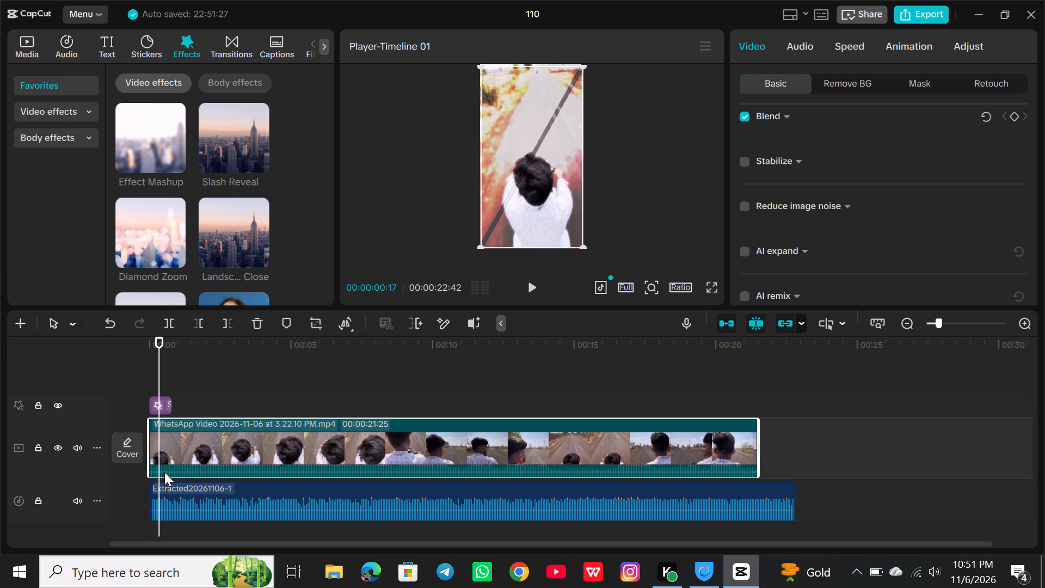
left_click_drag(158, 440, 142, 440)
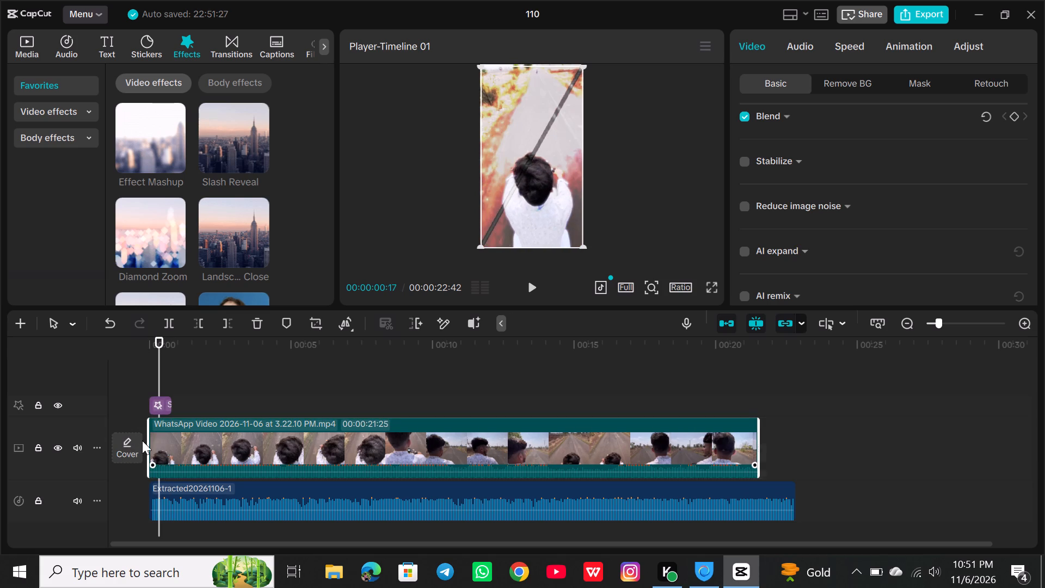
left_click_drag(142, 440, 166, 443)
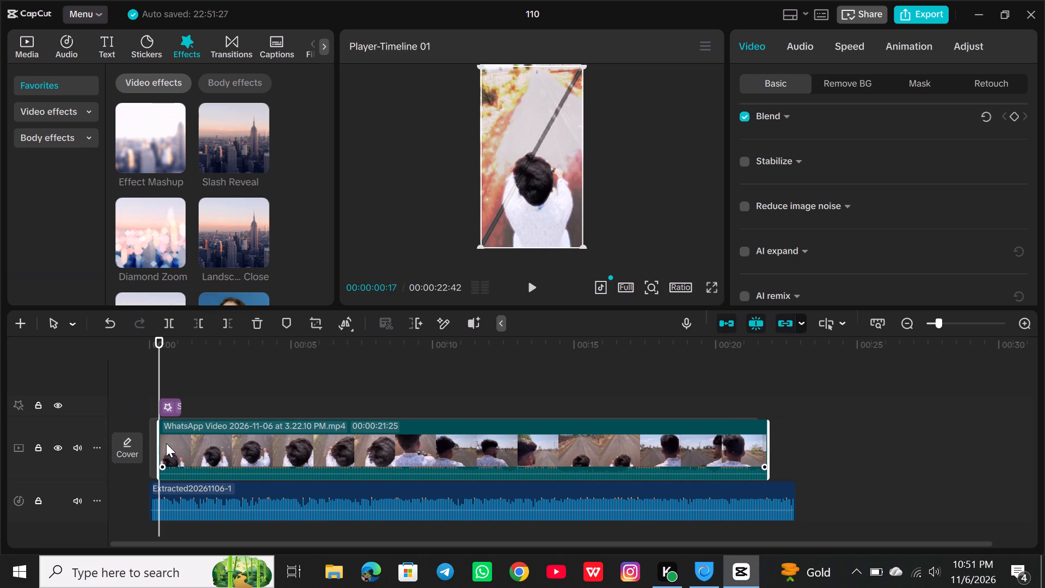
left_click_drag(166, 443, 163, 442)
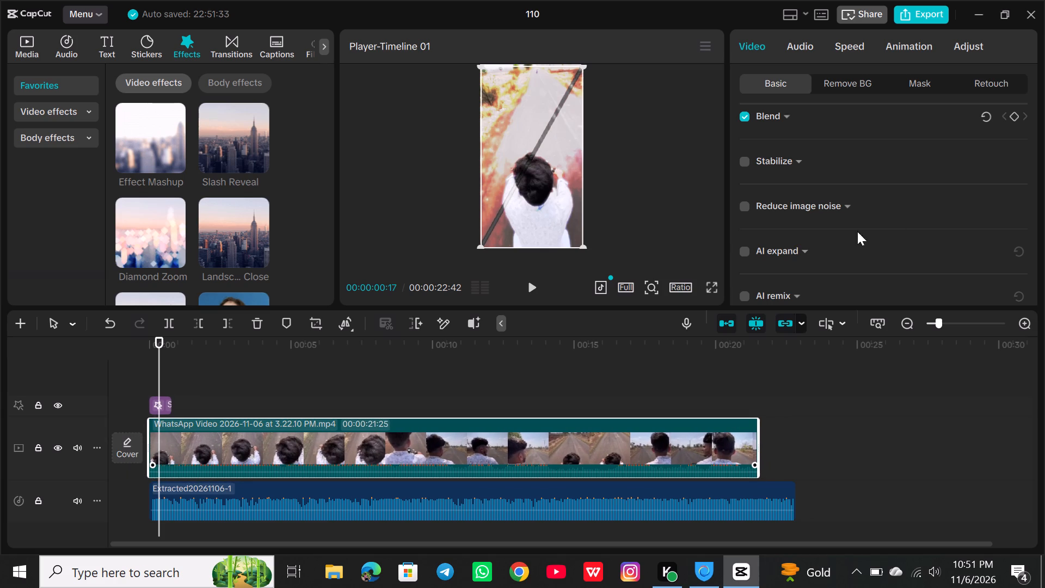
Play the opening briefly and trim the beginning of the WhatsApp video further to a duration of 00:00:21:13.
key("space")
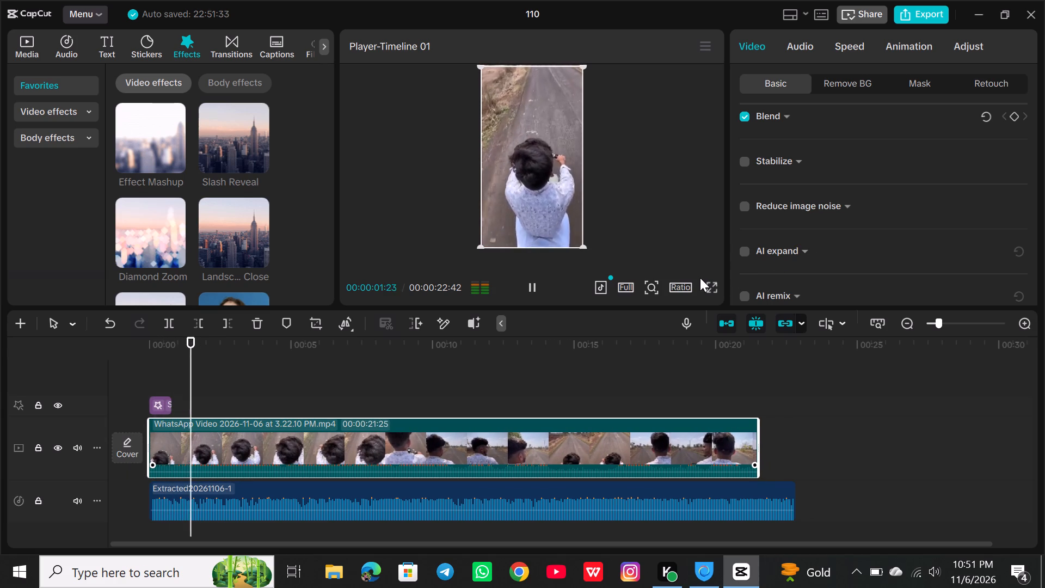
key("space")
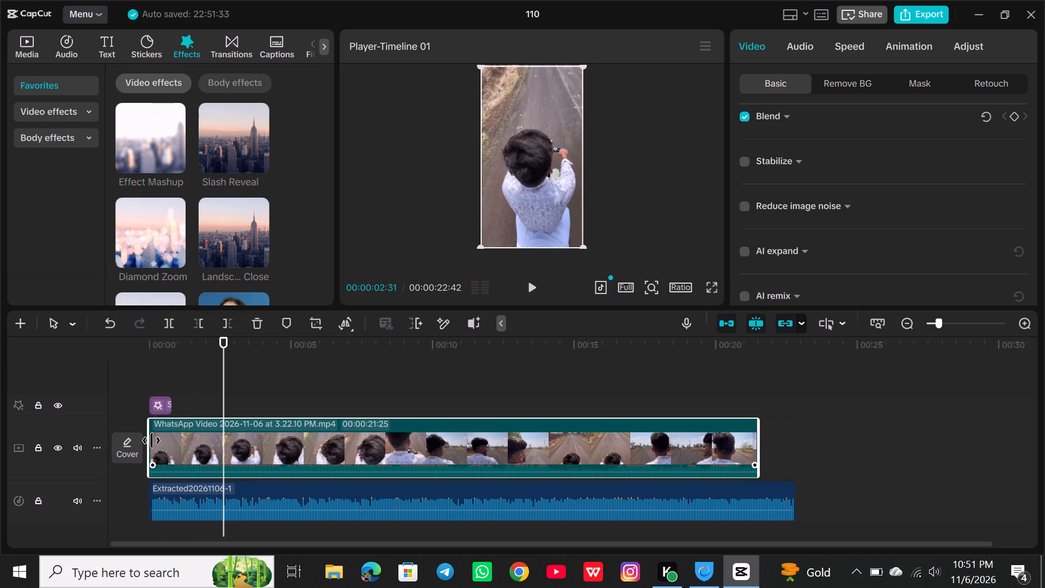
left_click_drag(147, 439, 151, 440)
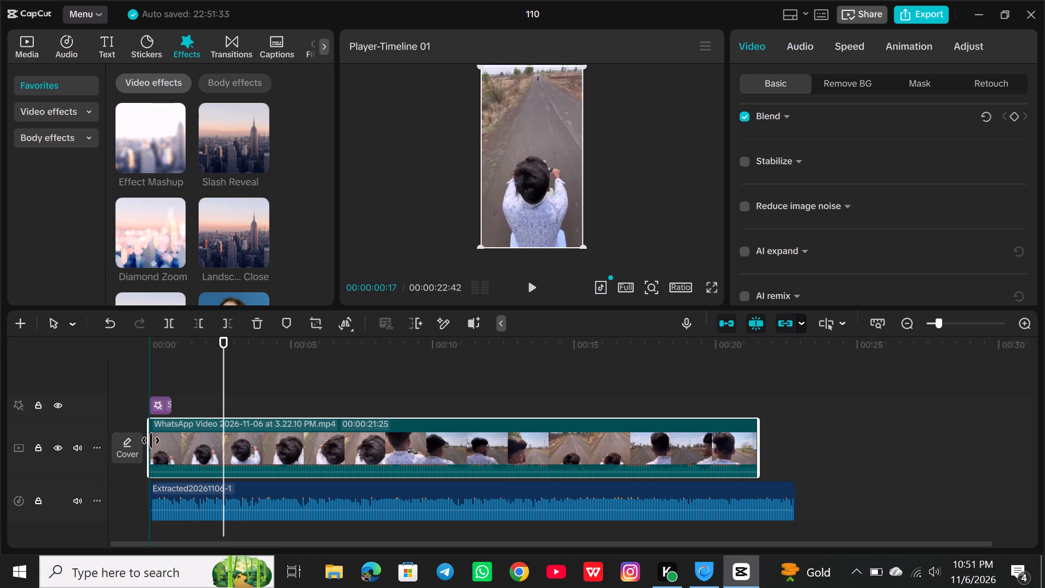
left_click_drag(151, 440, 156, 444)
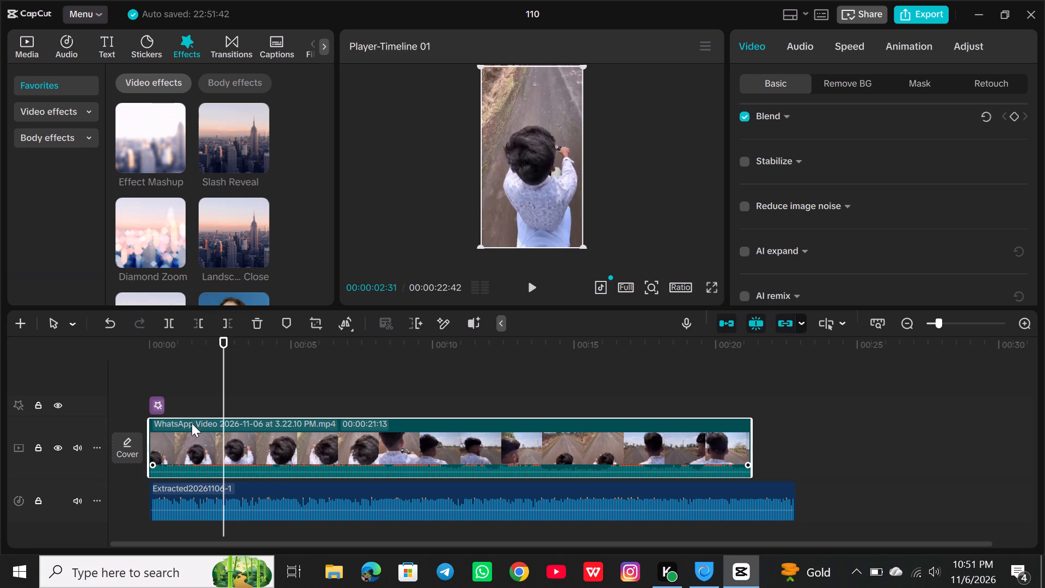
Extend the end of the Slash Reveal effect slightly, to a length of about 0.8 seconds.
left_click(156, 400)
left_click(165, 408)
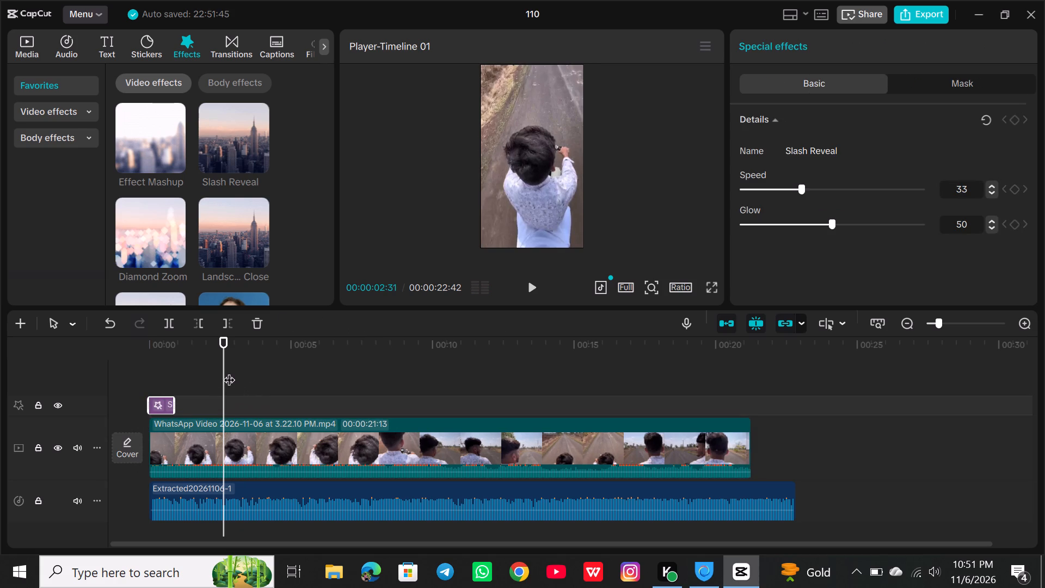
Play the timeline from the start through the end of the video to review the retrimmed clip with the audio.
left_click_drag(223, 368, 102, 365)
key("space")
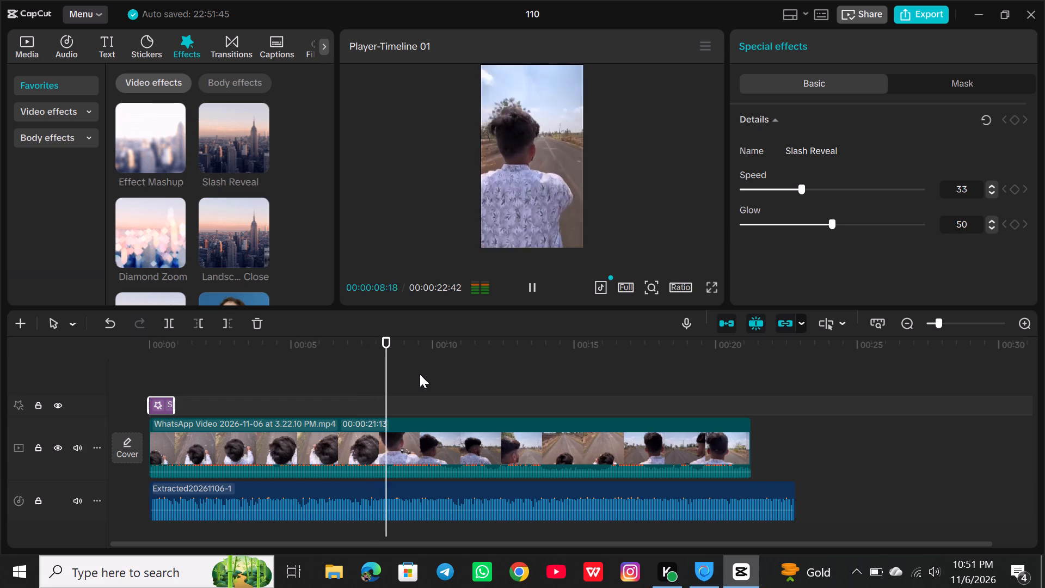
key("space")
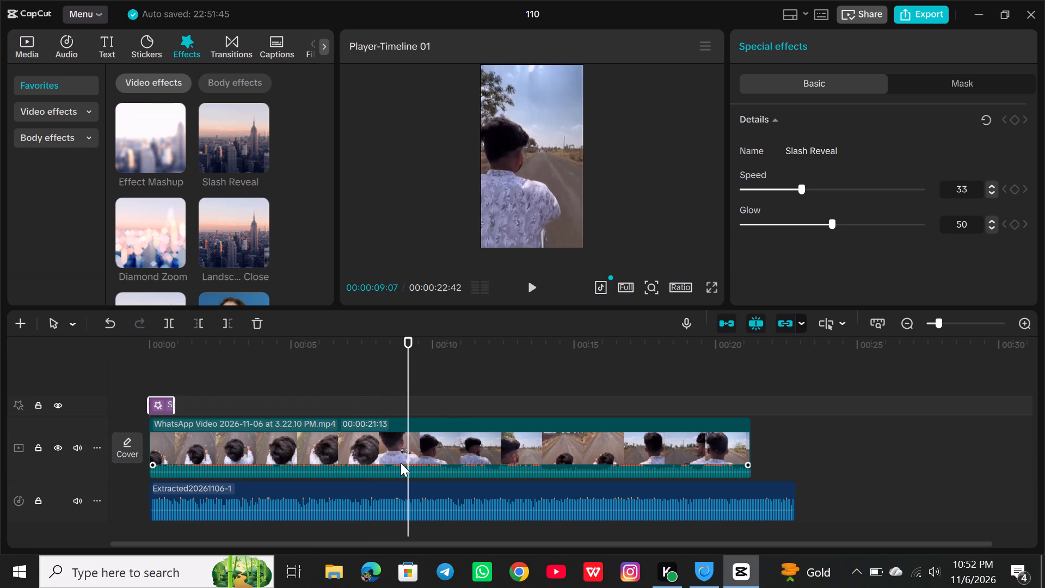
key("space")
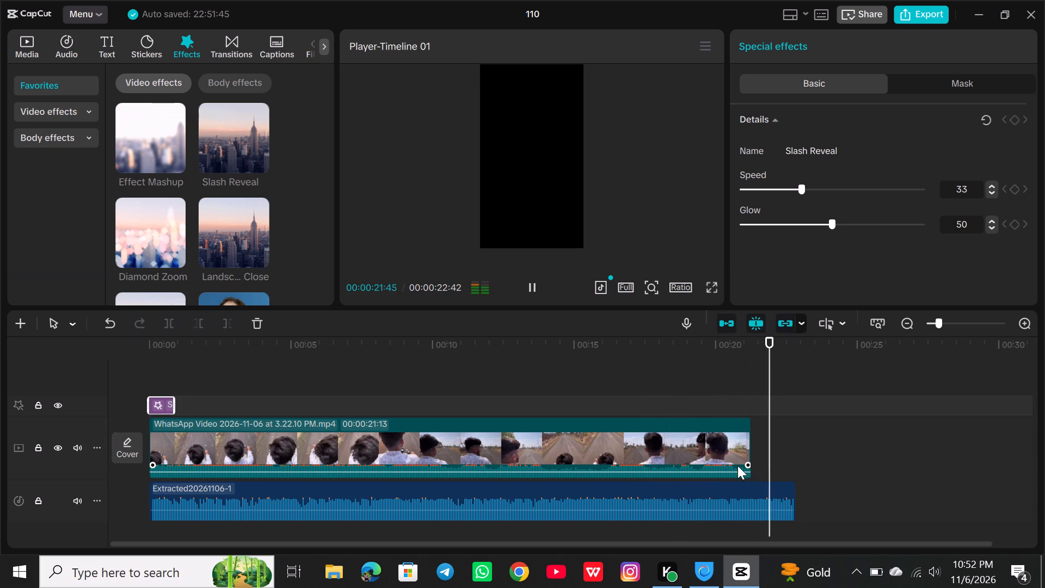
key("space")
Trim the end of the WhatsApp video to a duration of 00:00:20:46, removing the remaining CapCut outro.
left_click(730, 444)
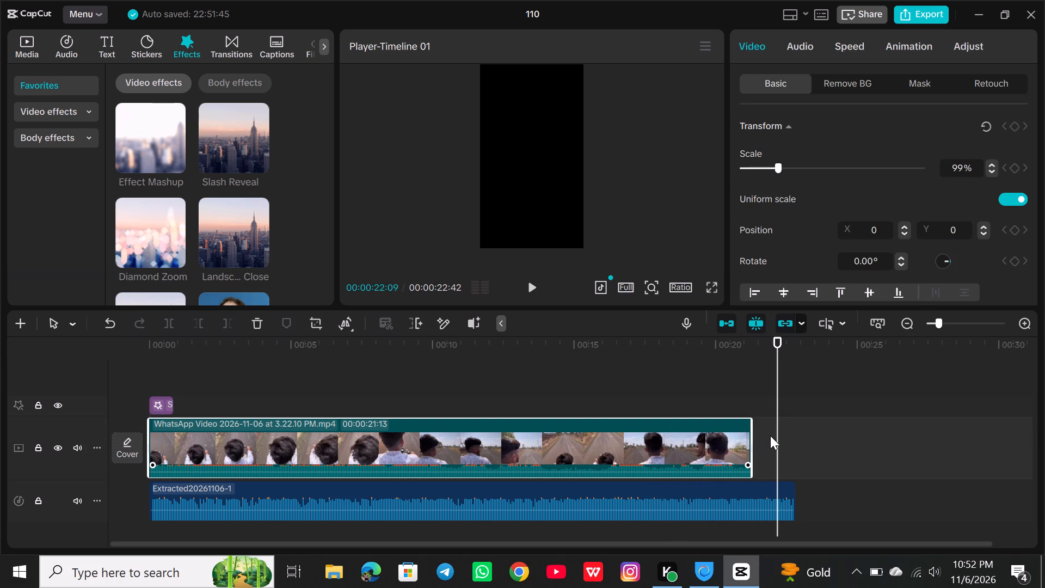
left_click_drag(752, 442, 747, 443)
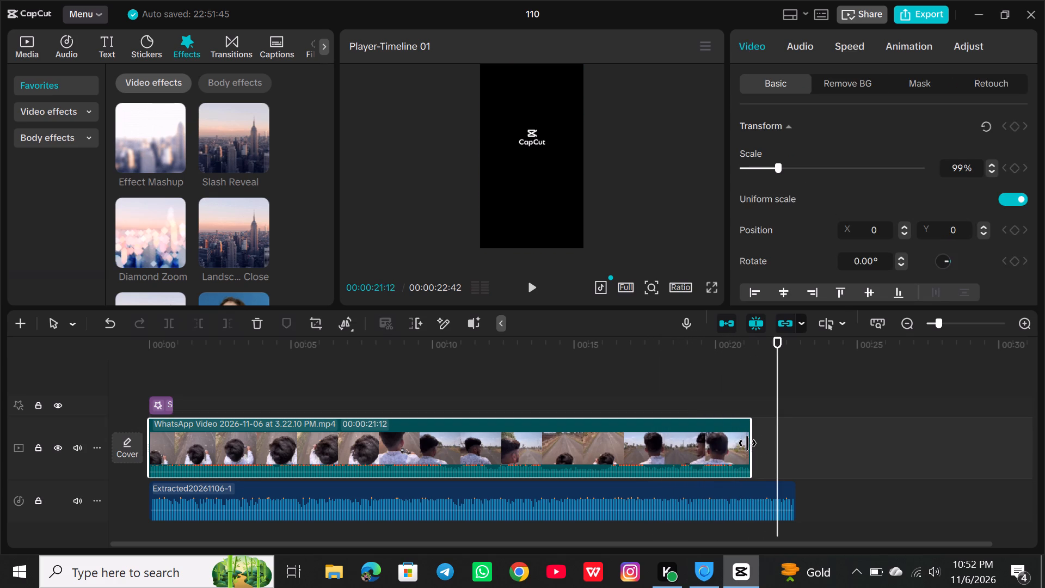
left_click_drag(747, 443, 739, 447)
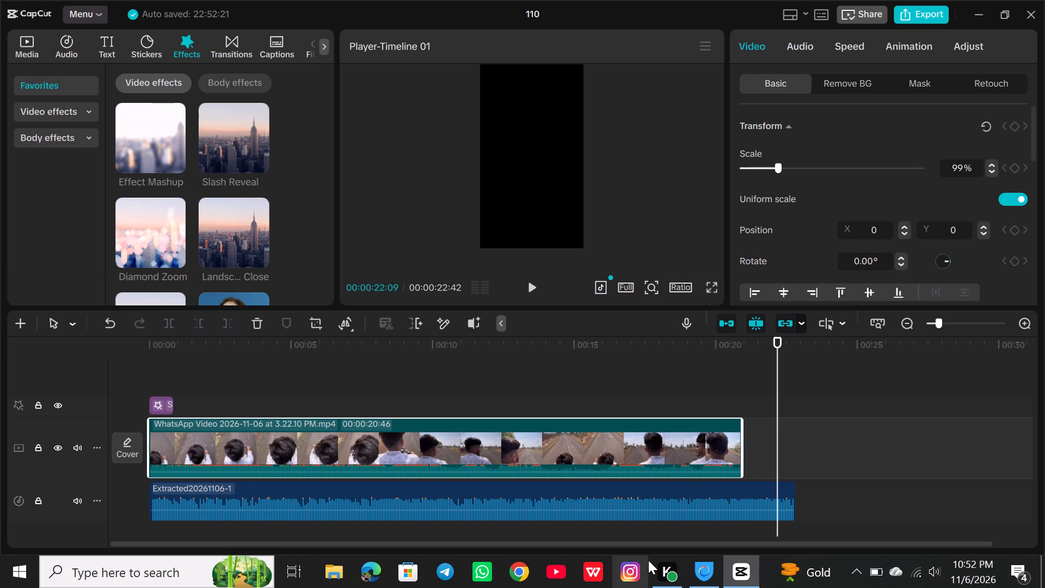
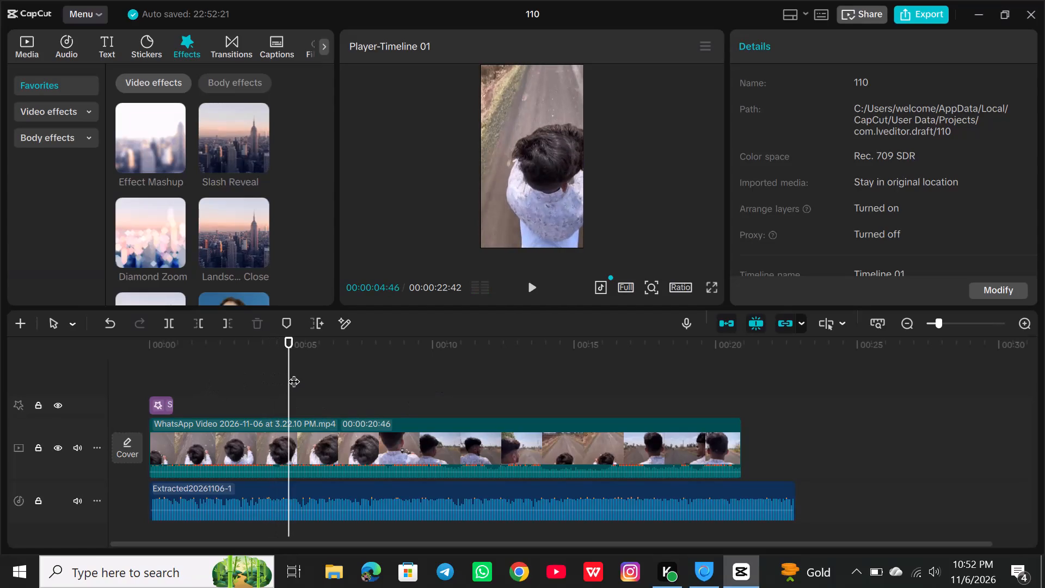
Play the edit full screen from the start to about 00:00:10:36 to look for the moment to slow down.
left_click_drag(293, 373, 0, 379)
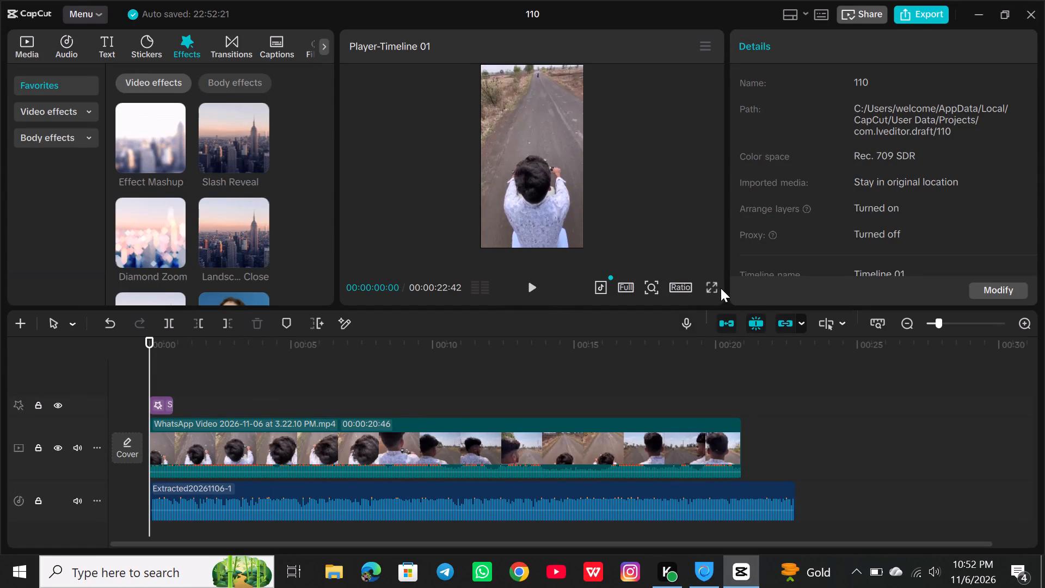
left_click(712, 288)
key("space")
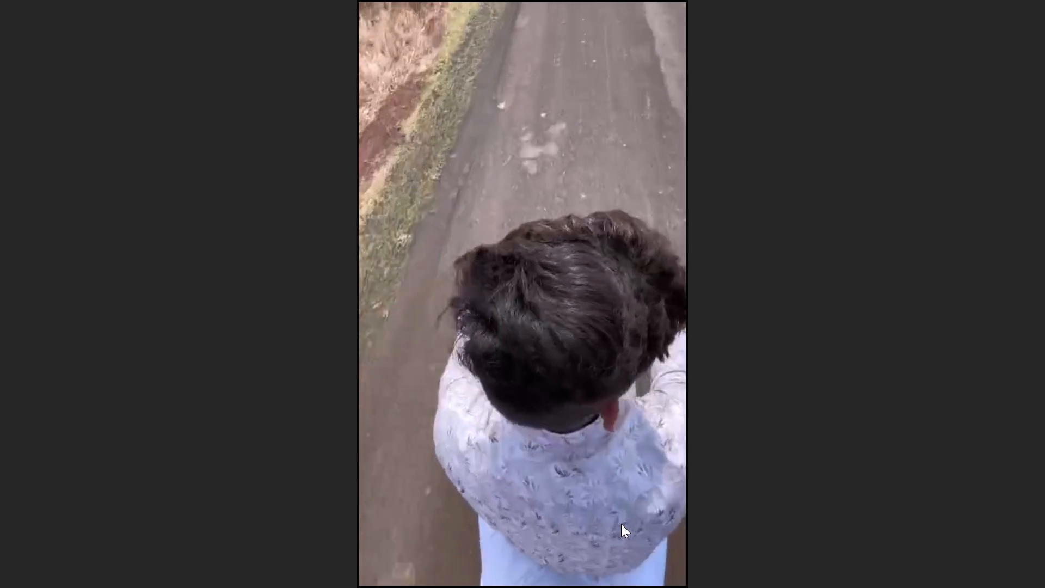
left_click(537, 283)
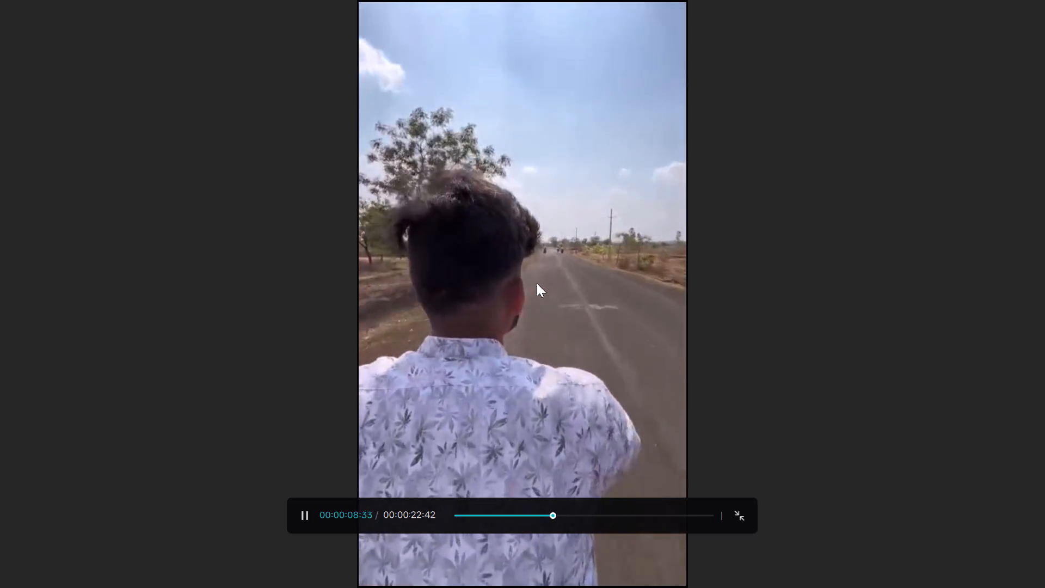
key("space")
key("space")
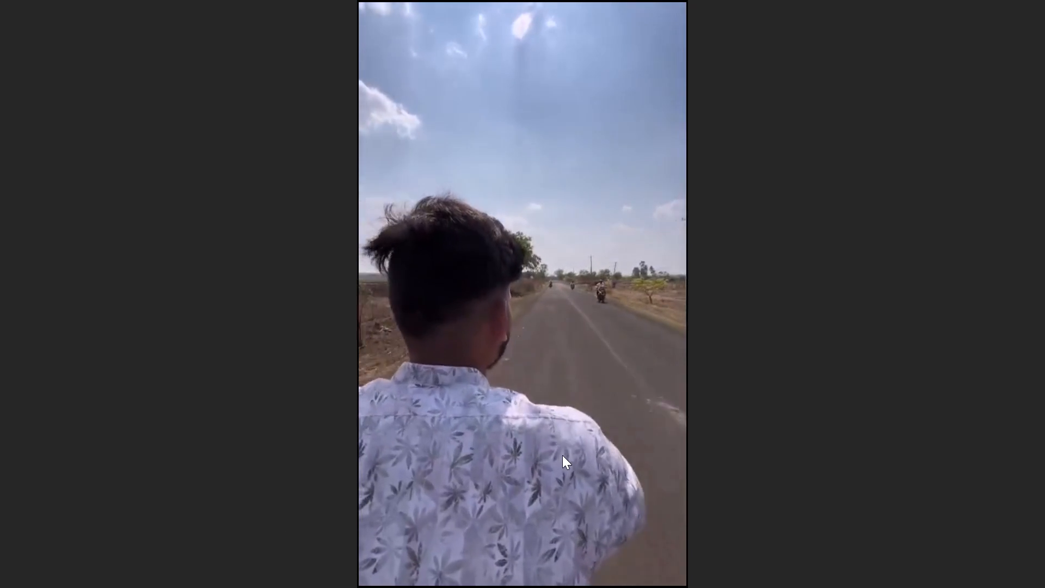
key("space")
left_click(533, 438)
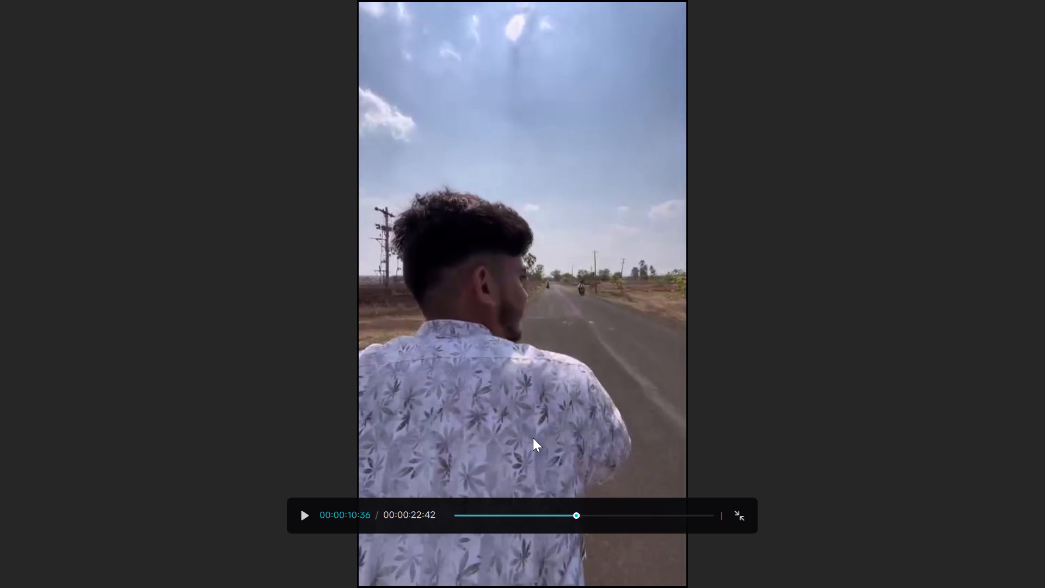
left_click_drag(577, 512, 568, 515)
left_click(746, 517)
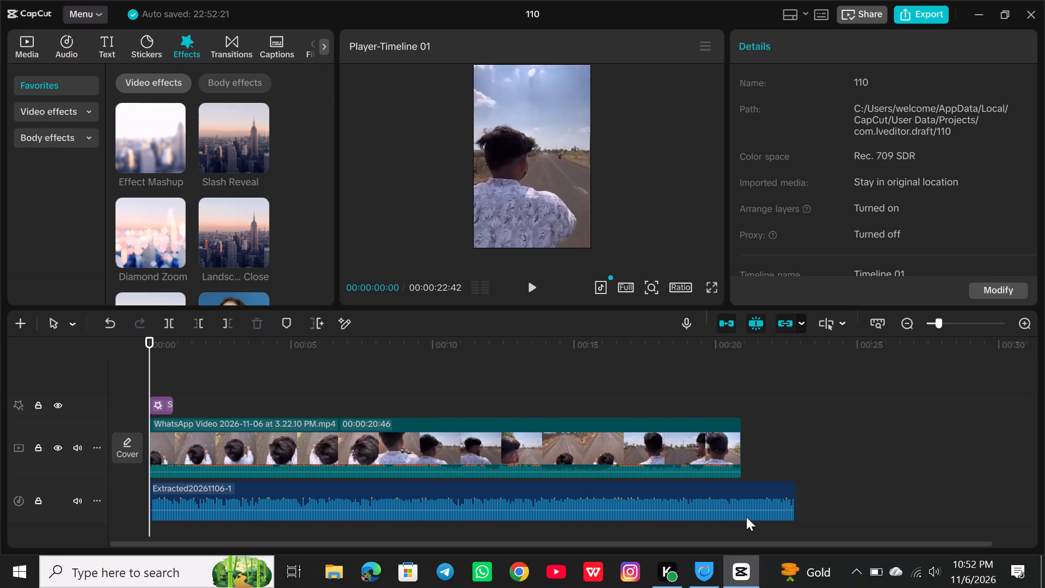
Split the WhatsApp video at 00:00:10:03 and 00:00:11:16 to isolate the short section where the rider turns his head.
left_click(432, 396)
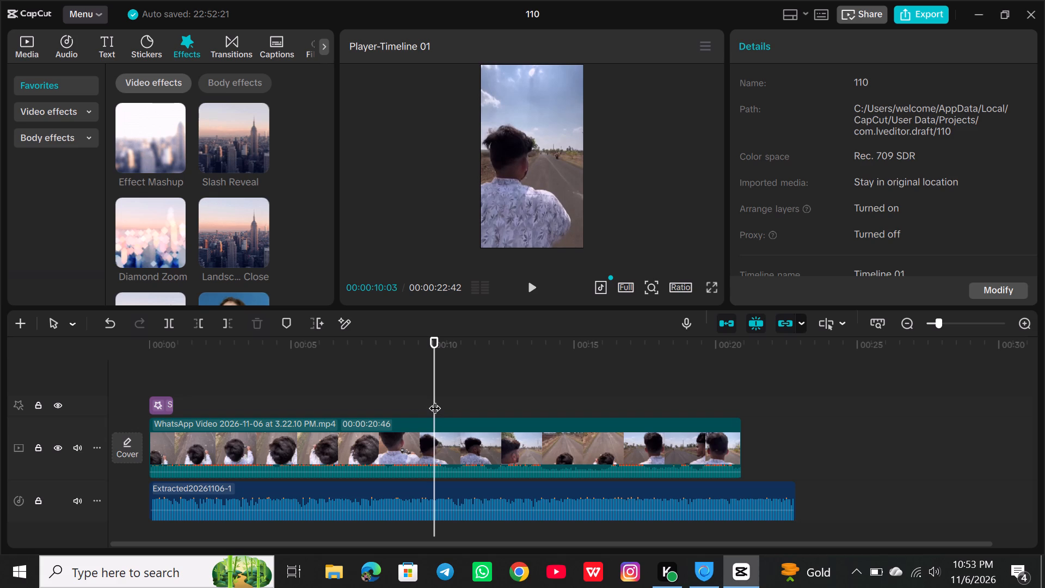
key("ctrl+b")
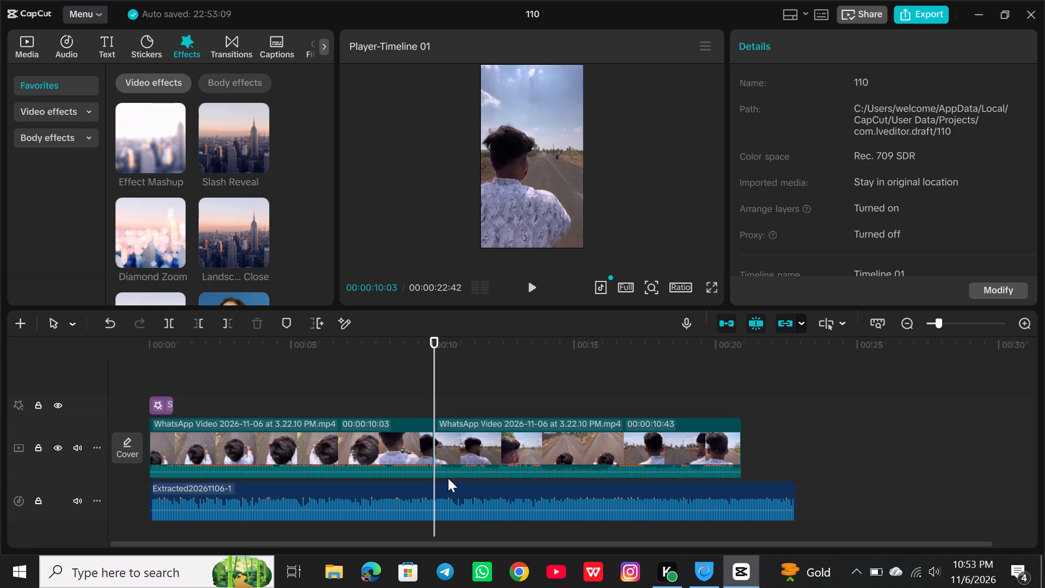
left_click(451, 451)
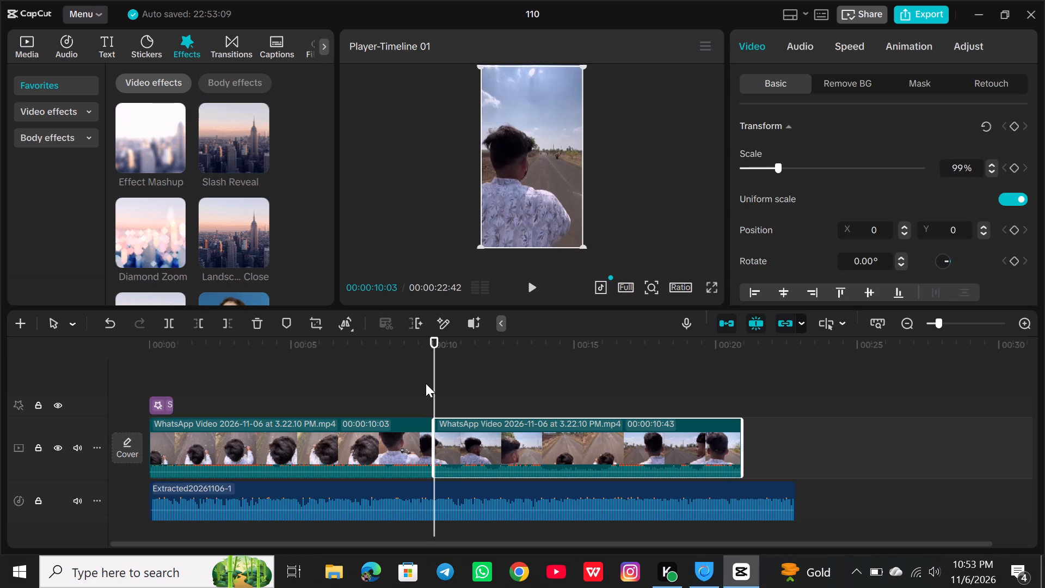
left_click_drag(434, 379, 444, 382)
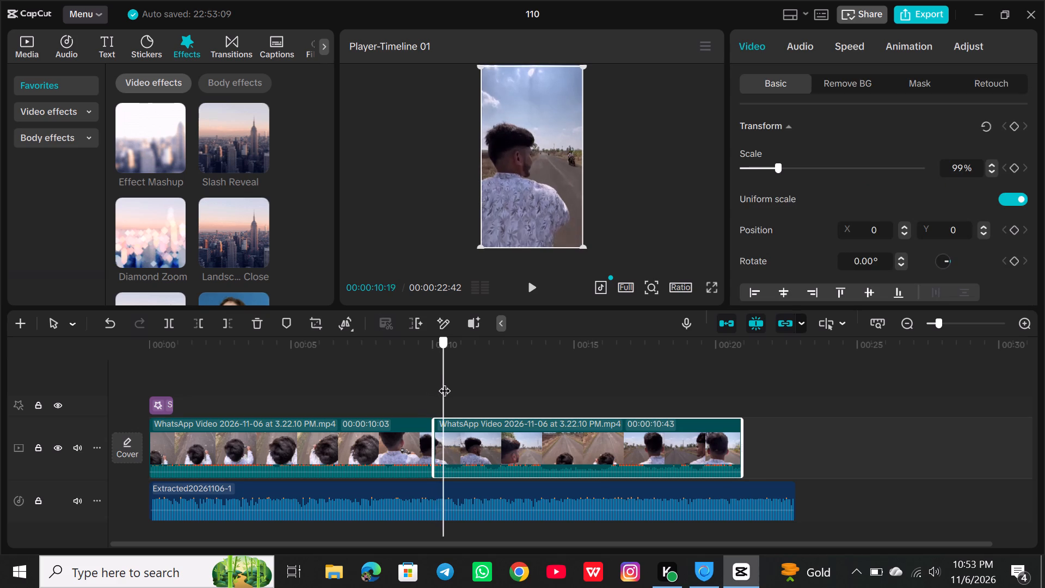
left_click_drag(444, 382, 463, 386)
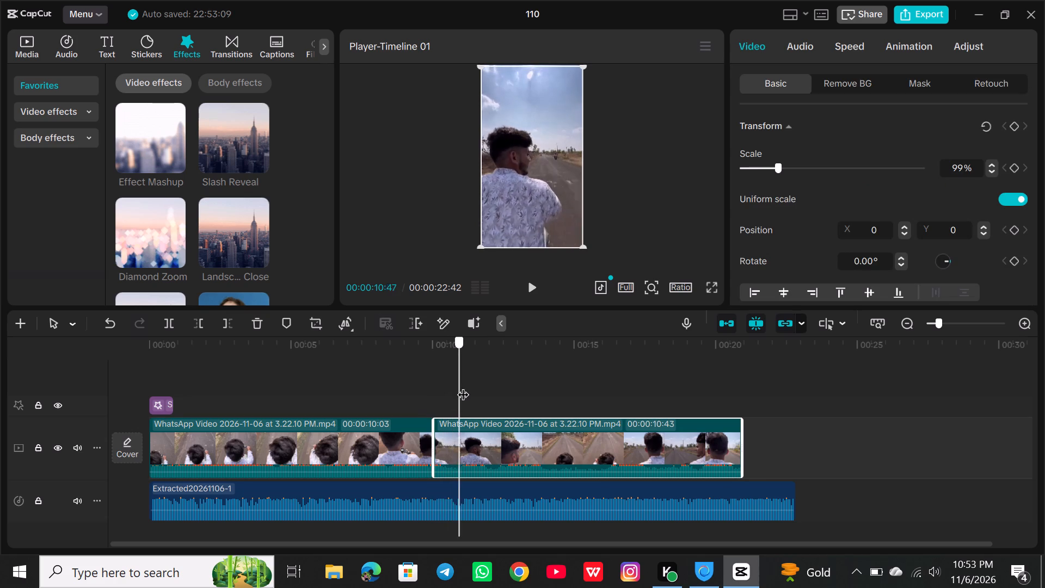
left_click_drag(463, 386, 472, 388)
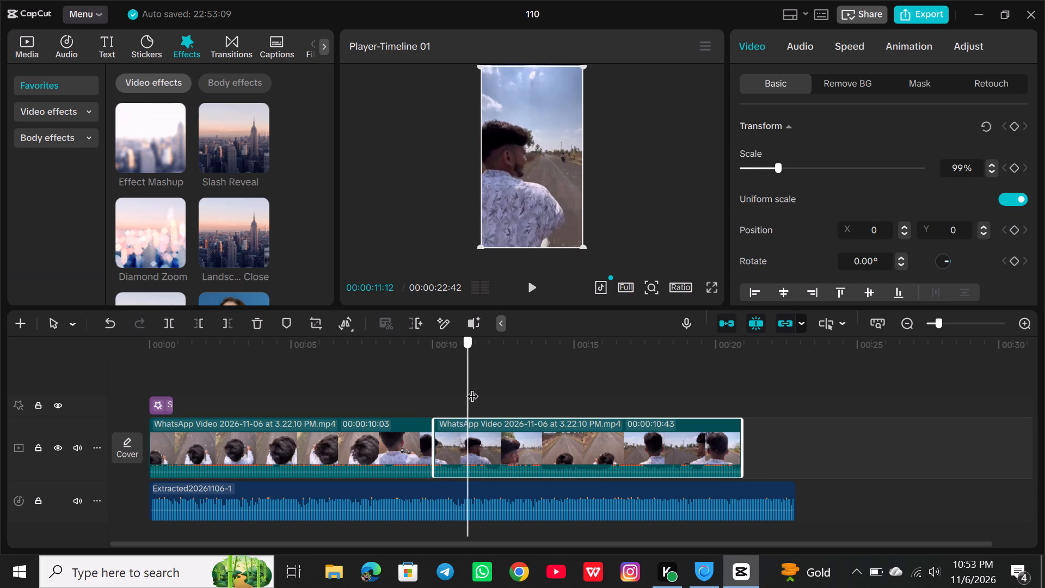
left_click_drag(472, 388, 470, 390)
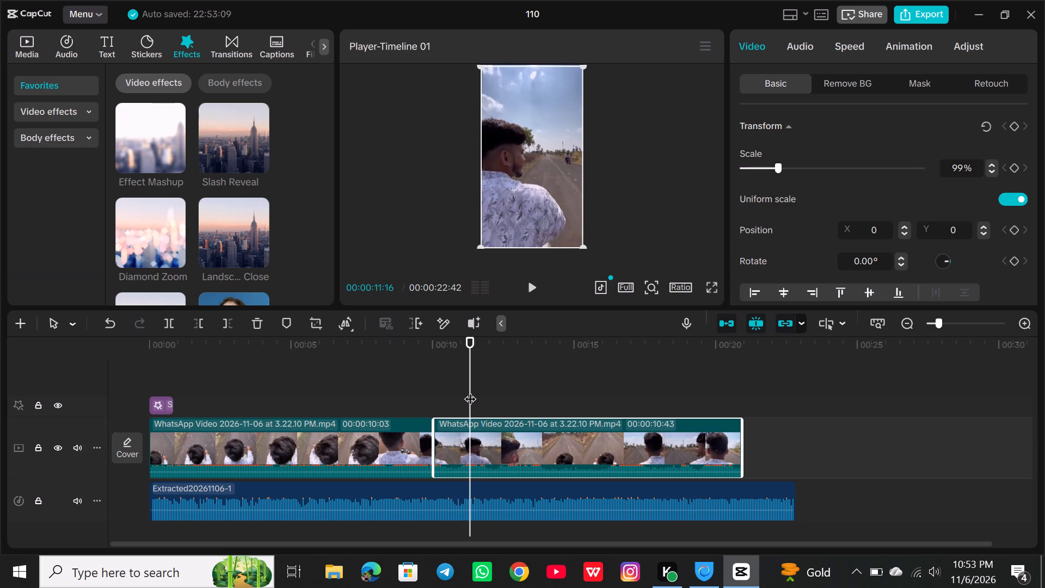
key("ctrl+b")
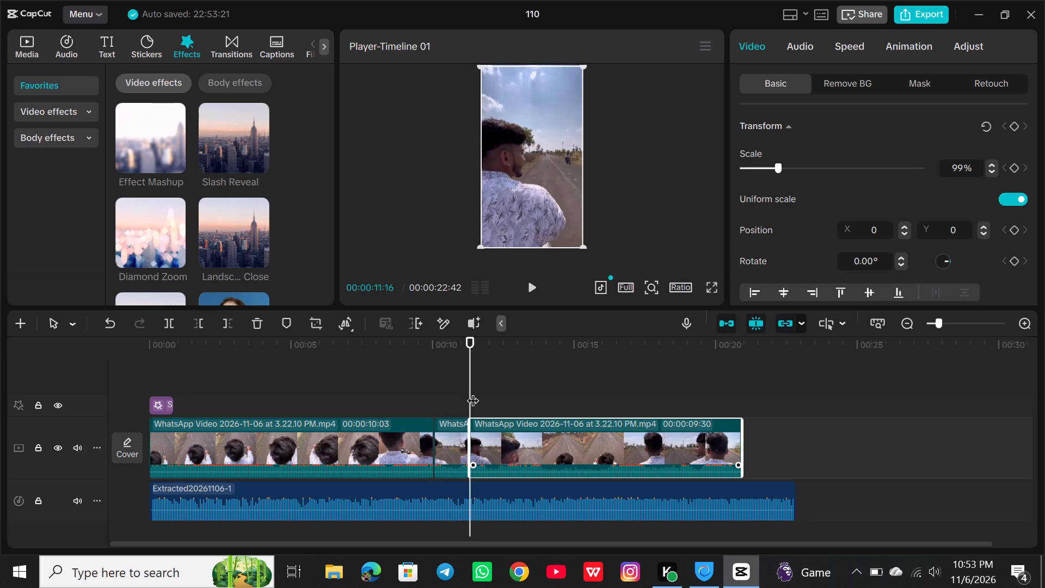
Slow the isolated short middle section of the WhatsApp video to a standard speed of 0.61x.
left_click_drag(472, 388, 457, 393)
left_click(451, 440)
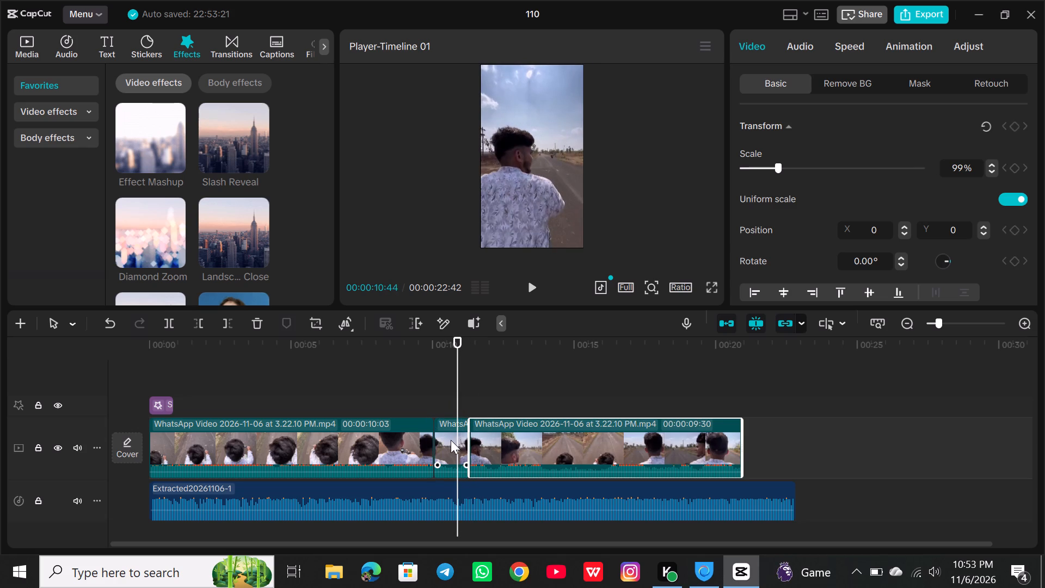
left_click_drag(459, 391, 451, 394)
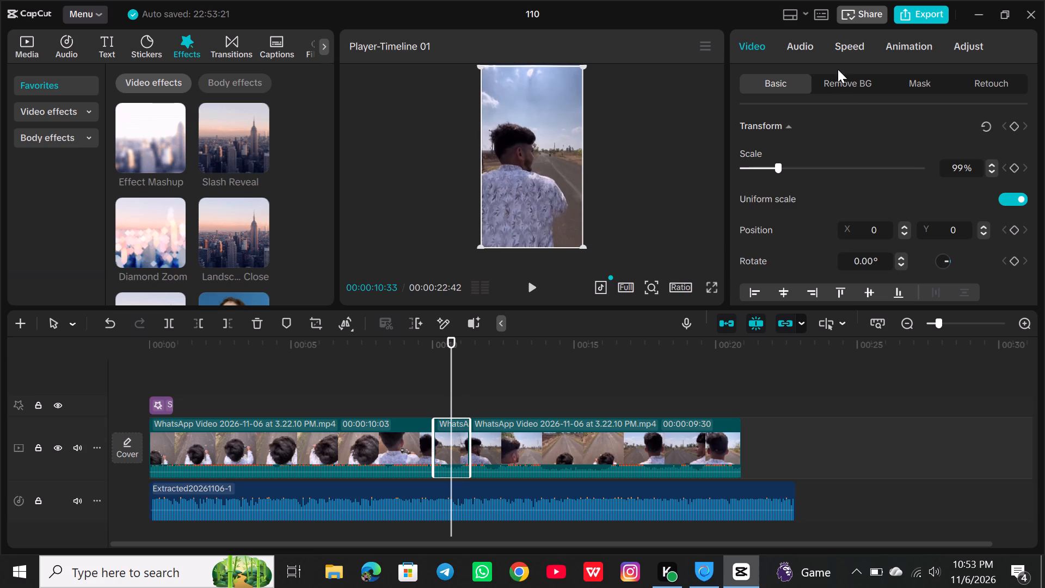
left_click(839, 54)
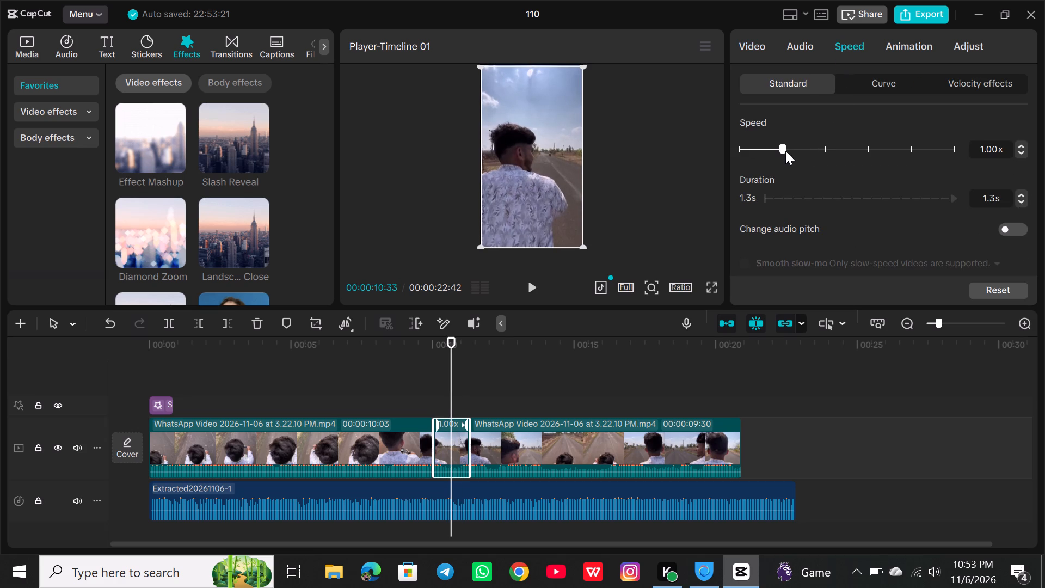
left_click_drag(785, 151, 767, 157)
left_click_drag(767, 157, 764, 158)
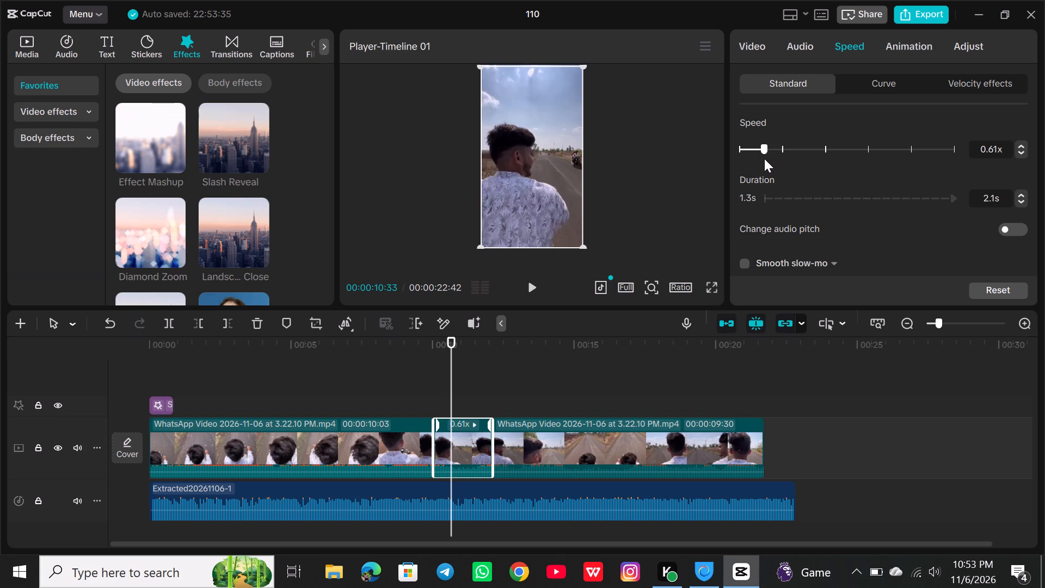
Play the edit full screen from the start to about 00:00:18:37 to review the slowed section and the second head turn.
left_click(712, 286)
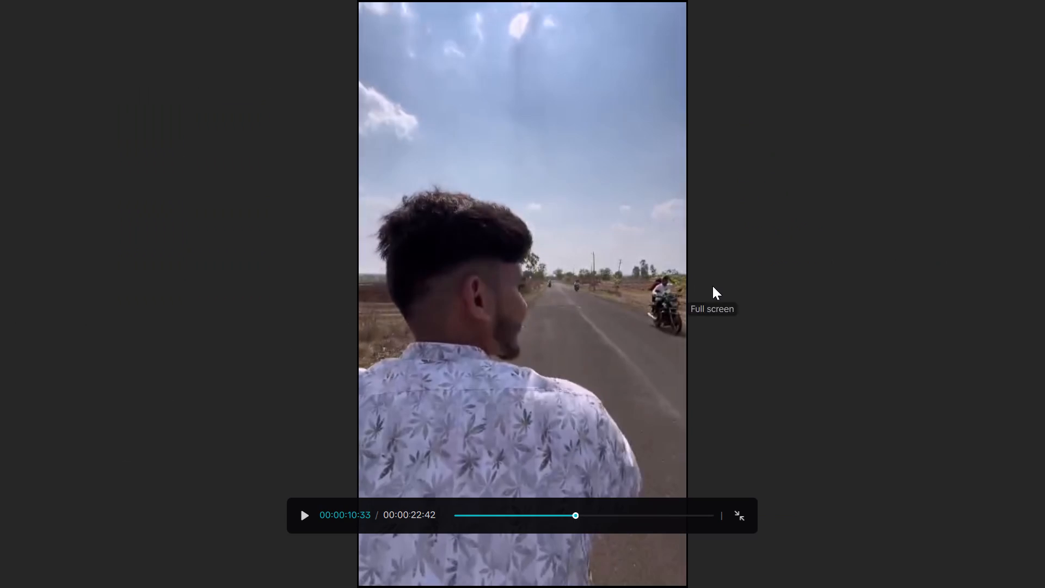
key("x")
left_click_drag(556, 521, 435, 508)
left_click_drag(468, 507, 460, 514)
left_click_drag(460, 514, 428, 510)
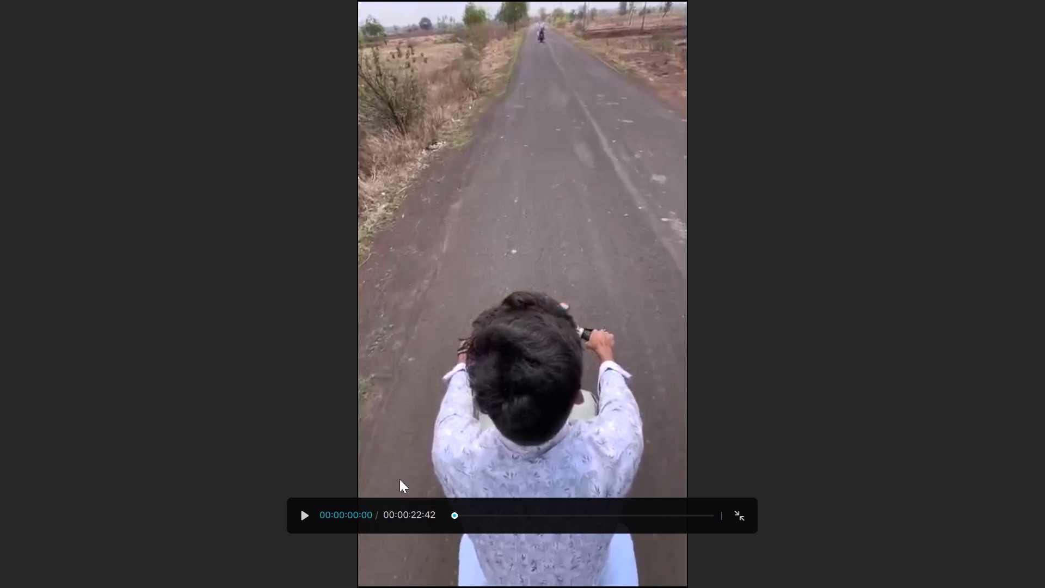
key("space")
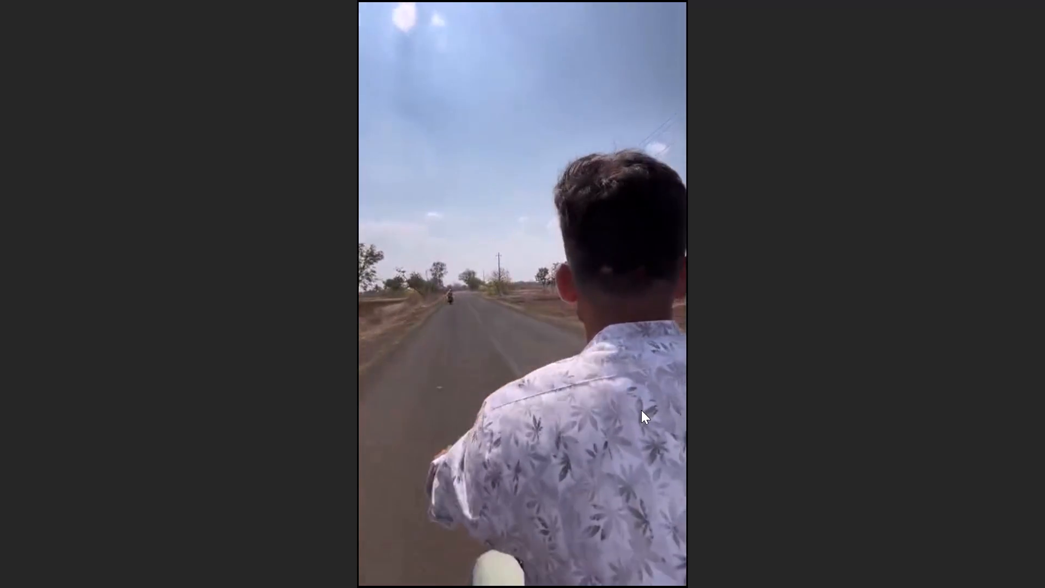
left_click(641, 409)
key("space")
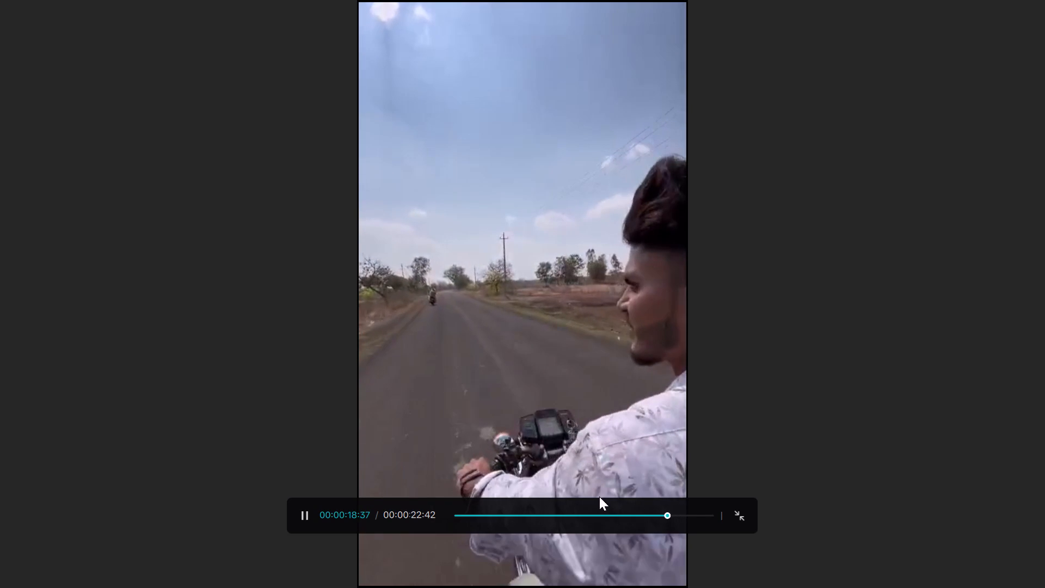
left_click(664, 513)
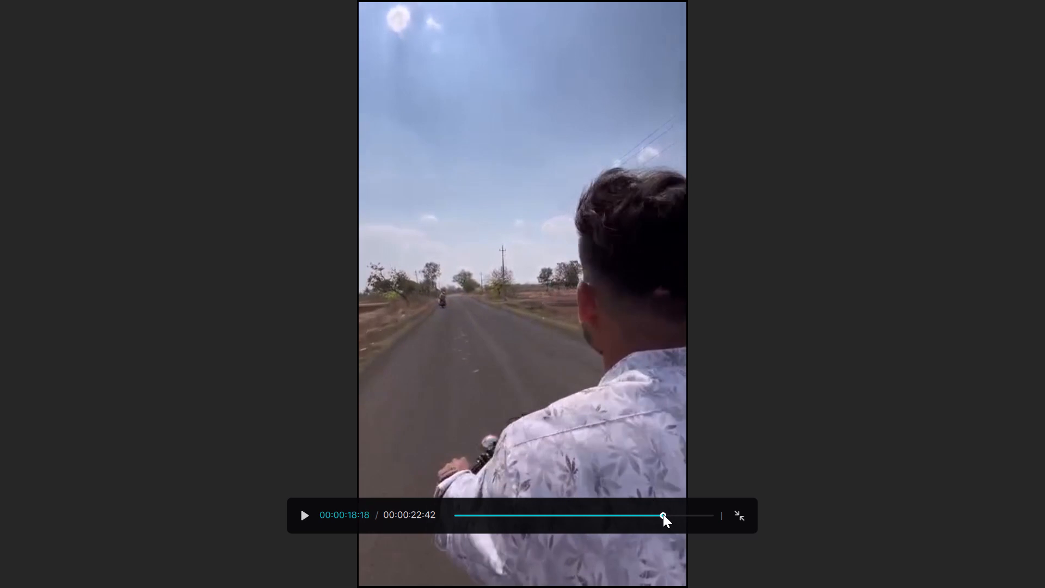
left_click(737, 513)
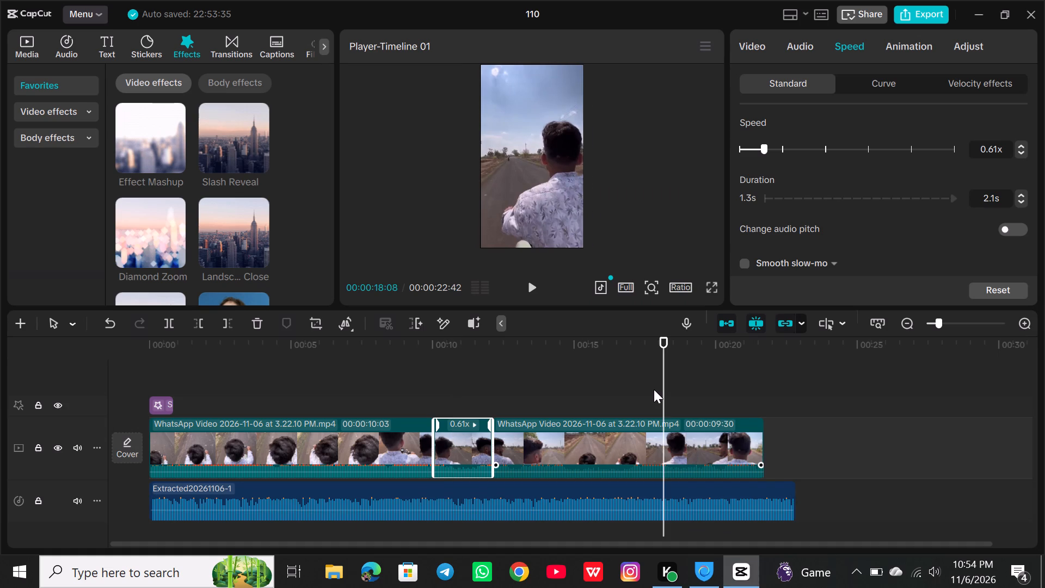
Split the last section of the WhatsApp video at about 00:00:18:45, where the rider's face is in profile.
key("space")
key("space")
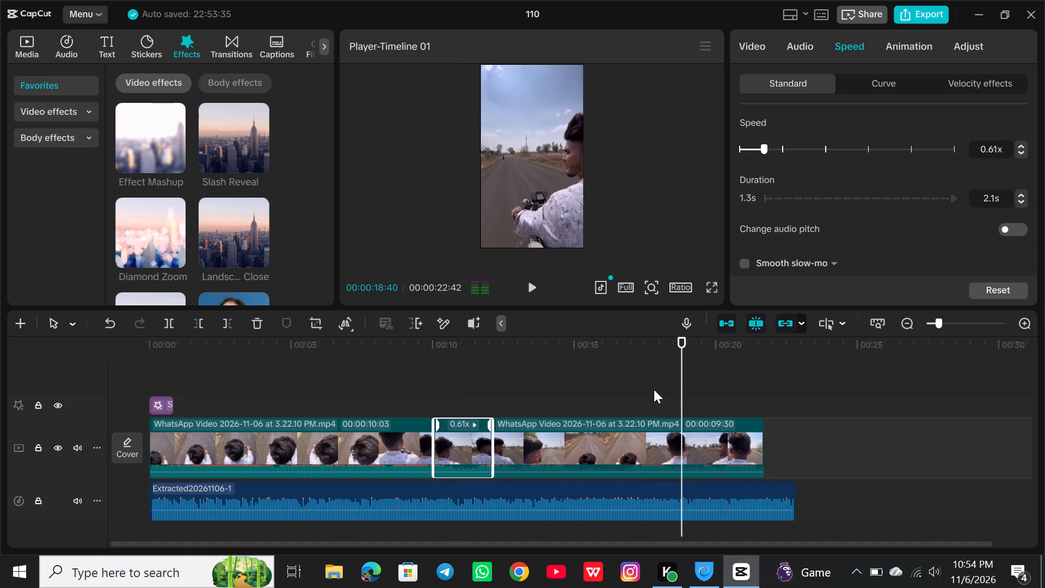
left_click_drag(683, 384, 680, 385)
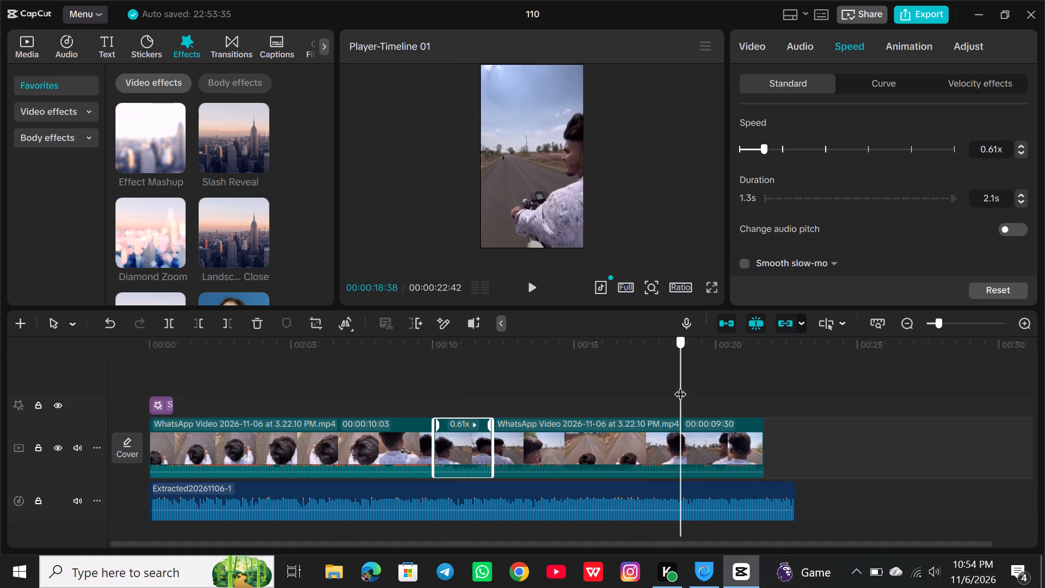
left_click_drag(680, 385, 666, 387)
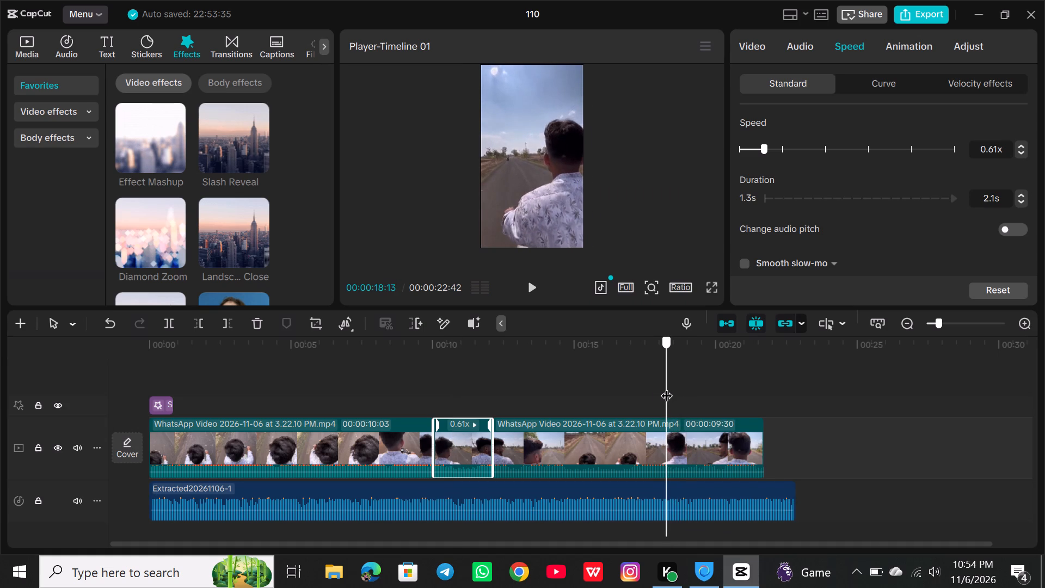
left_click_drag(666, 387, 662, 387)
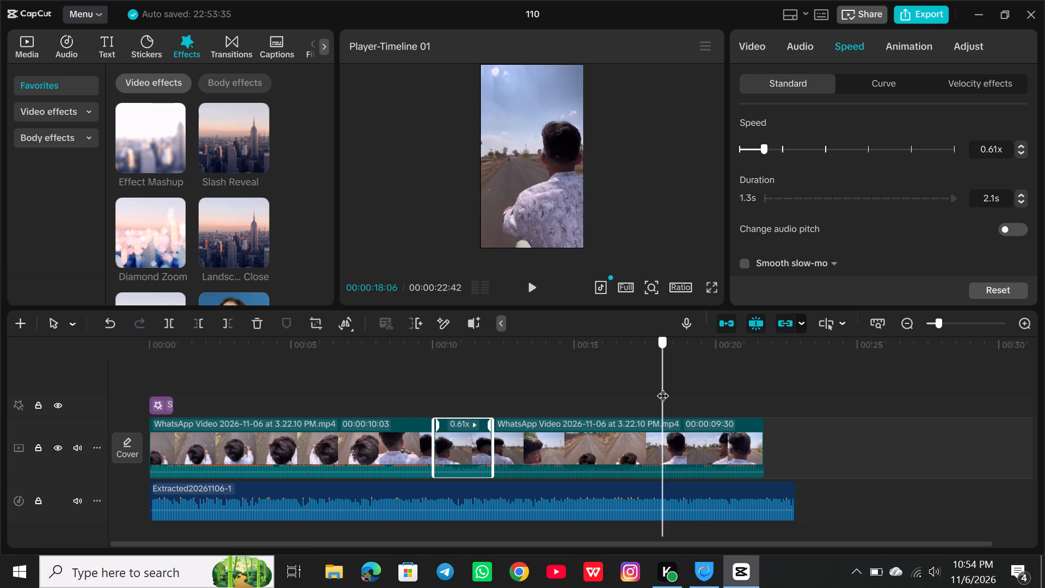
left_click_drag(662, 387, 661, 386)
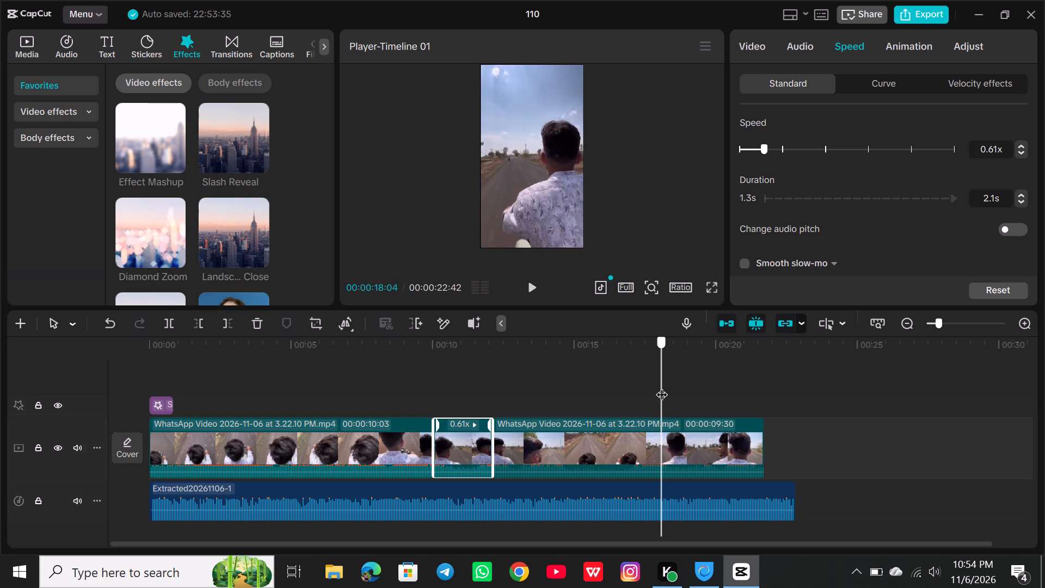
left_click_drag(661, 386, 668, 388)
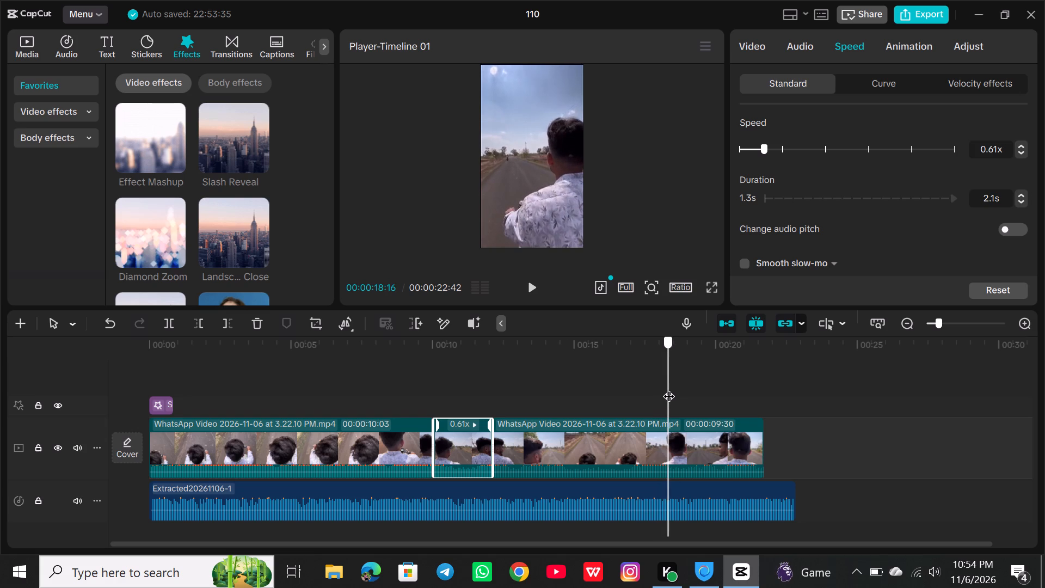
left_click_drag(668, 388, 663, 389)
key("space")
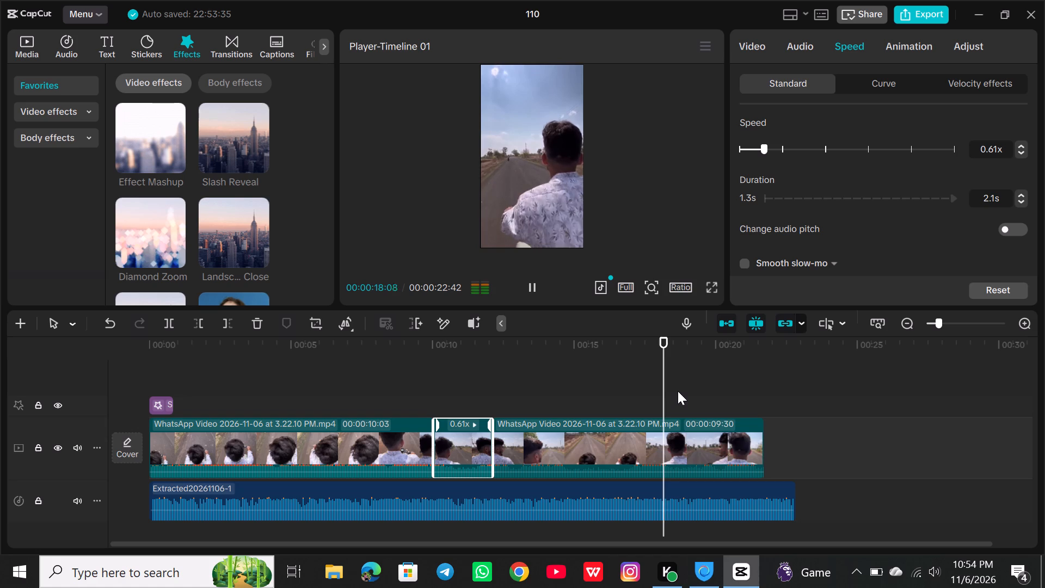
key("ctrl+b")
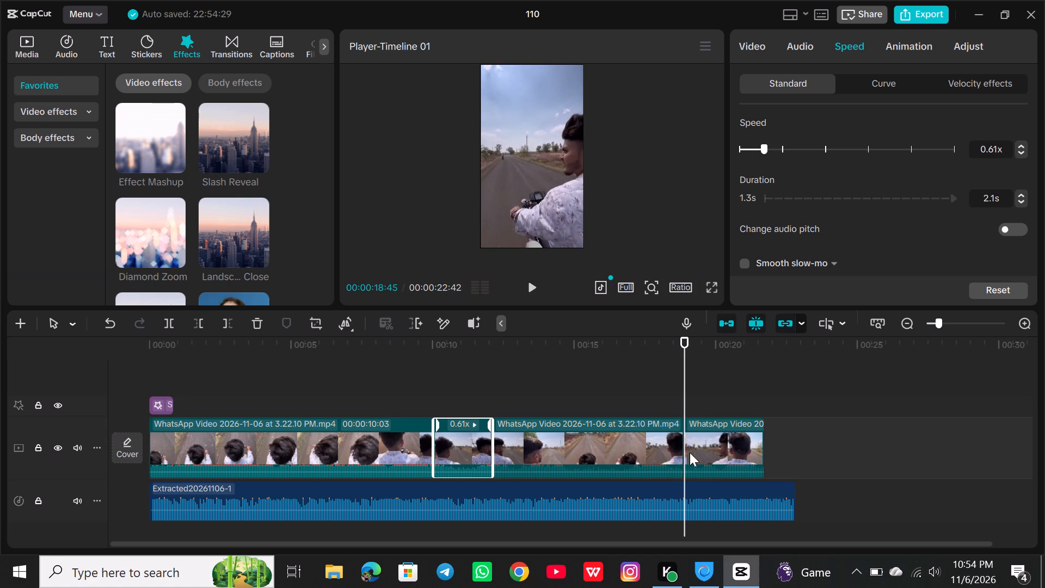
left_click(688, 401)
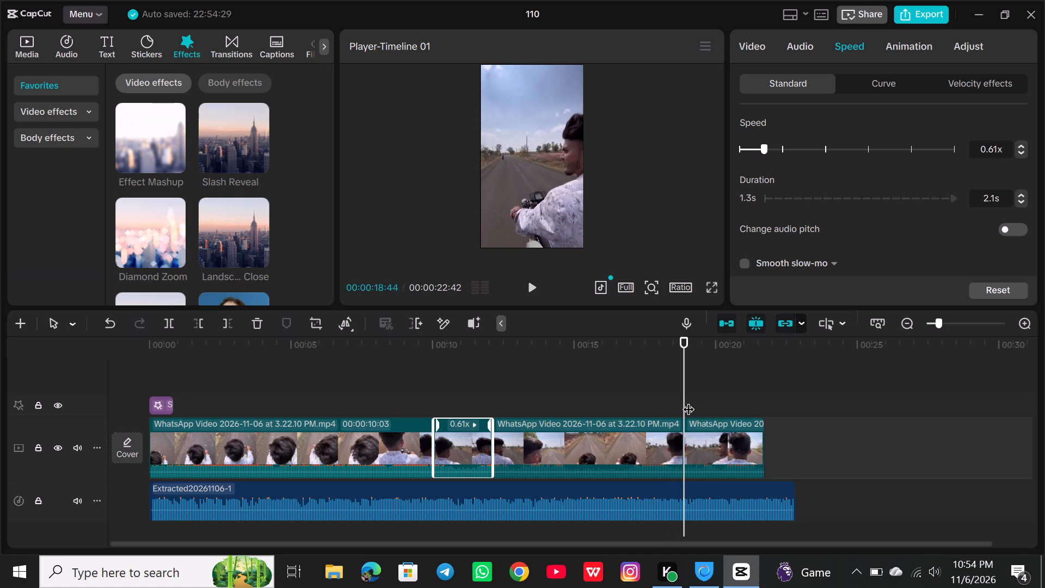
Undo the latest split and split the last section of the WhatsApp video at 00:00:18:08 instead, before the rider turns his head.
left_click_drag(685, 397, 672, 402)
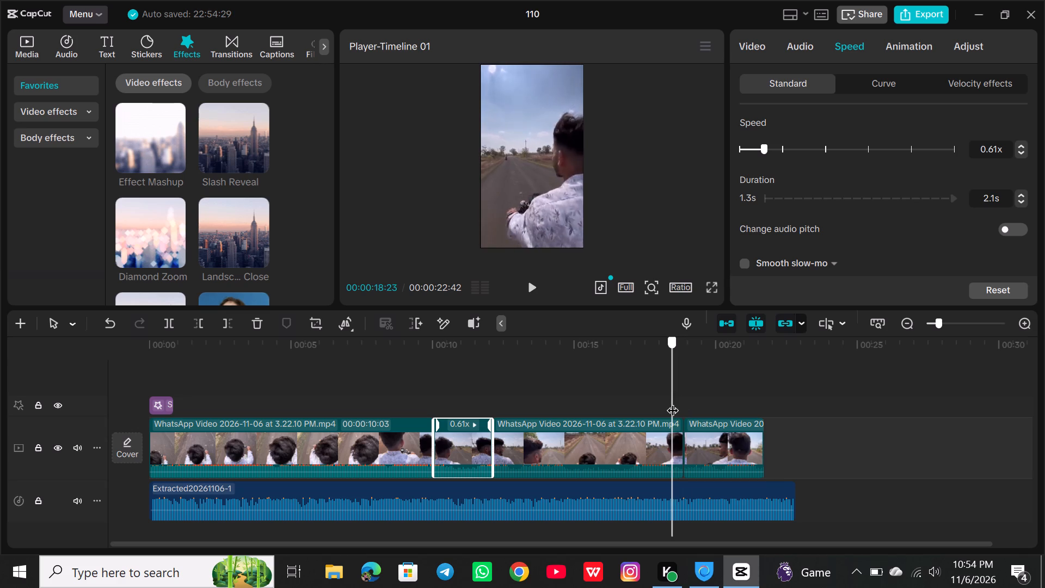
left_click_drag(672, 402, 686, 408)
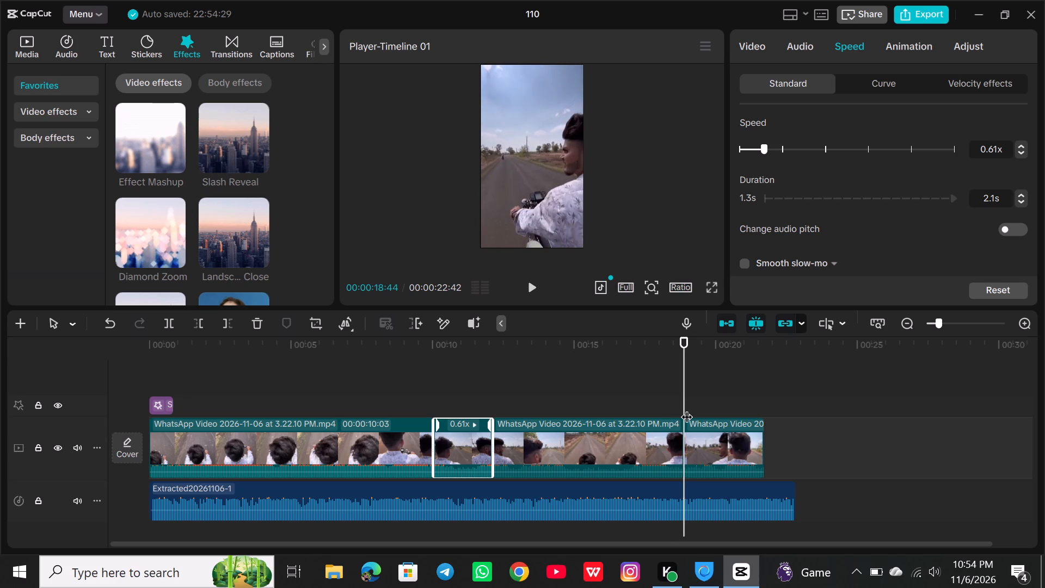
key("ctrl+z")
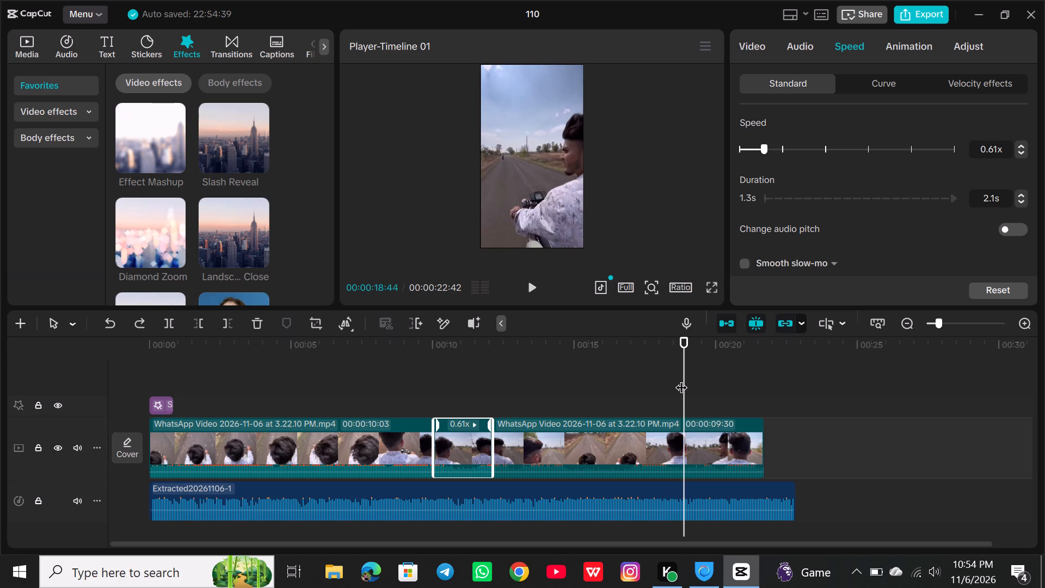
left_click_drag(683, 380, 674, 383)
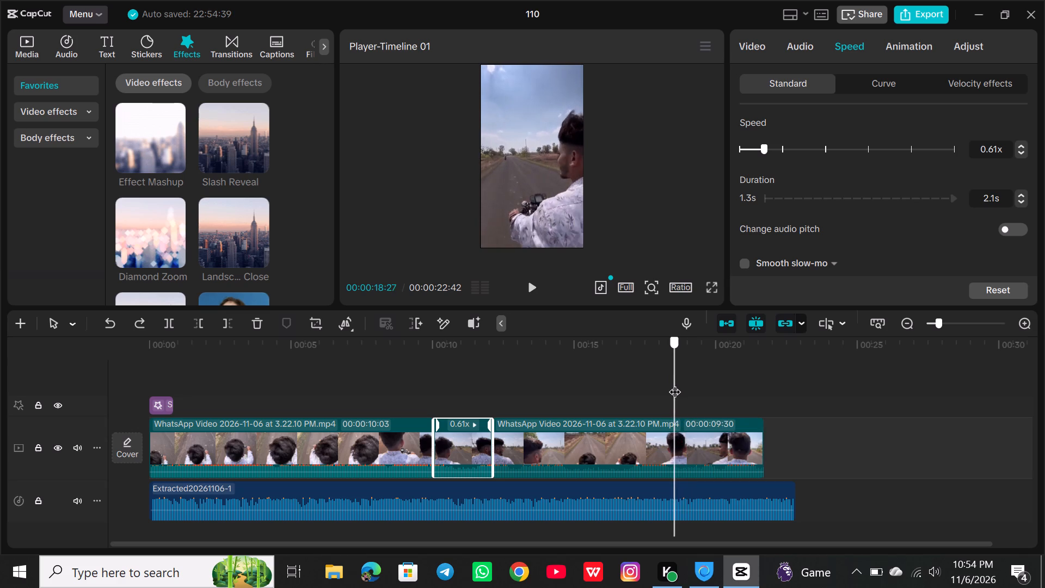
left_click_drag(674, 383, 663, 388)
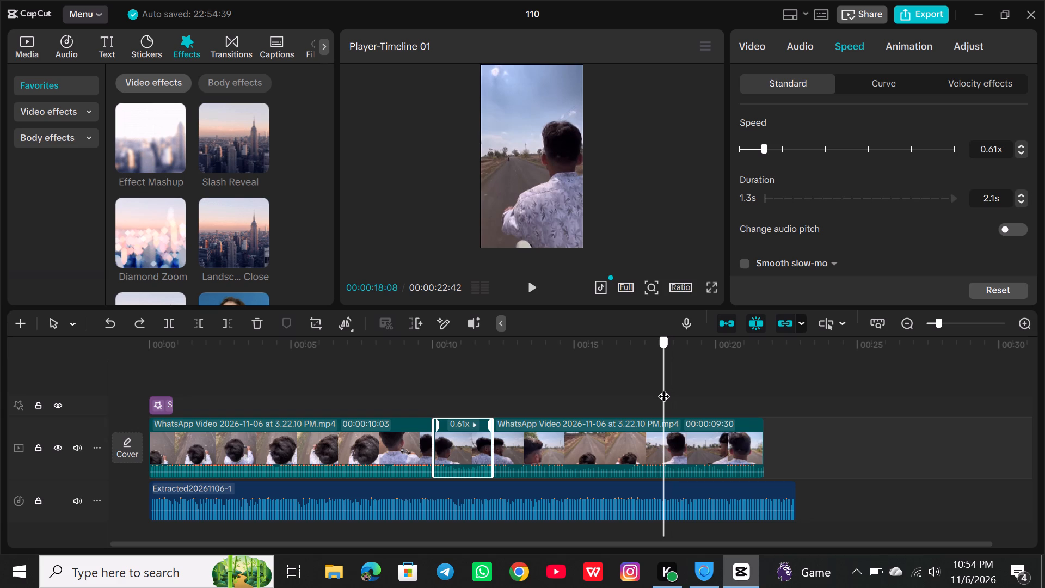
left_click_drag(663, 388, 663, 388)
key("ctrl+b")
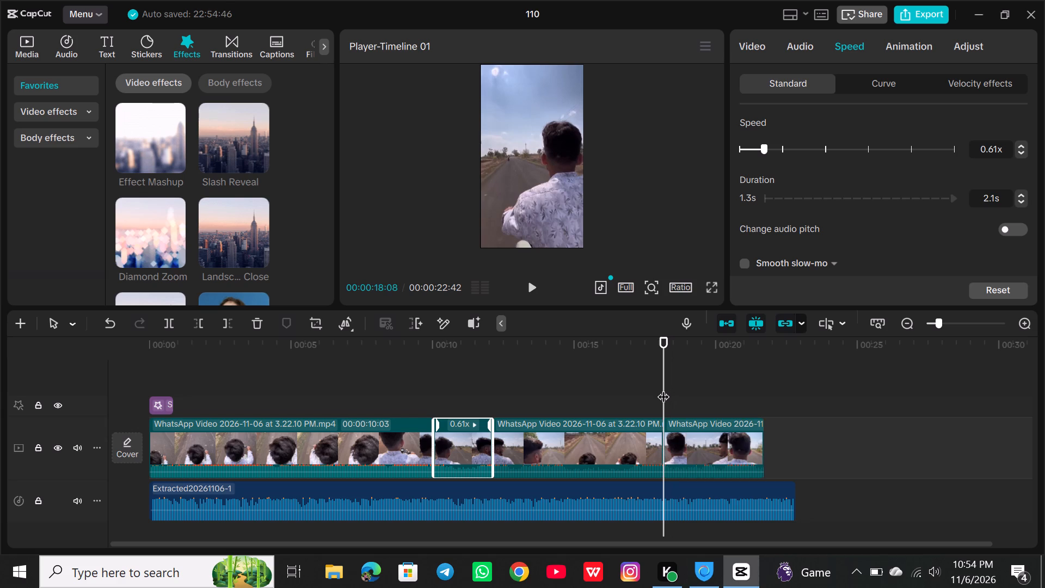
Apply the Fade In entrance animation to the slowed 0.61x section of the WhatsApp video.
left_click(451, 440)
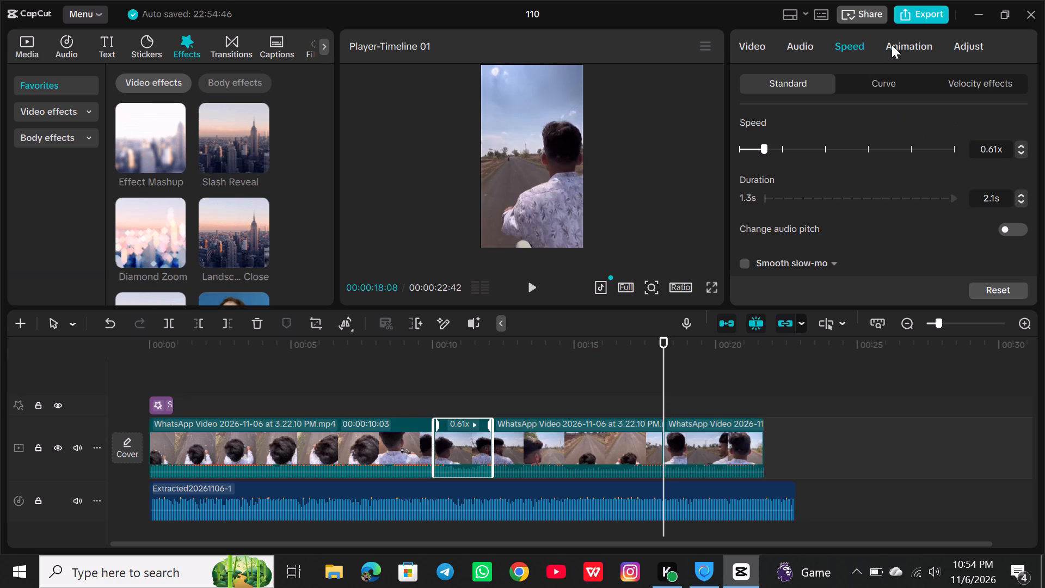
left_click(900, 41)
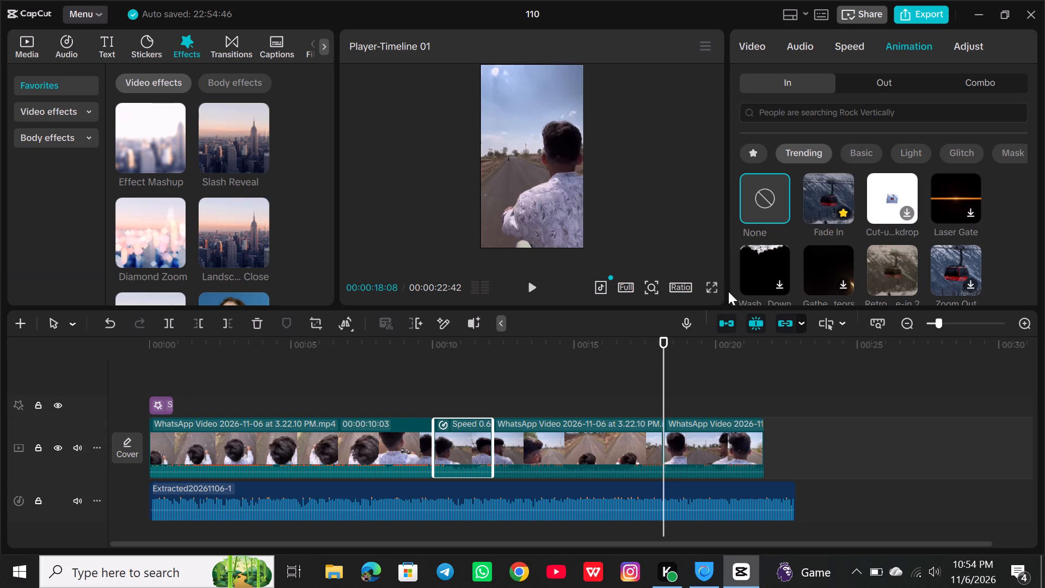
left_click_drag(663, 385, 560, 393)
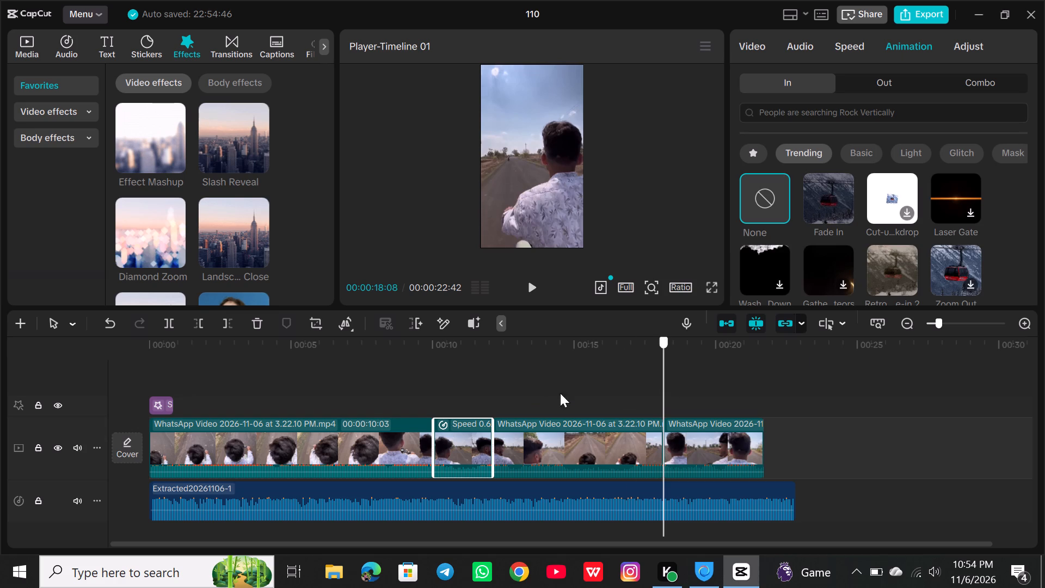
left_click_drag(560, 393, 431, 419)
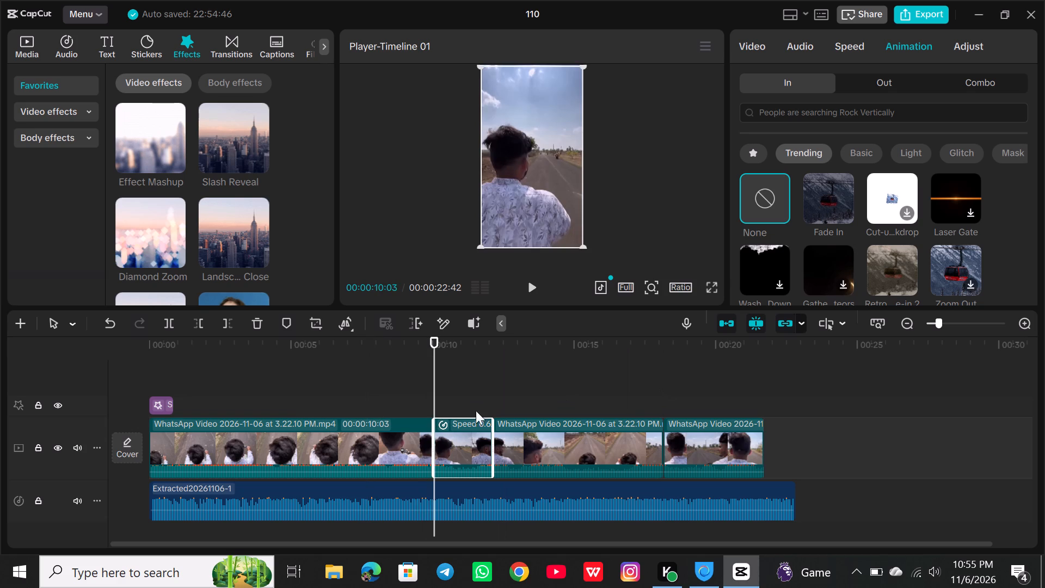
left_click(826, 186)
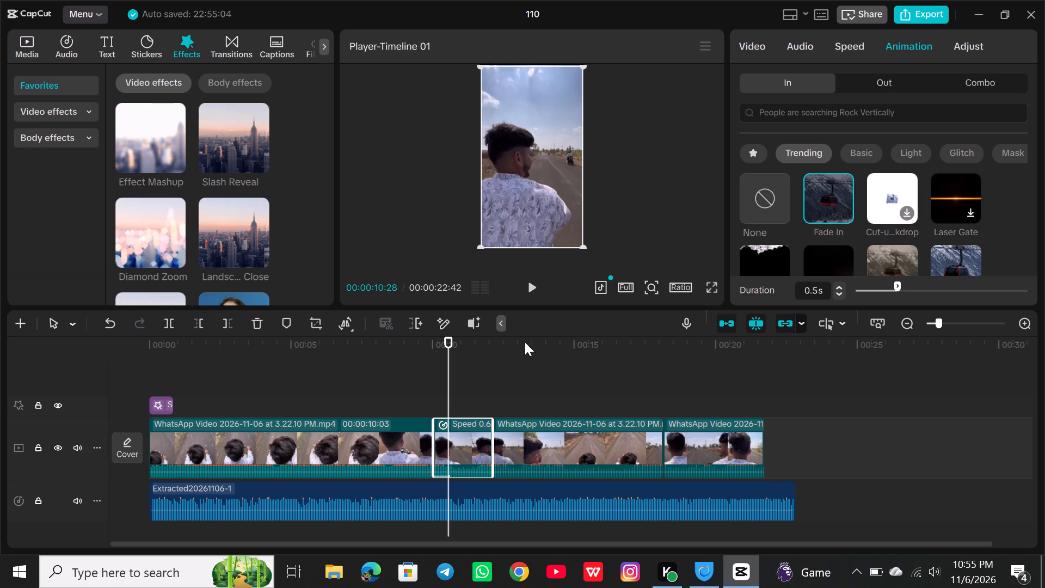
Play the edit from 00:00:10:03 to about 00:00:13:30 to review the Fade In animation on the slowed section.
left_click(537, 289)
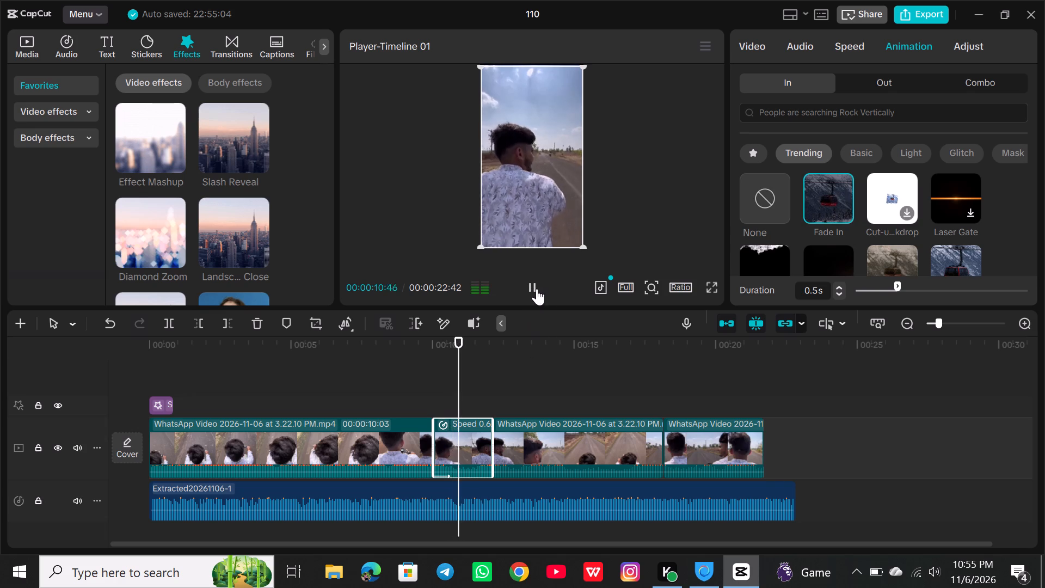
left_click(537, 289)
left_click_drag(474, 377, 432, 391)
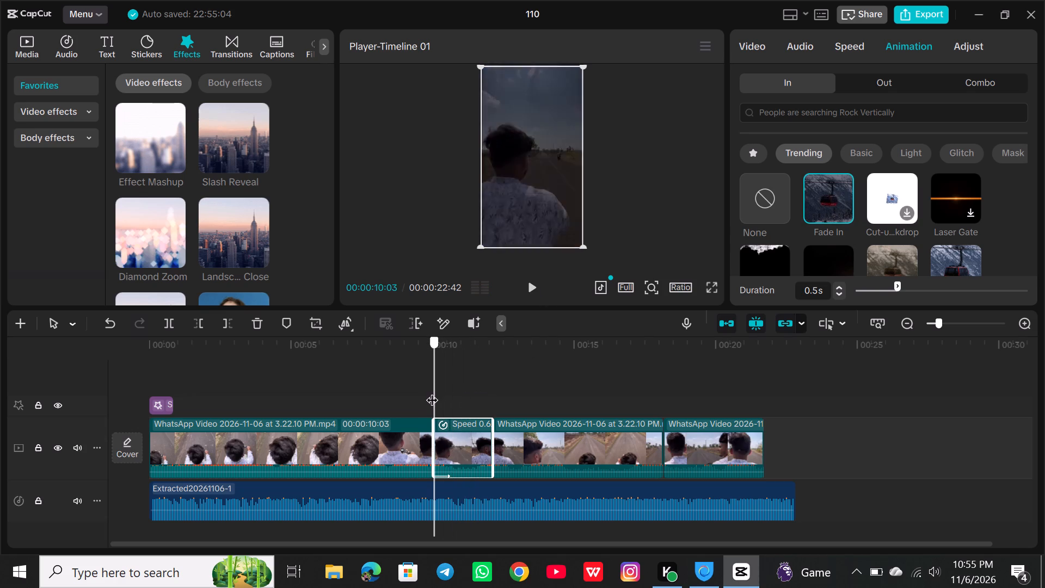
left_click_drag(432, 391, 431, 392)
left_click(533, 295)
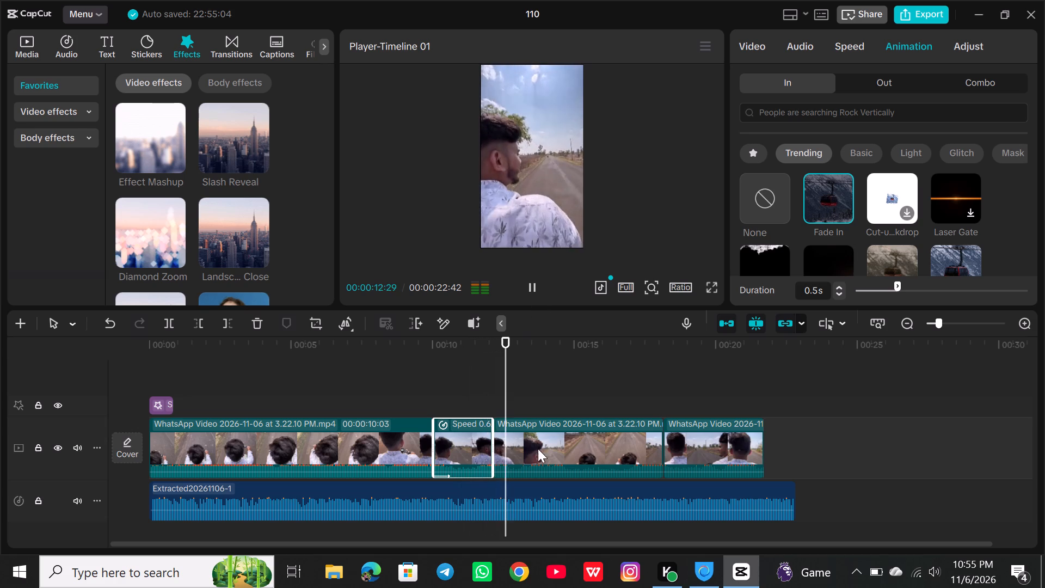
key("space")
key("space")
key("space")
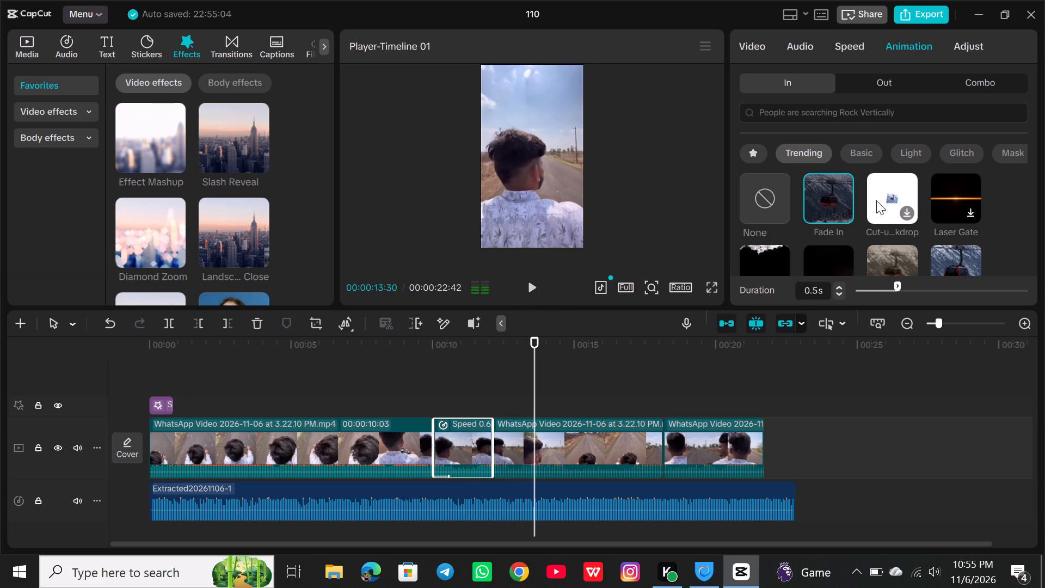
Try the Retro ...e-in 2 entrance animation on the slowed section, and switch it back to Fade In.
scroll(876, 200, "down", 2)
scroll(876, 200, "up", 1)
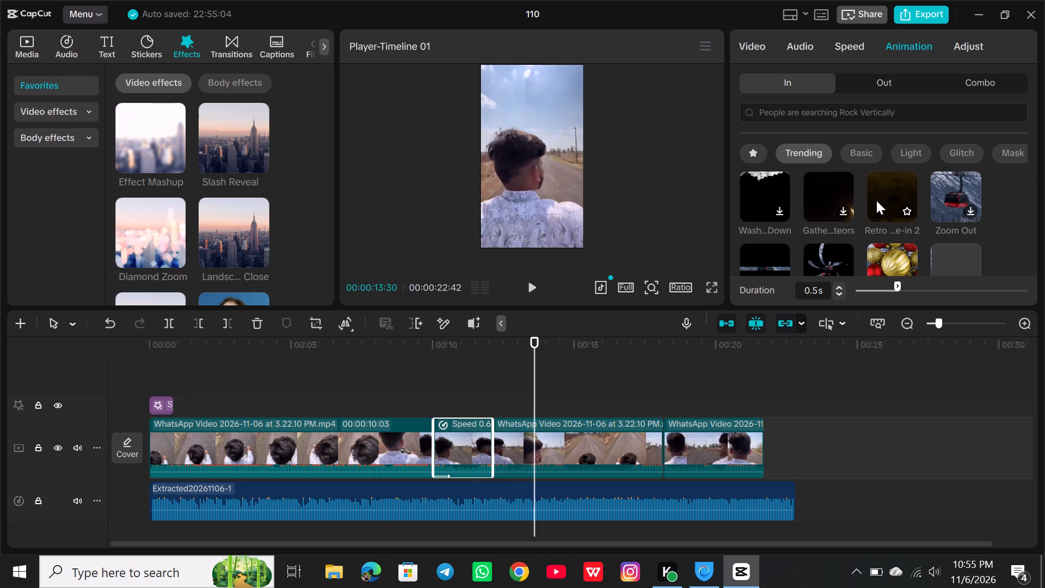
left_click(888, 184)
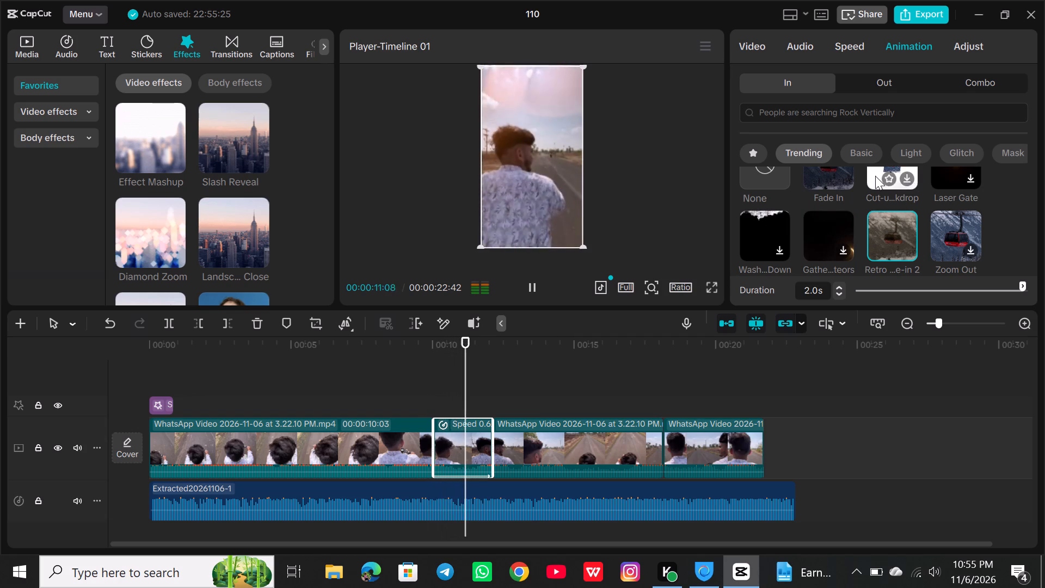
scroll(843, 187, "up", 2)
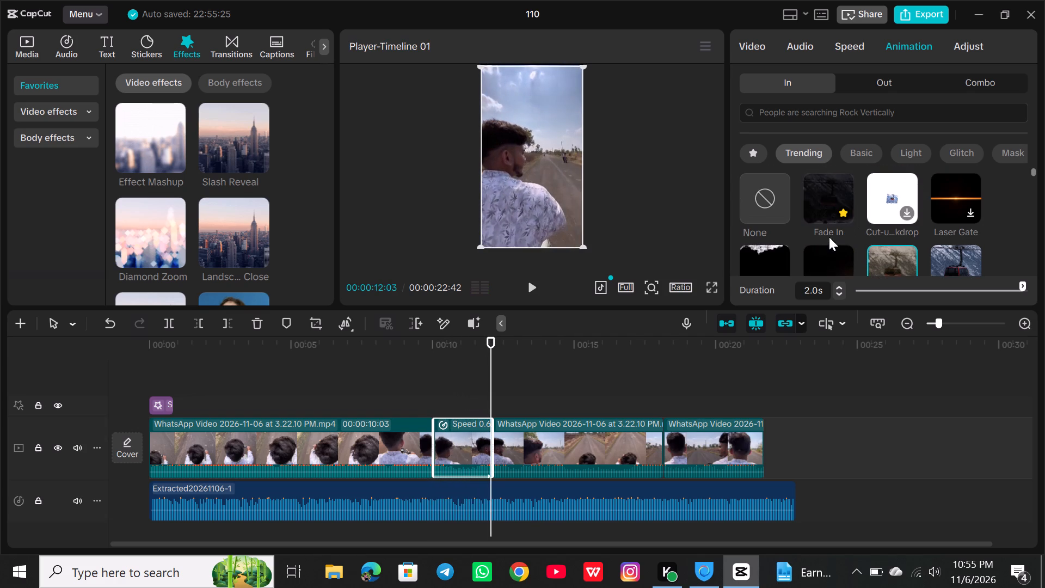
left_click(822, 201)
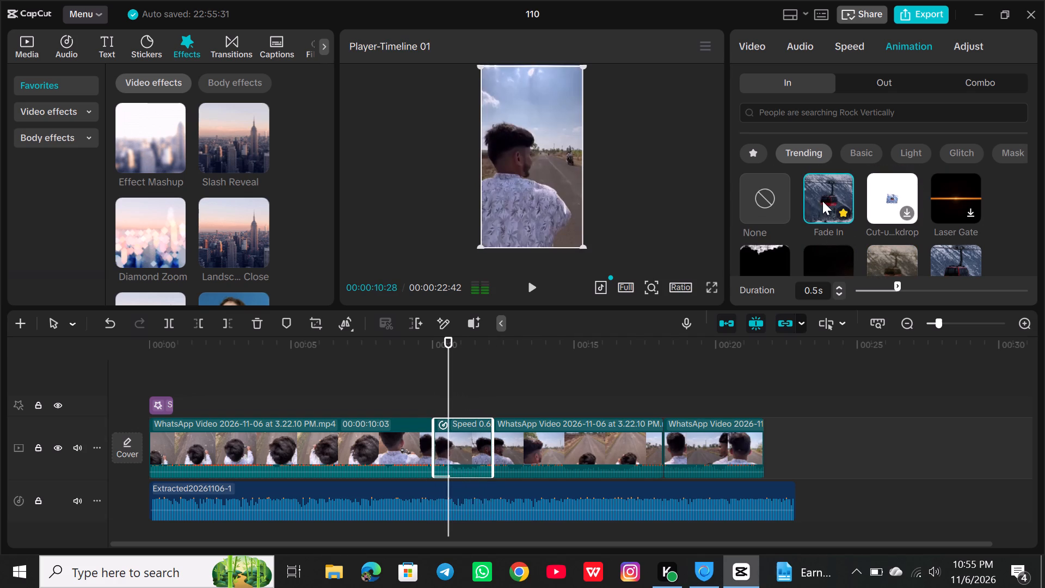
Apply the Retro ...e-in 2 entrance animation to the section right after the slowed one, starting at about 00:00:12:06.
left_click(503, 453)
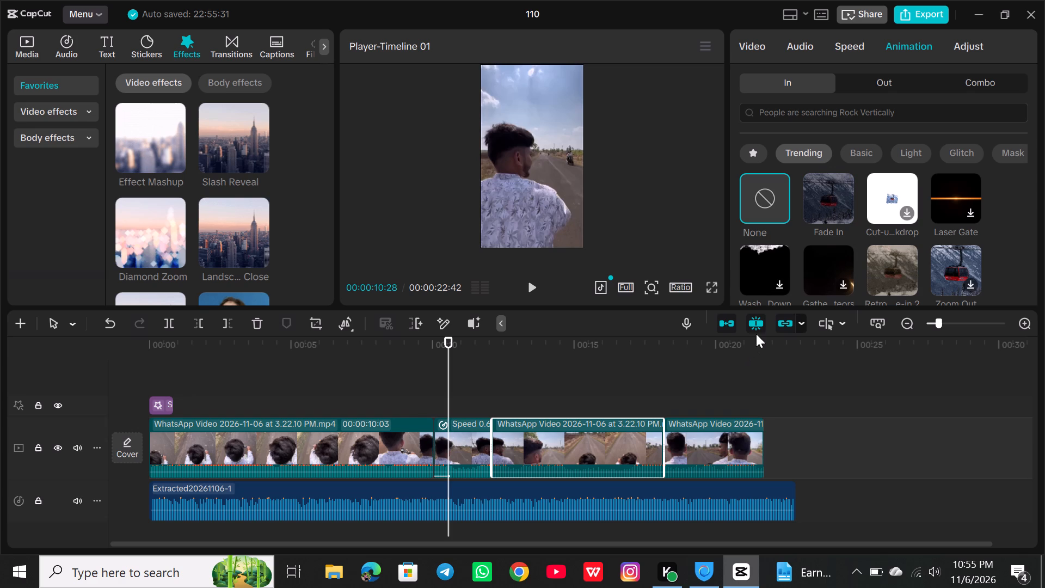
left_click_drag(446, 376, 490, 377)
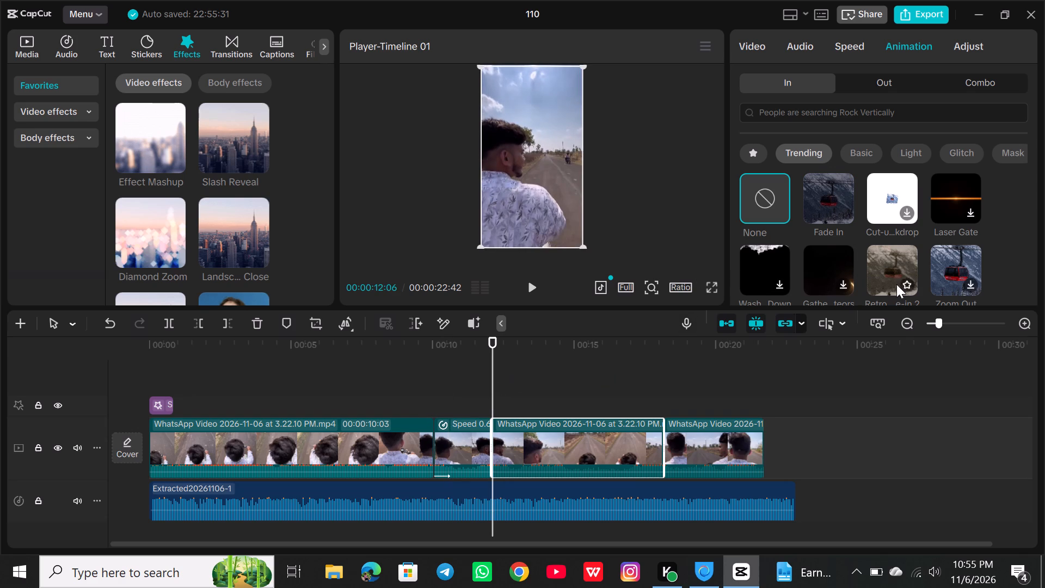
scroll(895, 260, "down", 1)
left_click(883, 184)
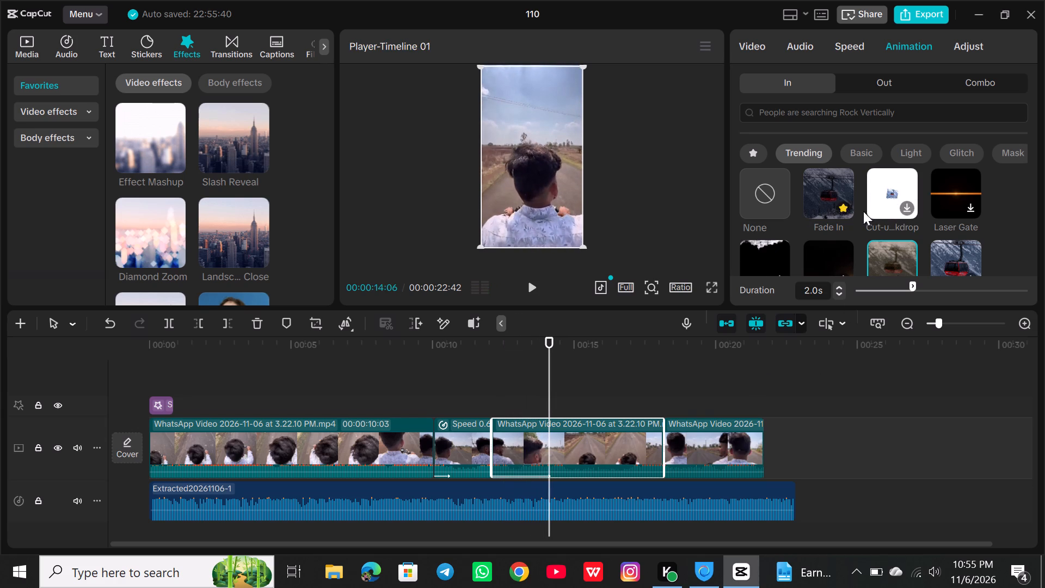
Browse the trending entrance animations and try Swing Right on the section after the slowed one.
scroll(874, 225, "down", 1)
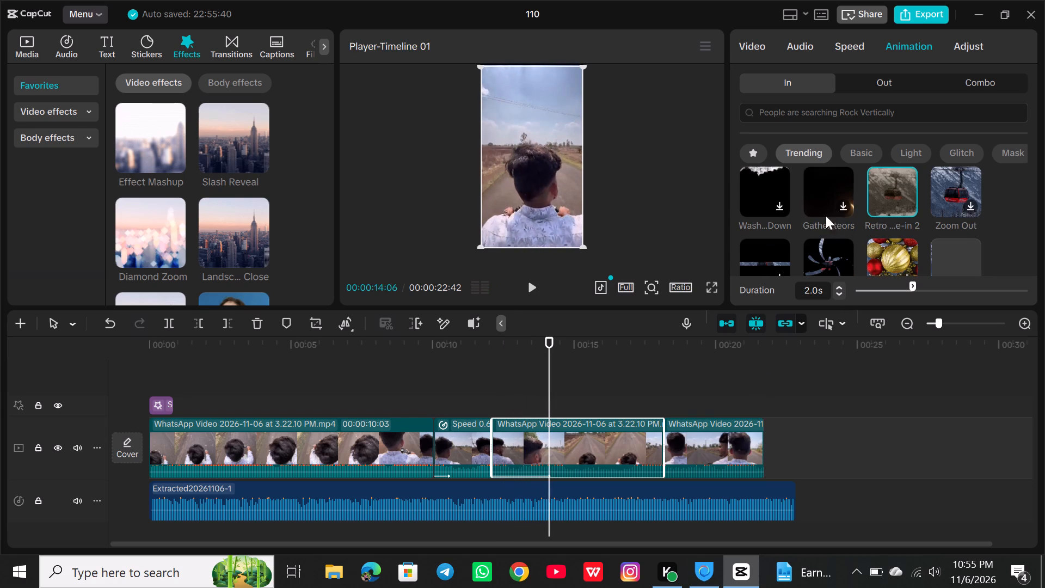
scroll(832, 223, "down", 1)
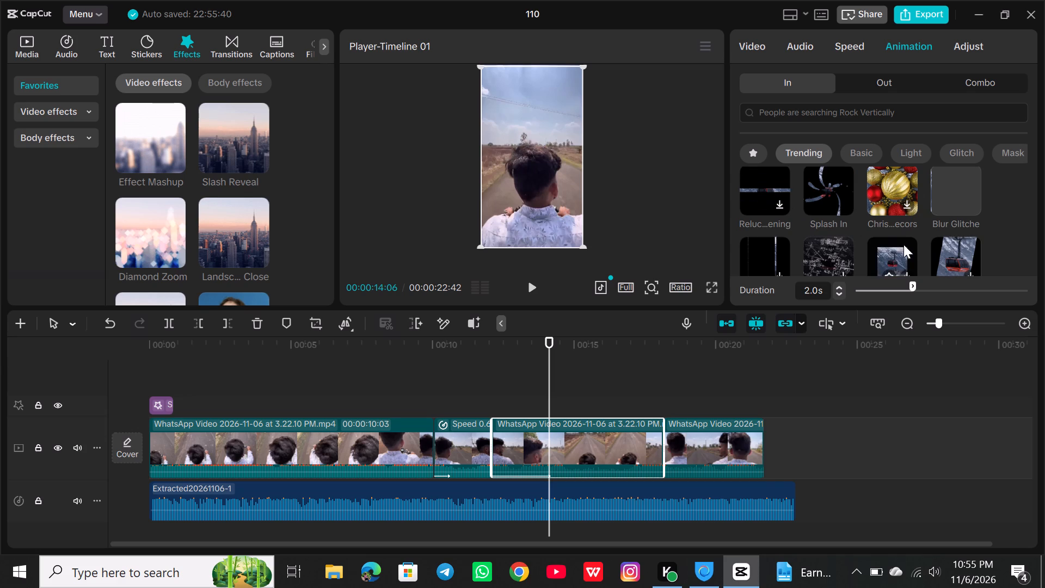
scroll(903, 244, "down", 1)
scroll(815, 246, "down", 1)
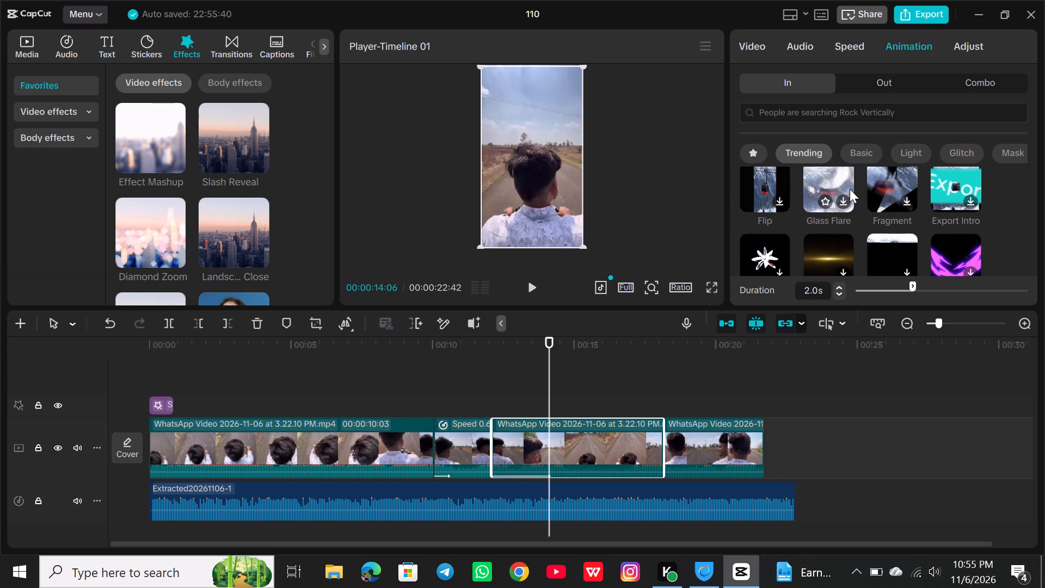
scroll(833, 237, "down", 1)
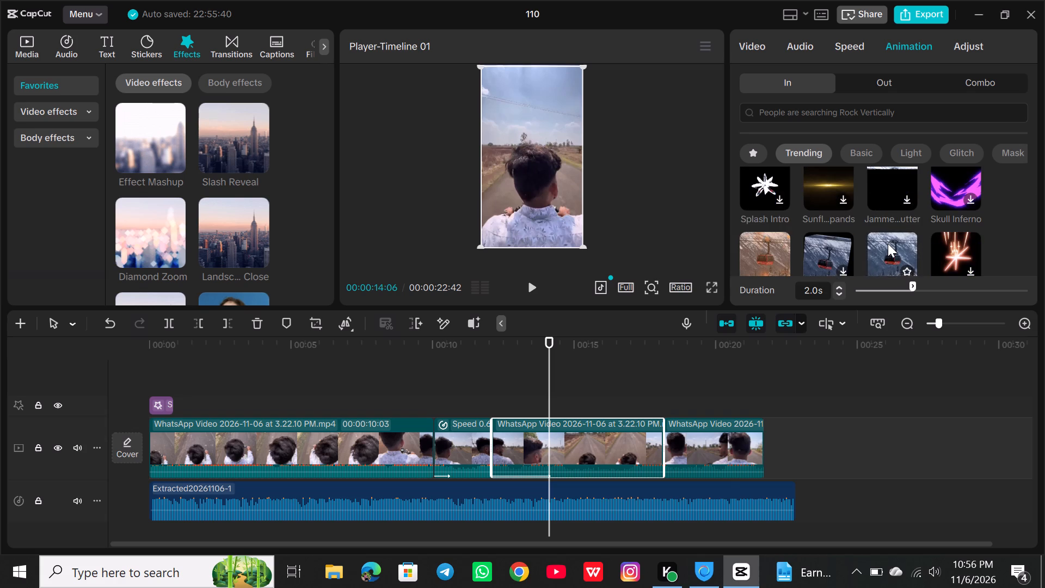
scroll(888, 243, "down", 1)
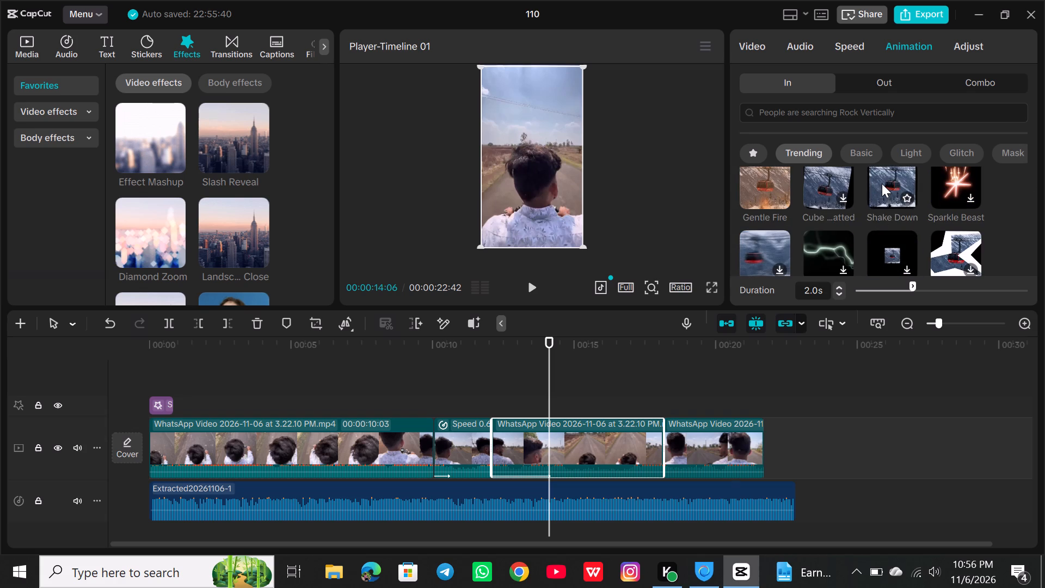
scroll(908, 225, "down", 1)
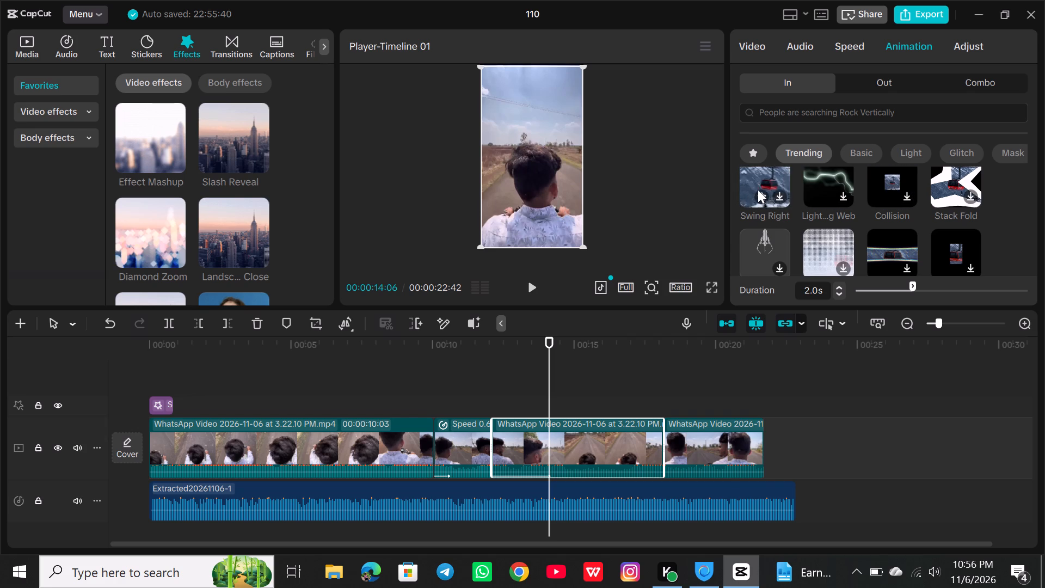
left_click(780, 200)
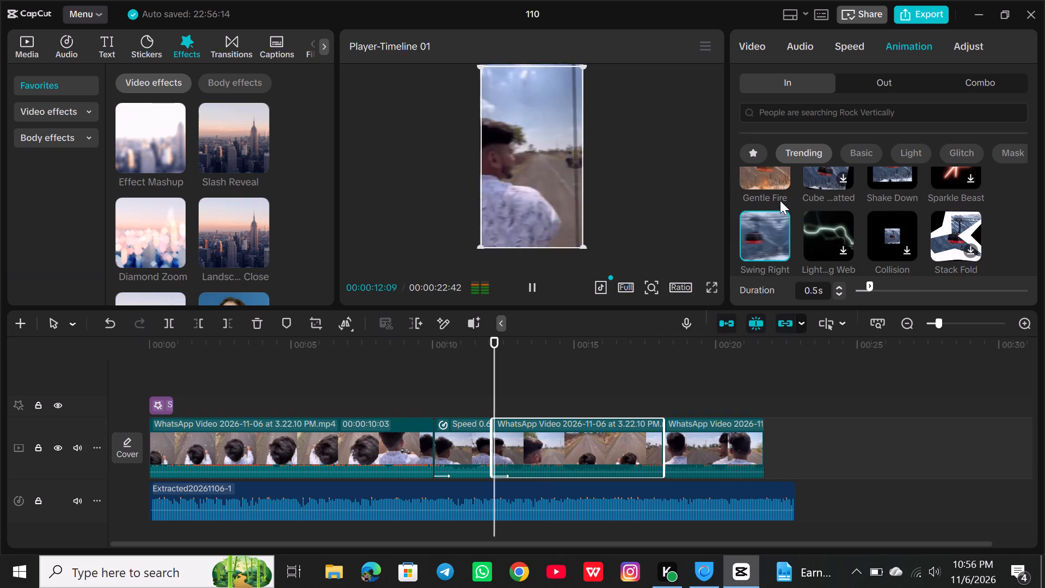
Replace Swing Right with the Retro ...e-in 2 entrance animation on the section after the slowed one.
scroll(871, 212, "up", 2)
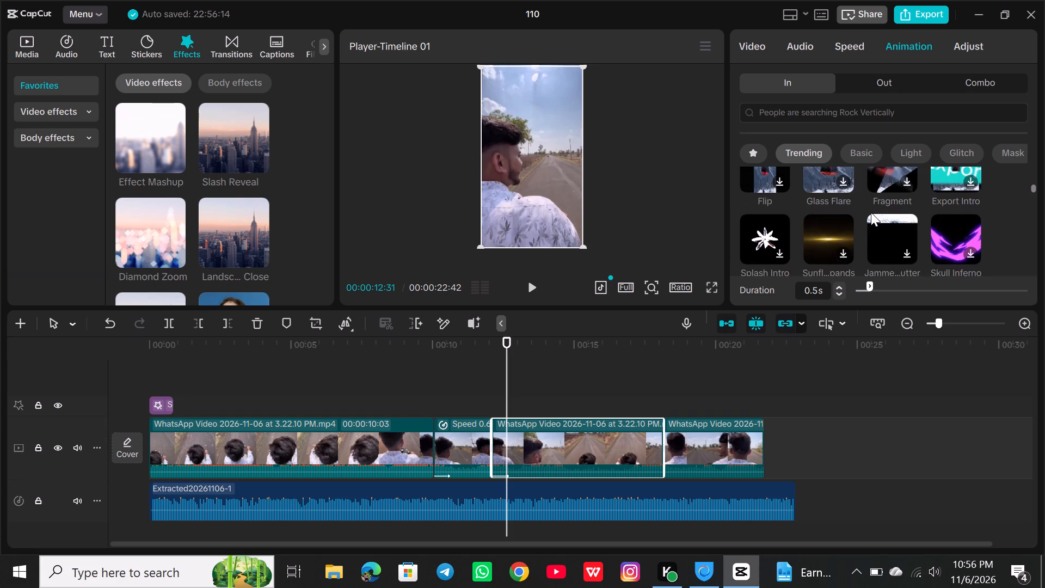
scroll(871, 212, "up", 7)
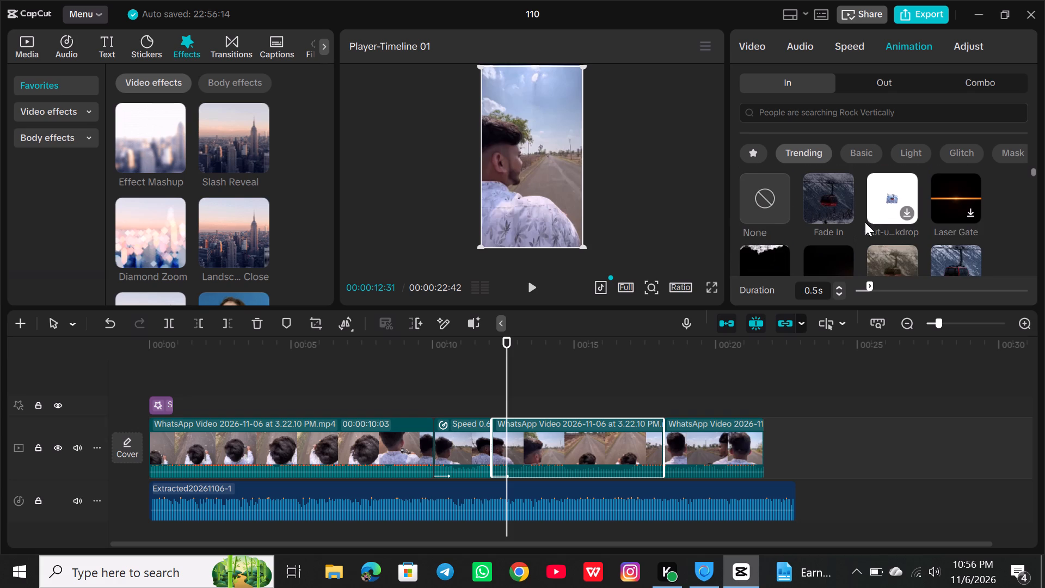
scroll(865, 222, "down", 1)
left_click(892, 203)
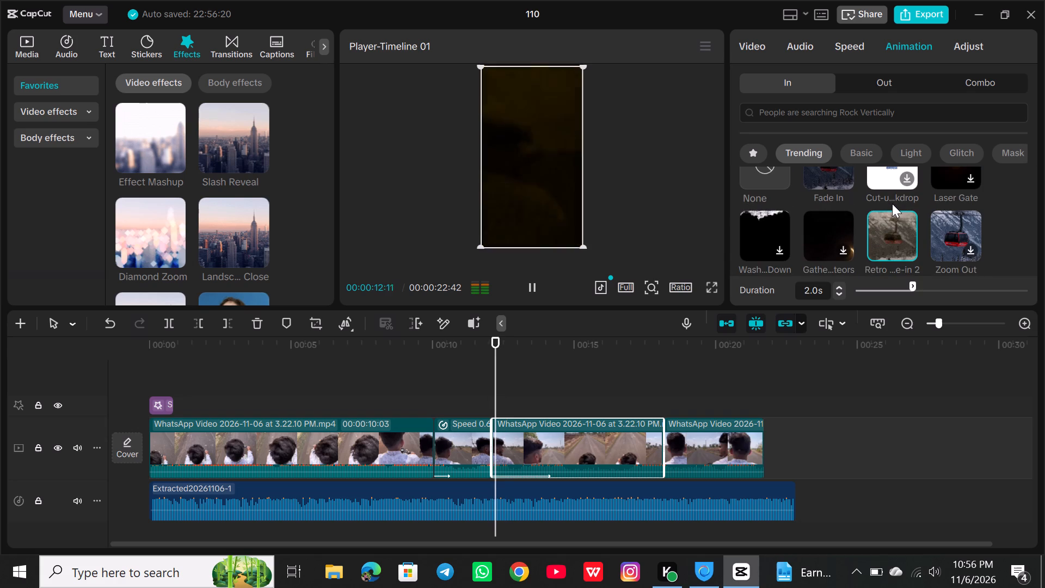
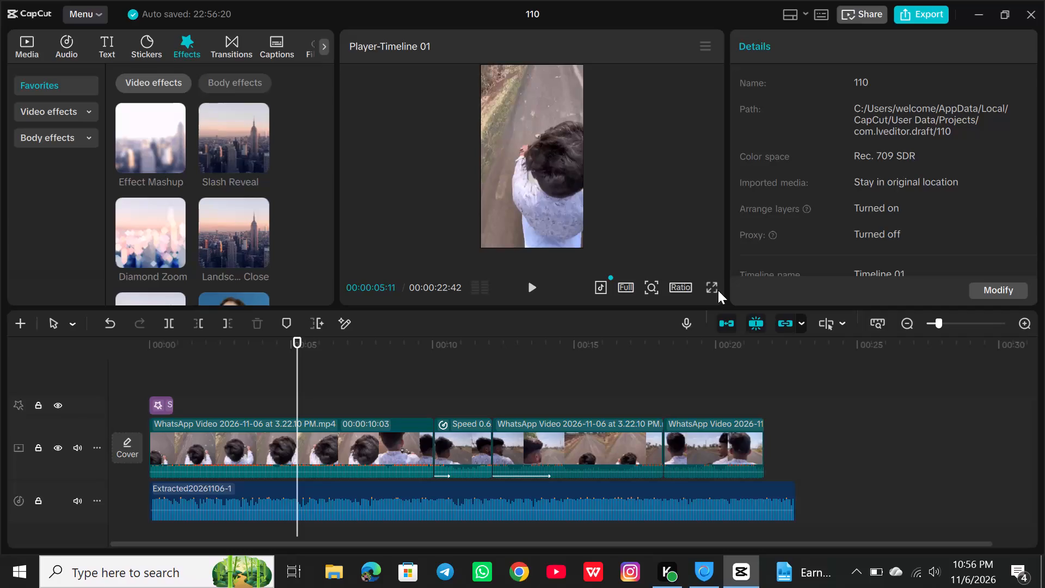
Play the whole edit full screen from the beginning to the end of the audio.
left_click(718, 290)
left_click_drag(302, 371, 298, 373)
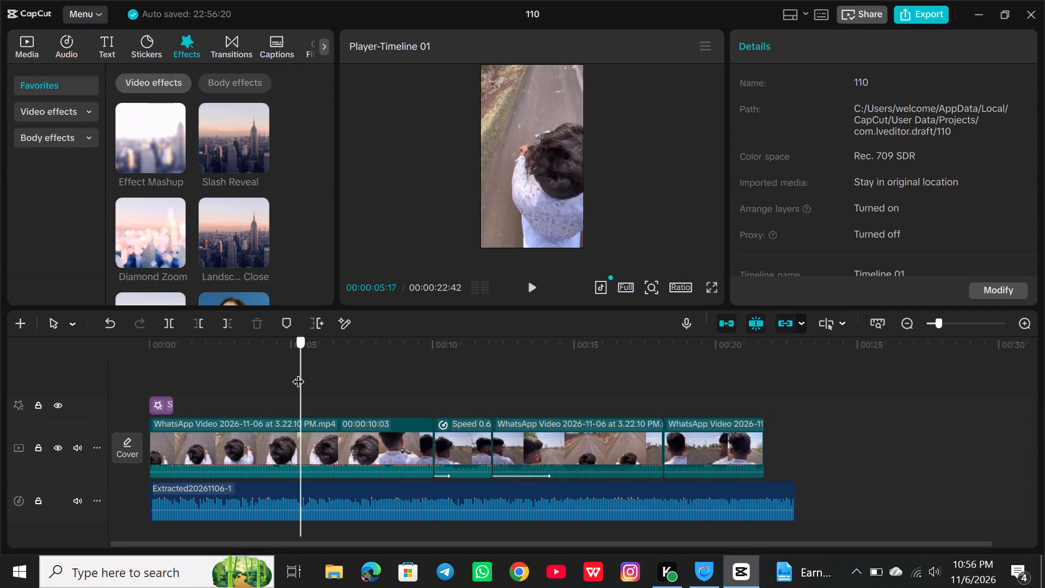
left_click_drag(298, 373, 28, 424)
key("space")
left_click(717, 285)
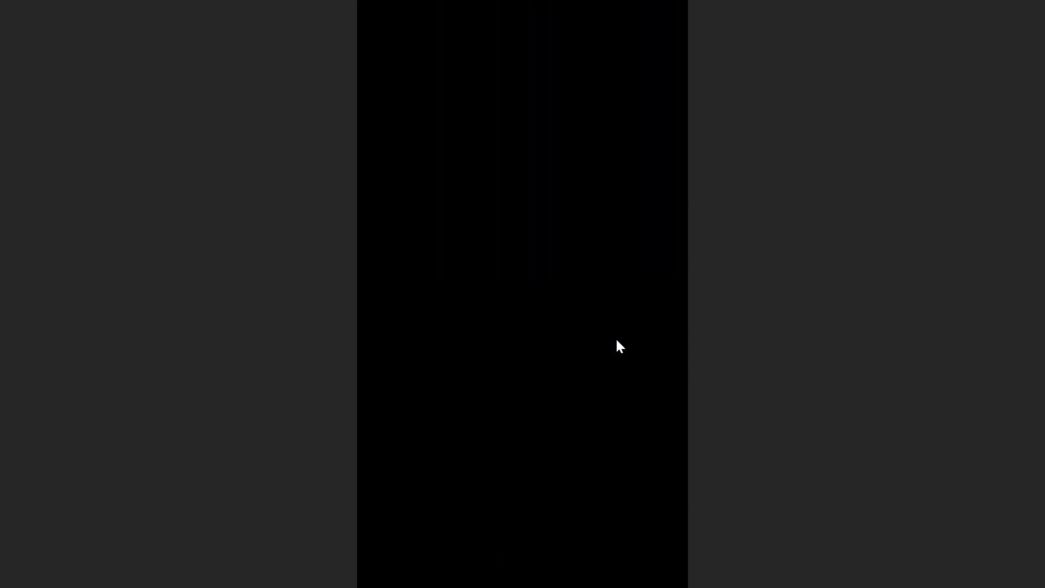
left_click(616, 339)
left_click(746, 506)
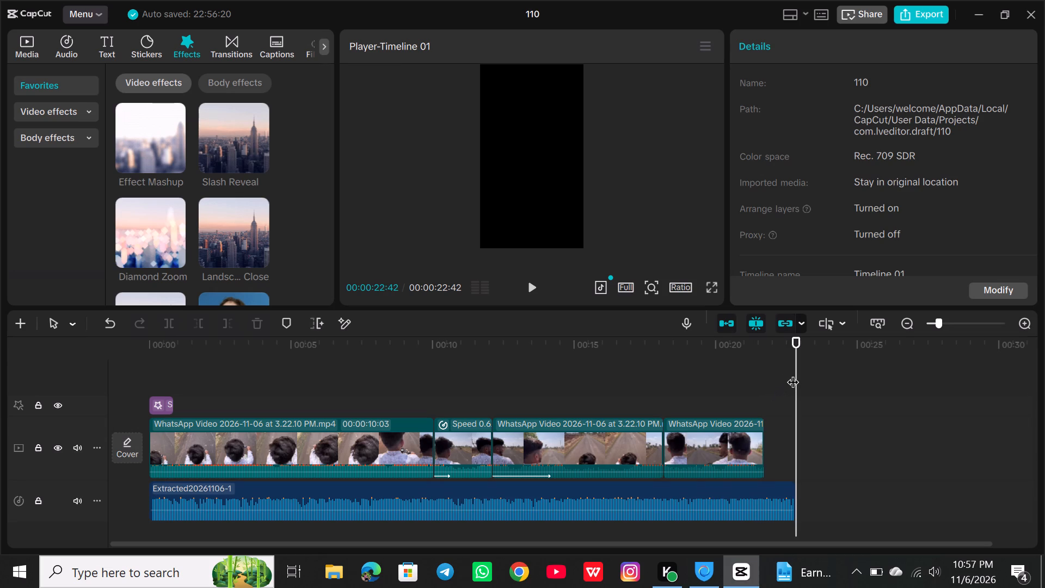
Slightly lengthen the Slash Reveal effect at the start of the timeline by extending its end.
left_click_drag(794, 373, 120, 491)
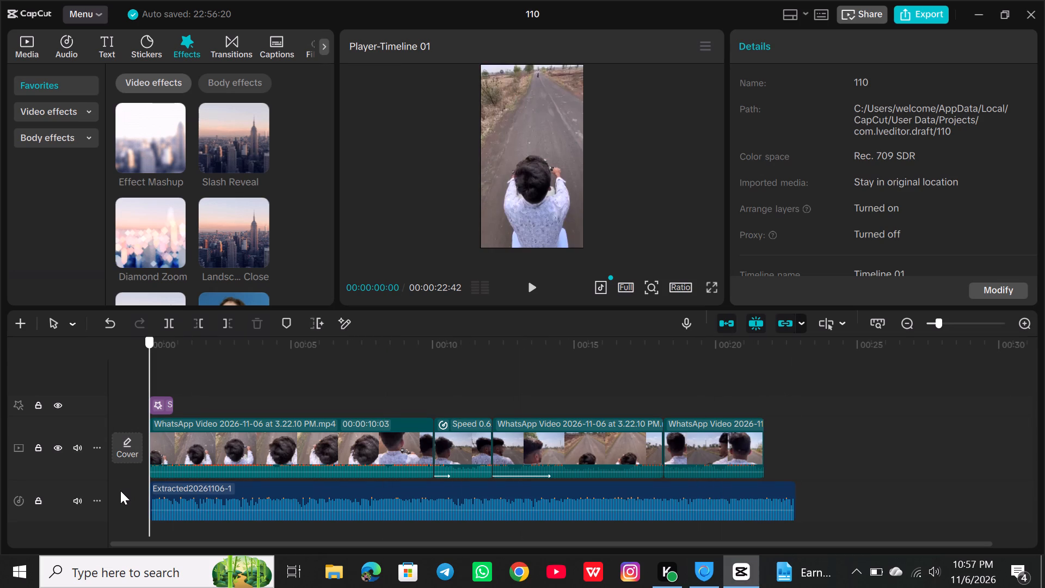
left_click_drag(120, 491, 120, 491)
left_click(159, 405)
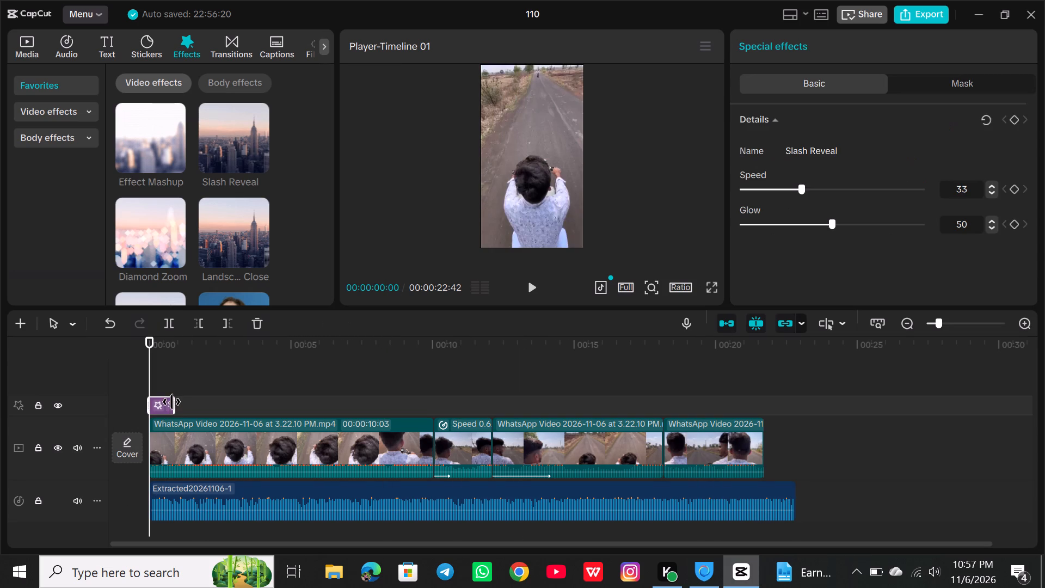
left_click(171, 402)
Play the edit through to about 00:00:11:06 and slightly extend the beginning of the slowed section.
key("space")
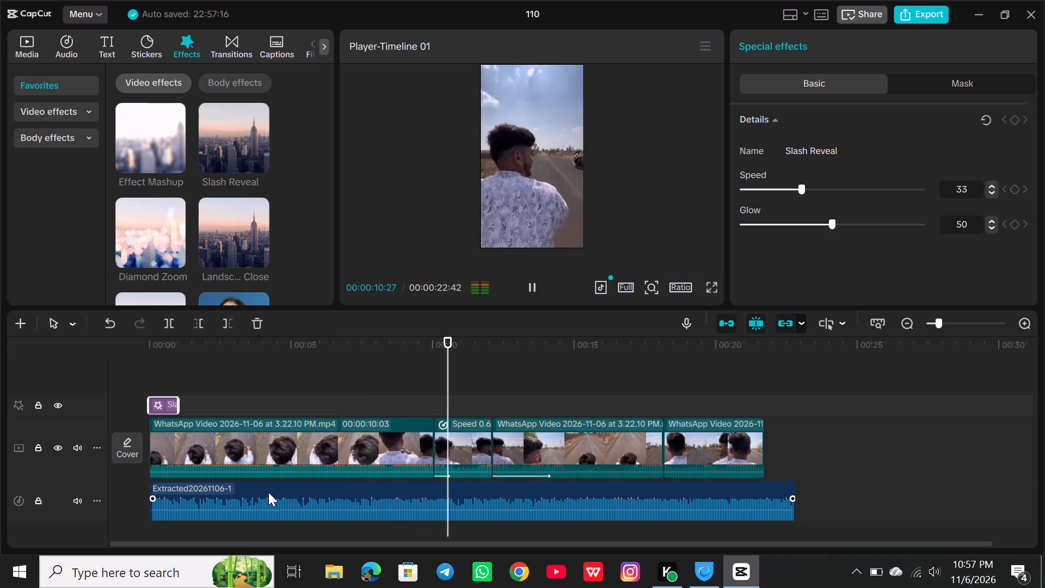
key("space")
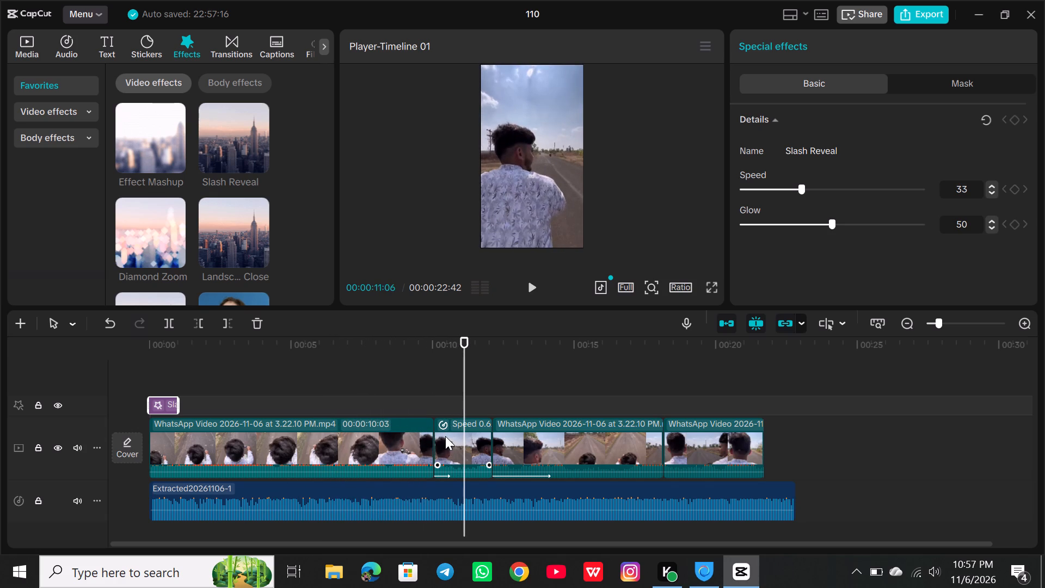
left_click(445, 436)
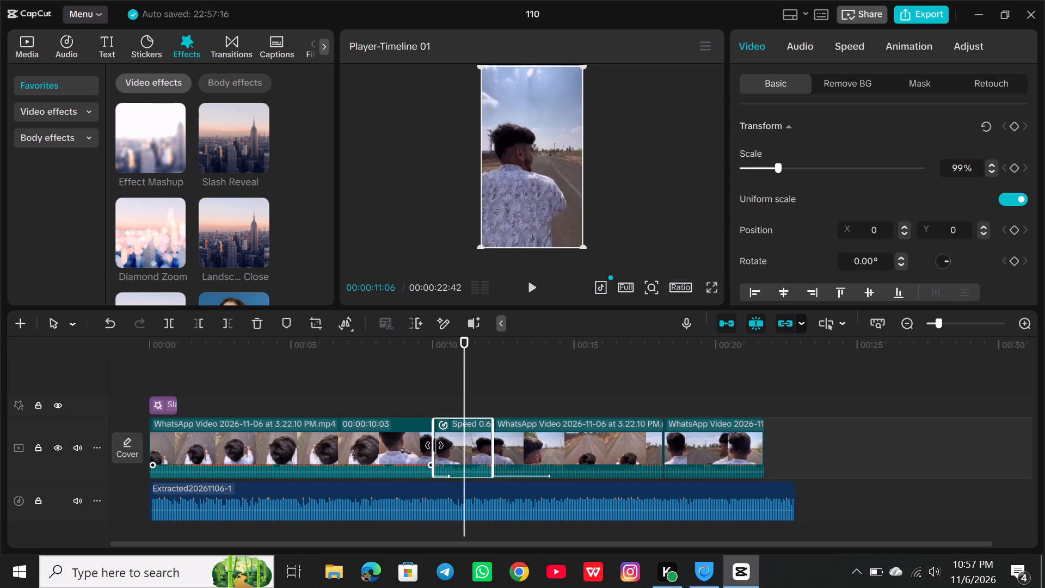
left_click(434, 445)
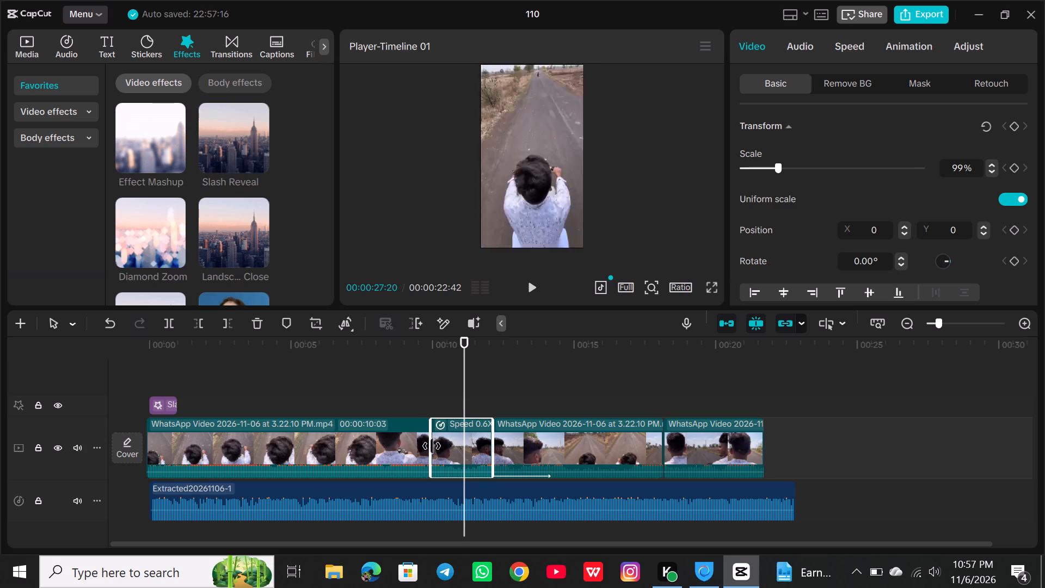
Play back the slowed section and the start of the following one, from about 00:00:09:40 to 00:00:14:15.
left_click_drag(465, 370, 427, 379)
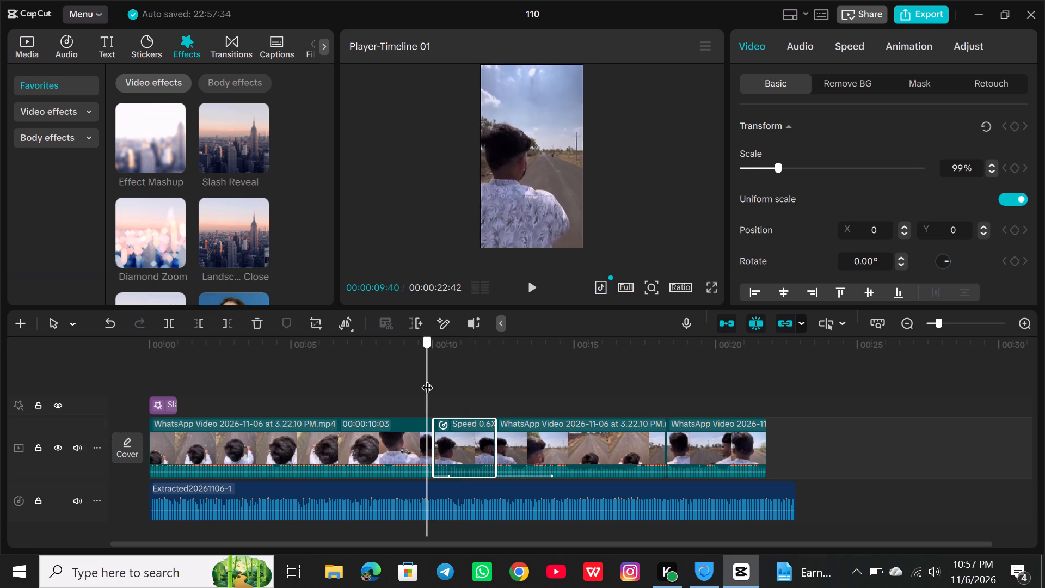
left_click_drag(427, 379, 428, 380)
key("space")
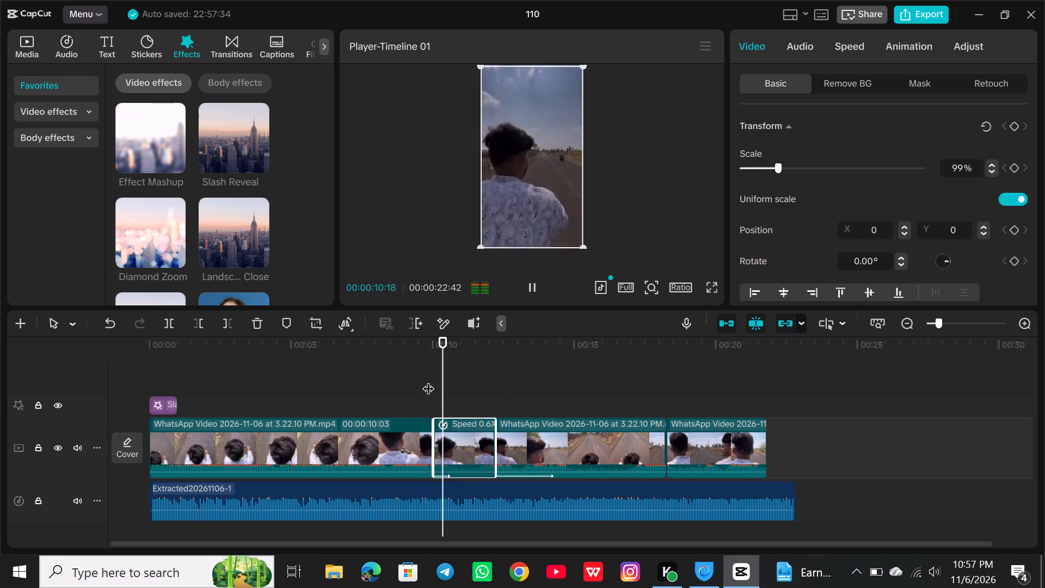
key("space")
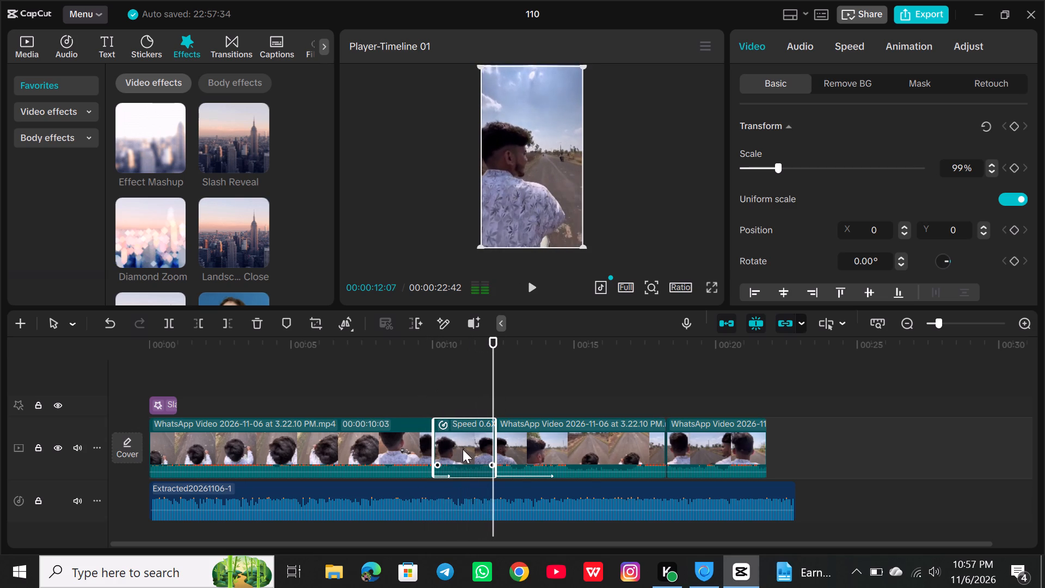
key("space")
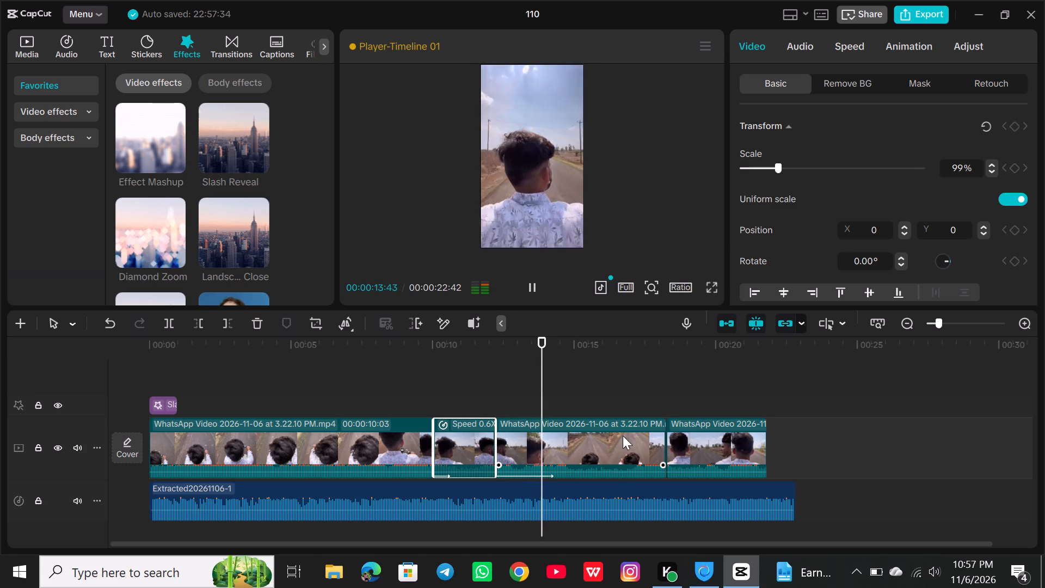
key("space")
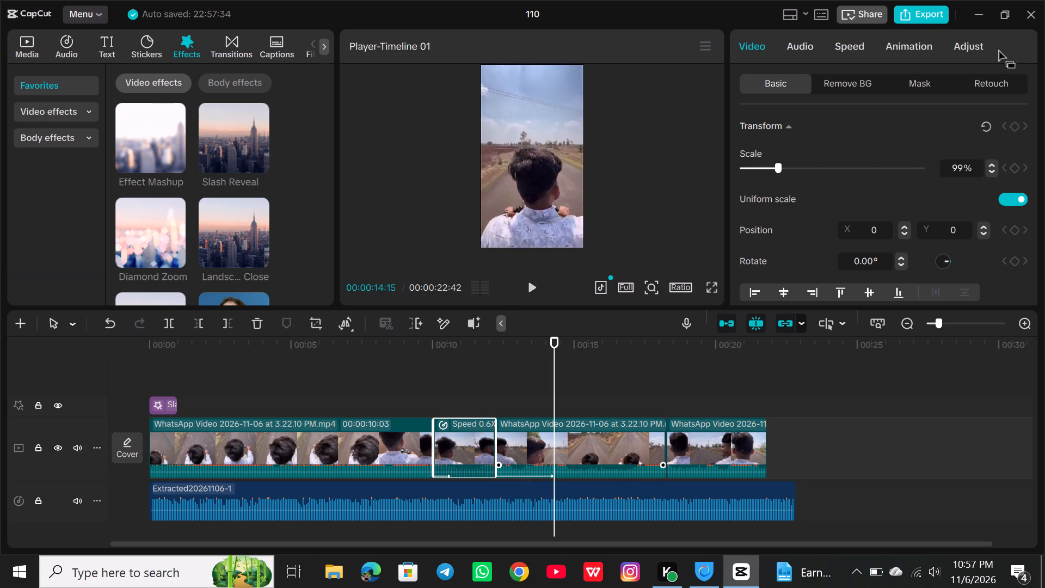
Look through the trending entrance animations with the slowed section selected.
left_click(910, 56)
scroll(935, 255, "down", 4)
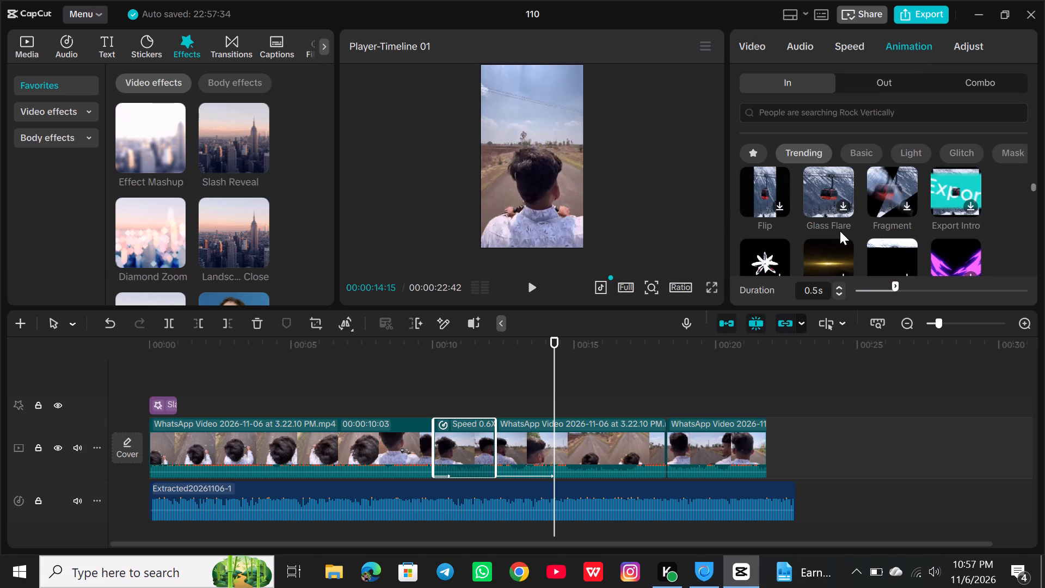
scroll(840, 231, "down", 3)
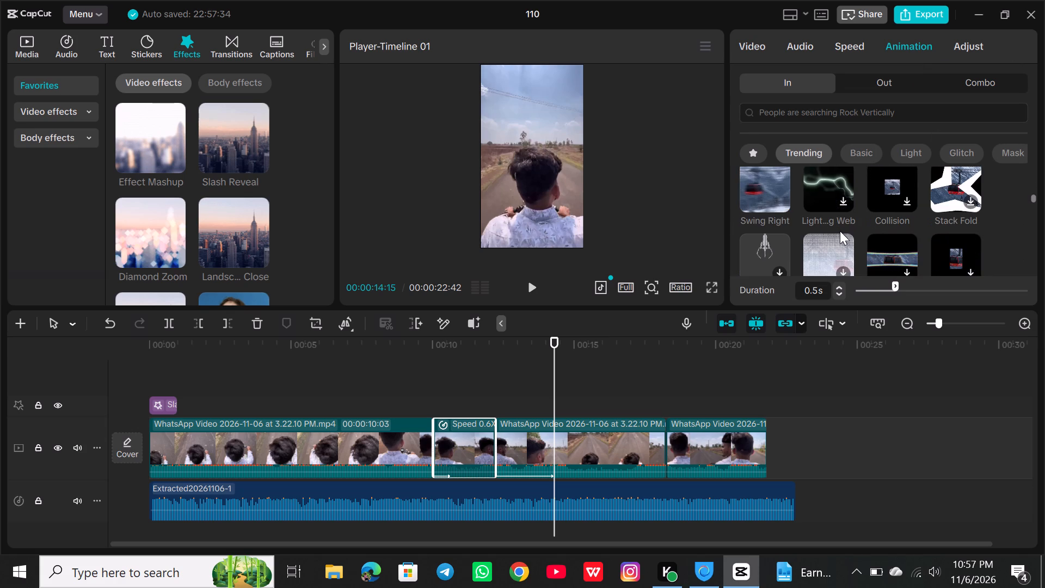
scroll(866, 222, "down", 7)
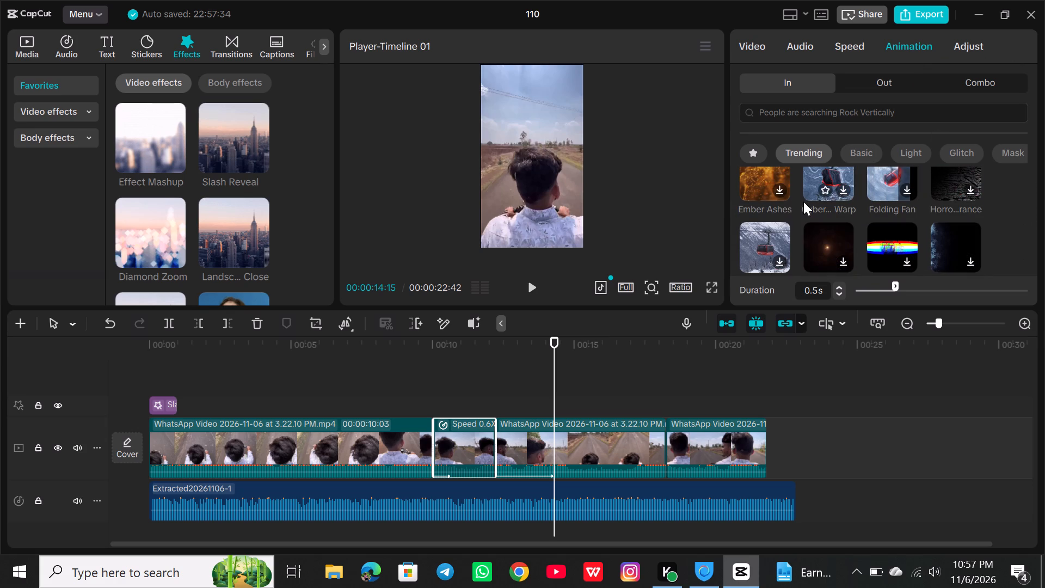
scroll(784, 230, "down", 2)
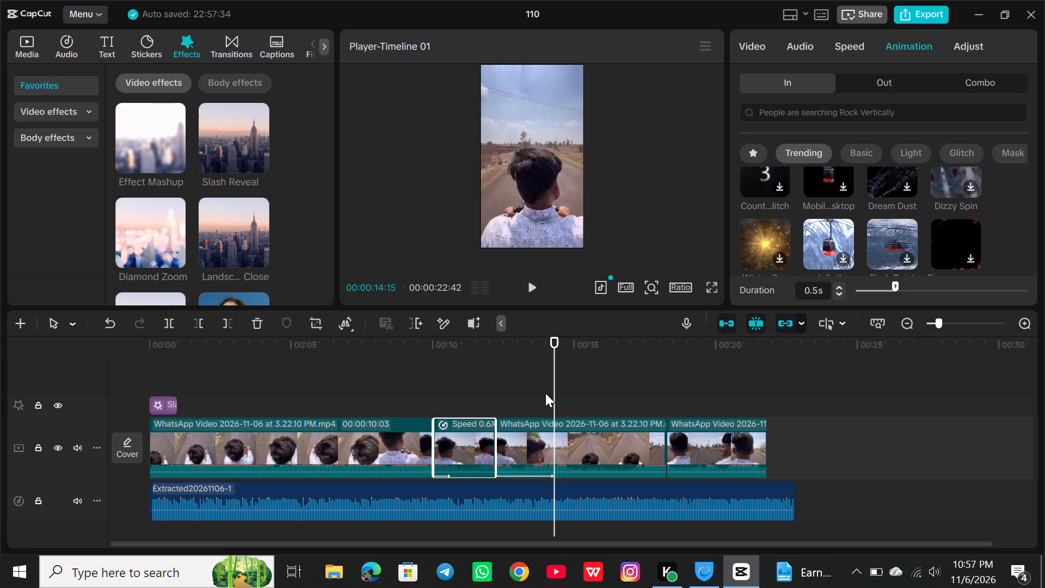
Scrub through the third video section from 00:00:14:15 to the start of the last section at 00:00:18:13.
left_click_drag(554, 383, 558, 383)
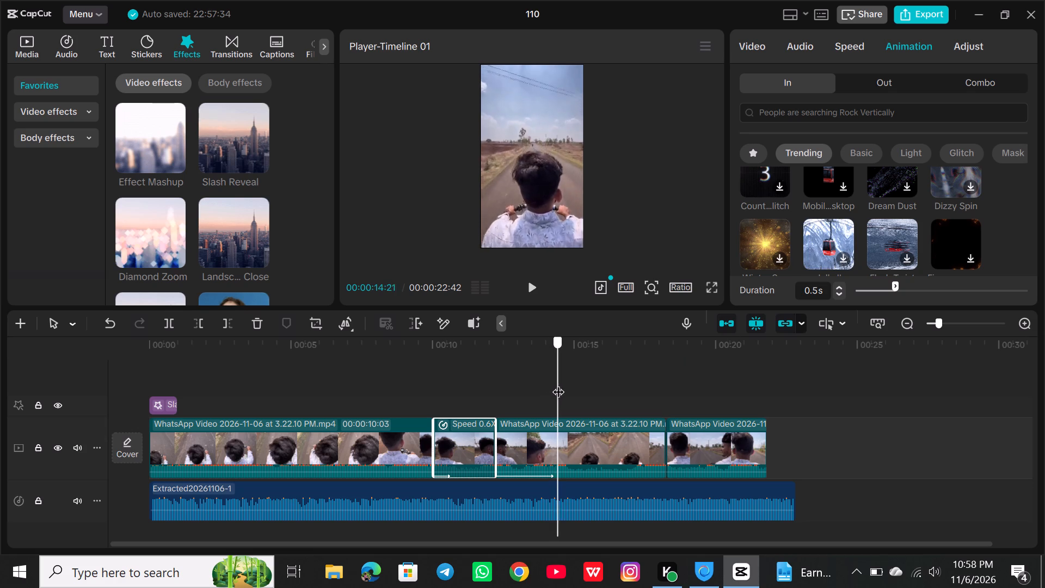
left_click_drag(558, 383, 574, 383)
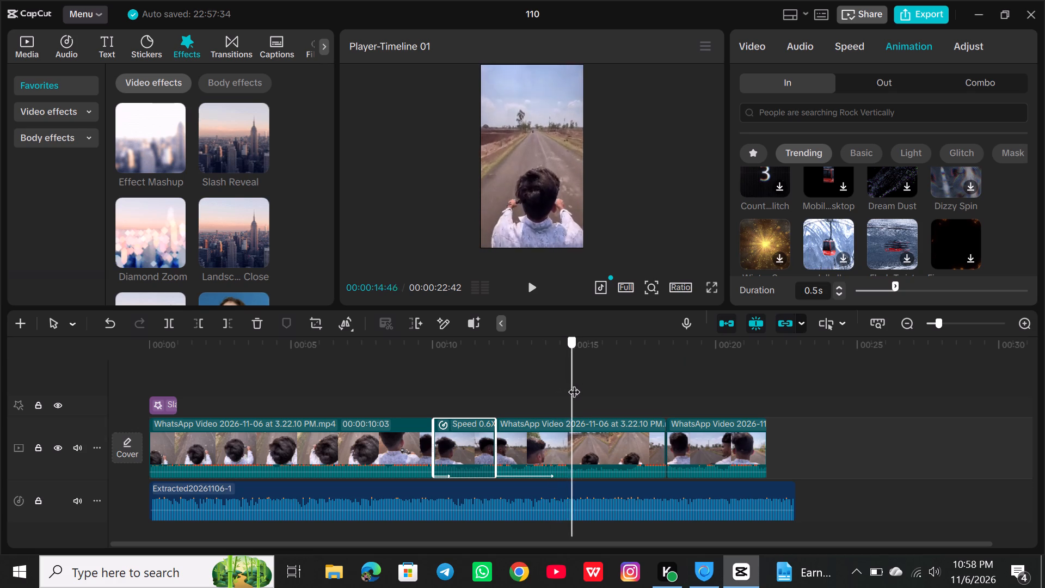
left_click_drag(574, 383, 593, 387)
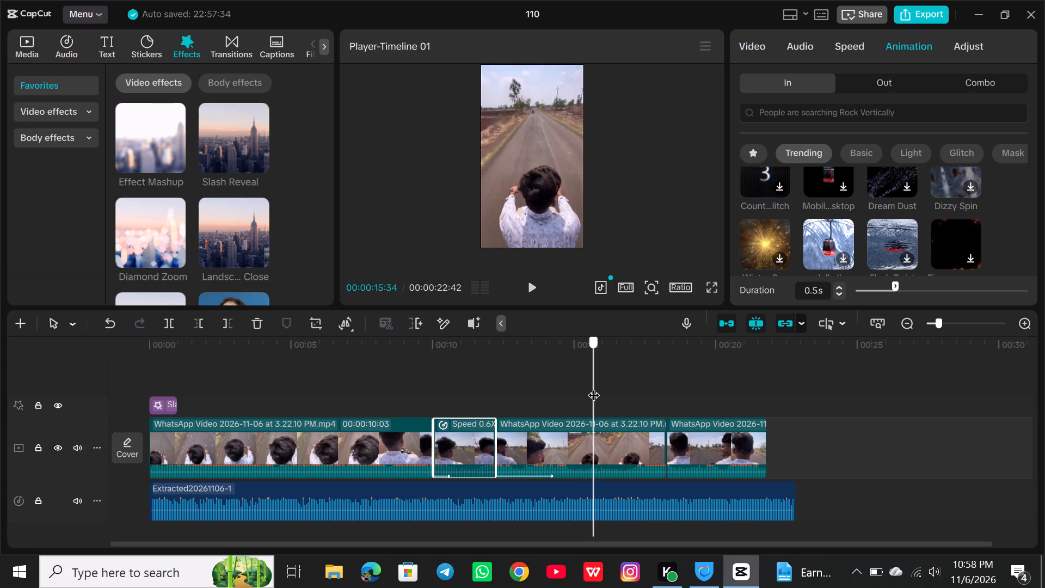
left_click_drag(593, 387, 632, 394)
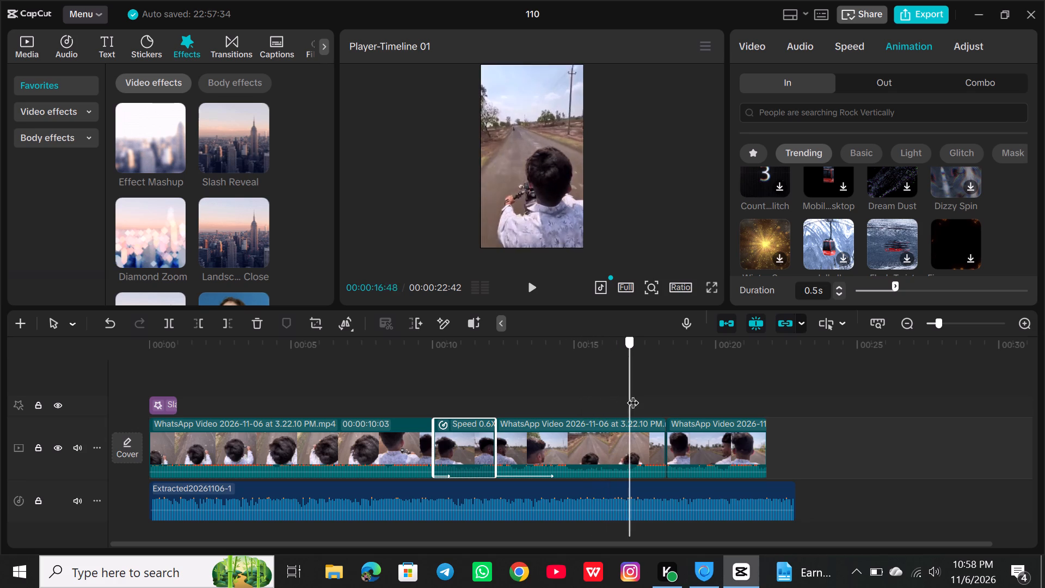
left_click_drag(632, 394, 654, 401)
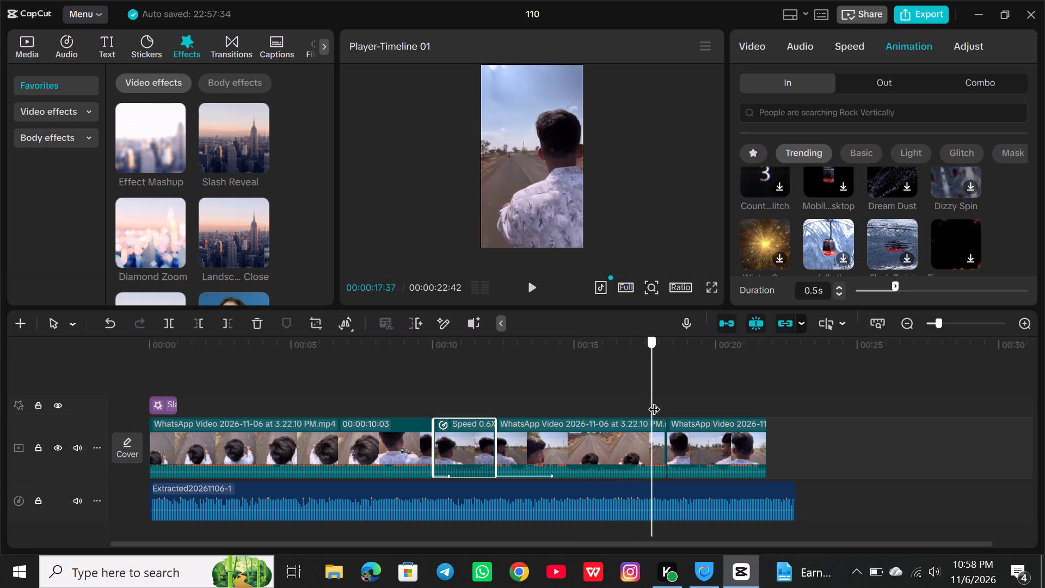
left_click_drag(654, 401, 667, 403)
Look through the remaining trending entrance animations with the last video section selected.
left_click(681, 454)
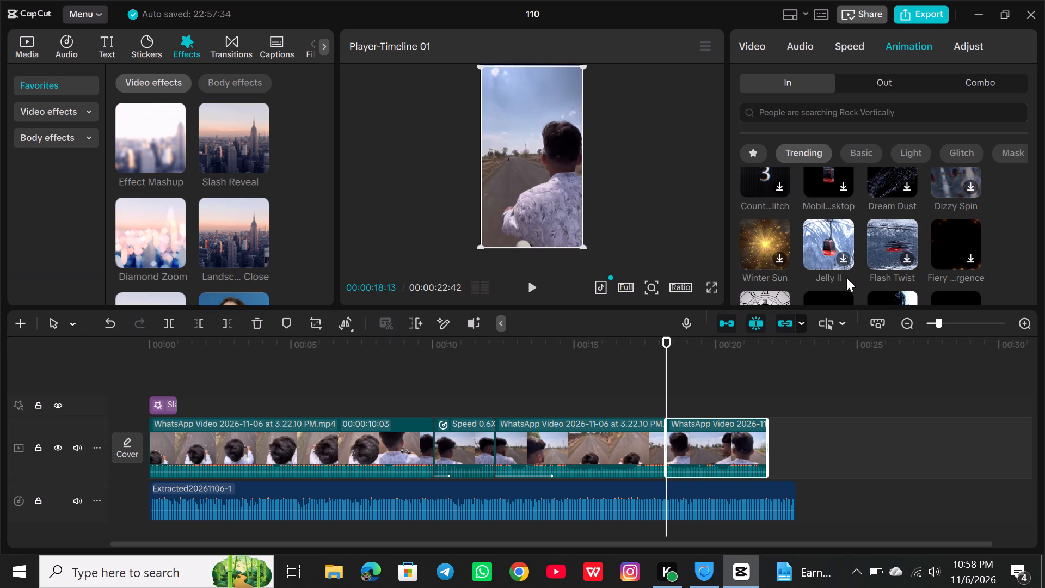
scroll(789, 234, "down", 2)
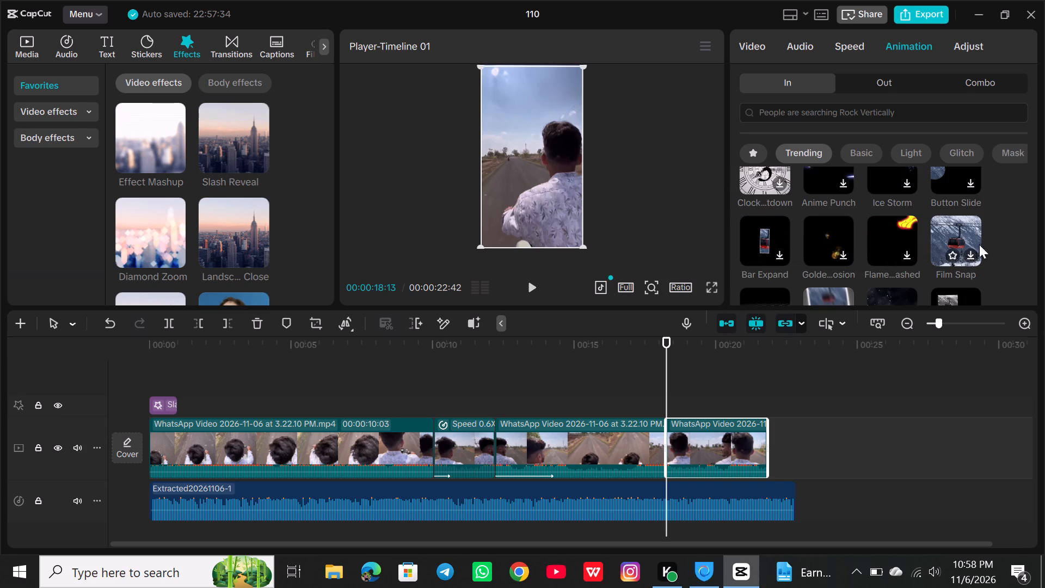
scroll(923, 236, "down", 2)
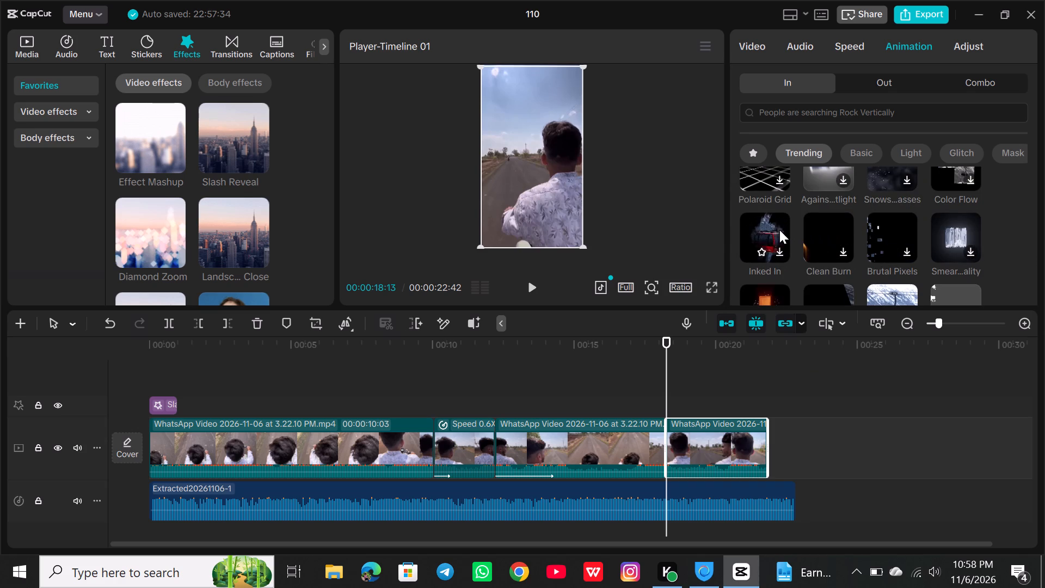
scroll(833, 219, "down", 1)
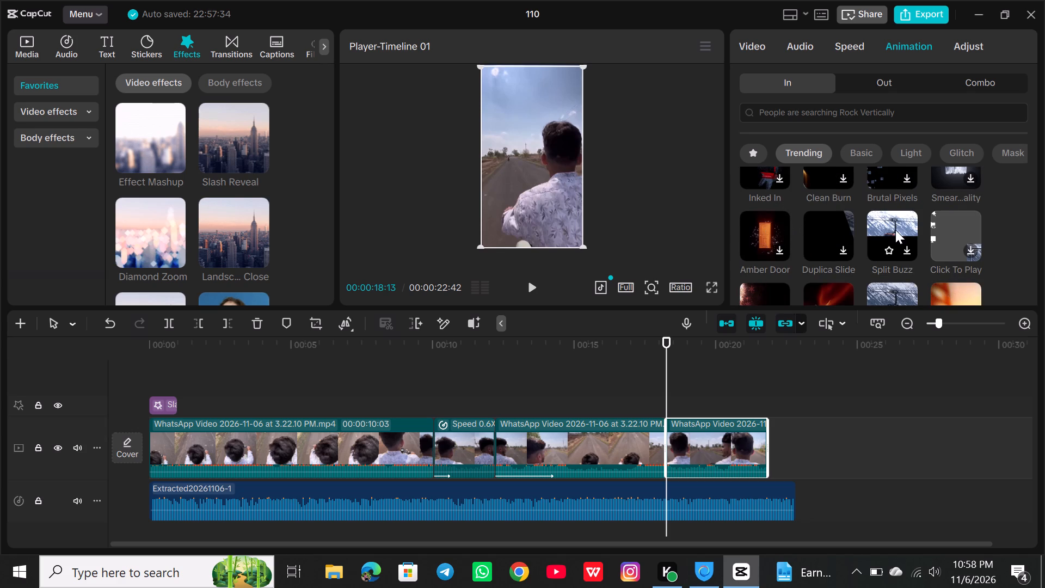
scroll(895, 230, "down", 1)
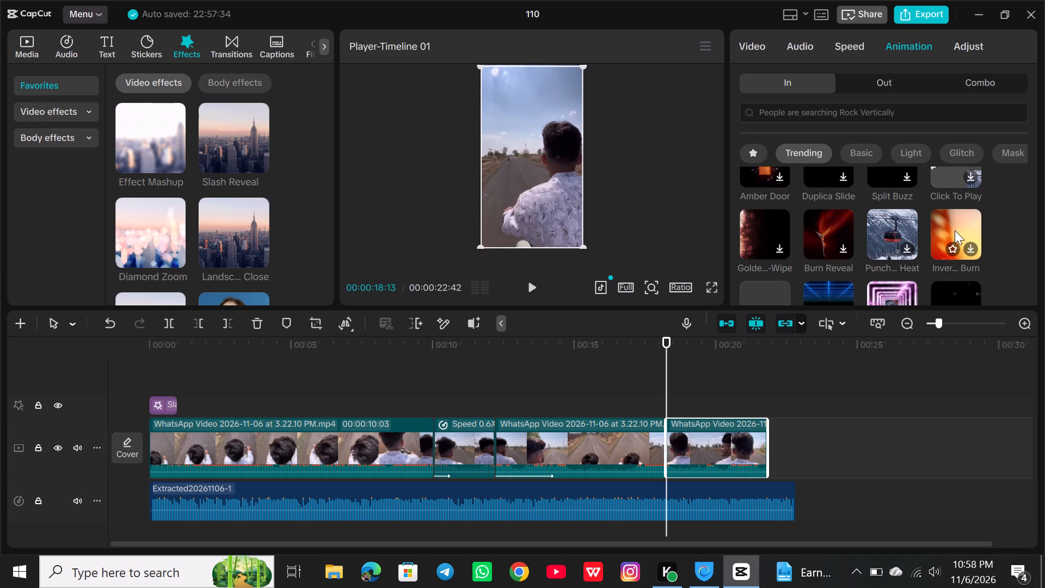
scroll(735, 246, "down", 1)
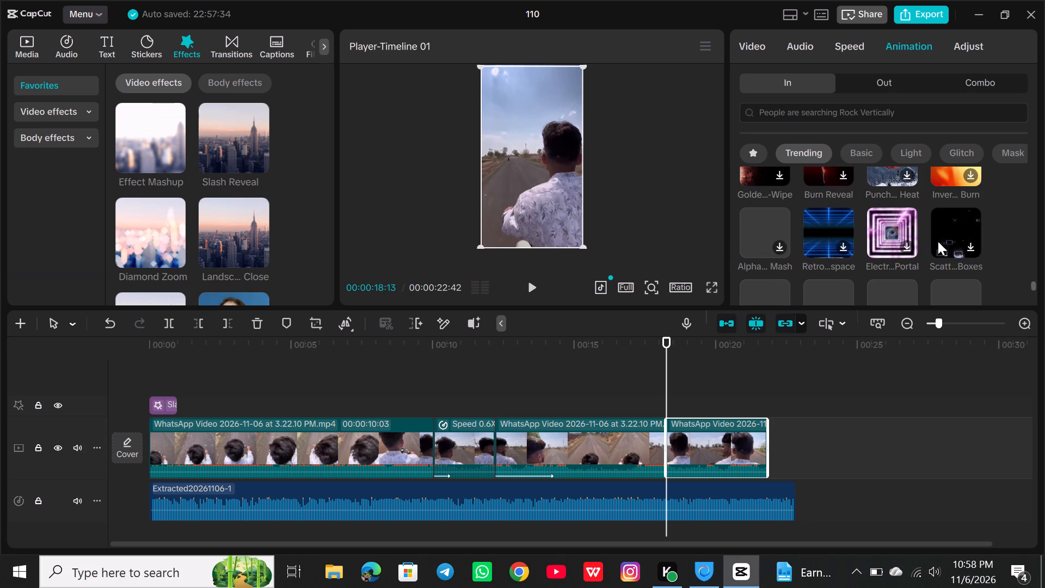
scroll(970, 241, "down", 1)
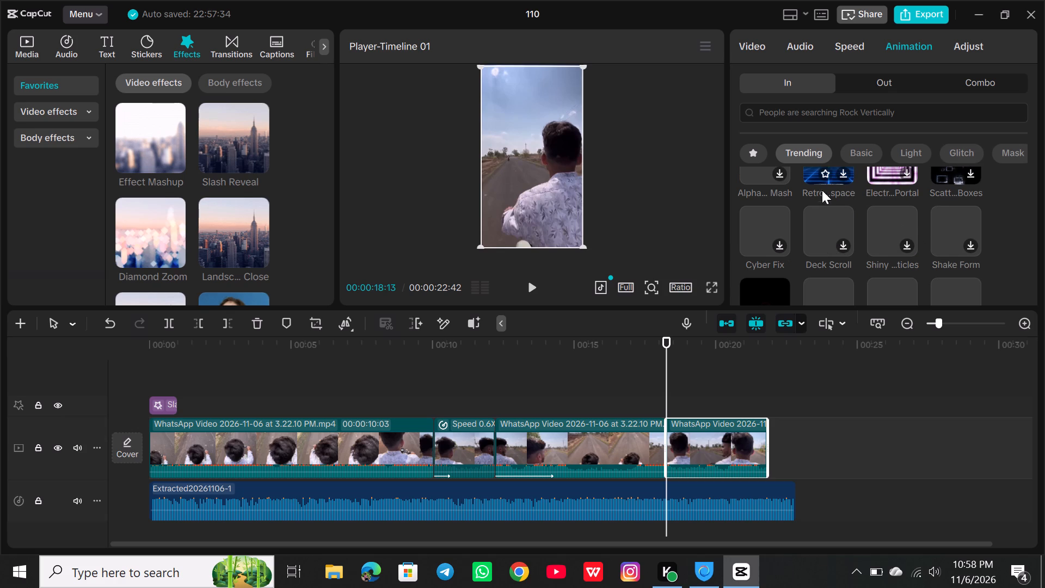
left_click_drag(893, 161, 837, 161)
scroll(890, 218, "down", 5)
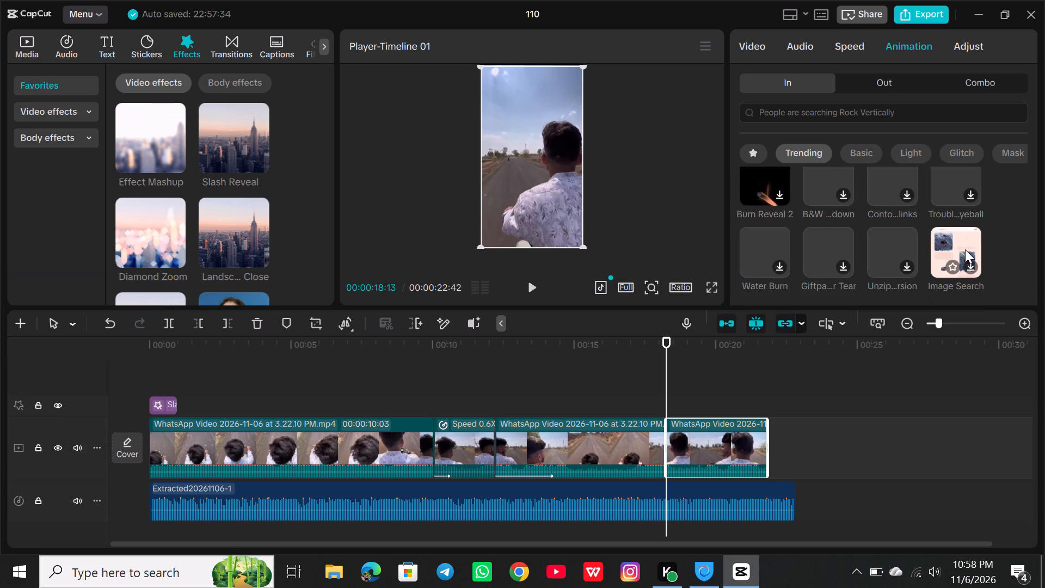
scroll(787, 237, "down", 3)
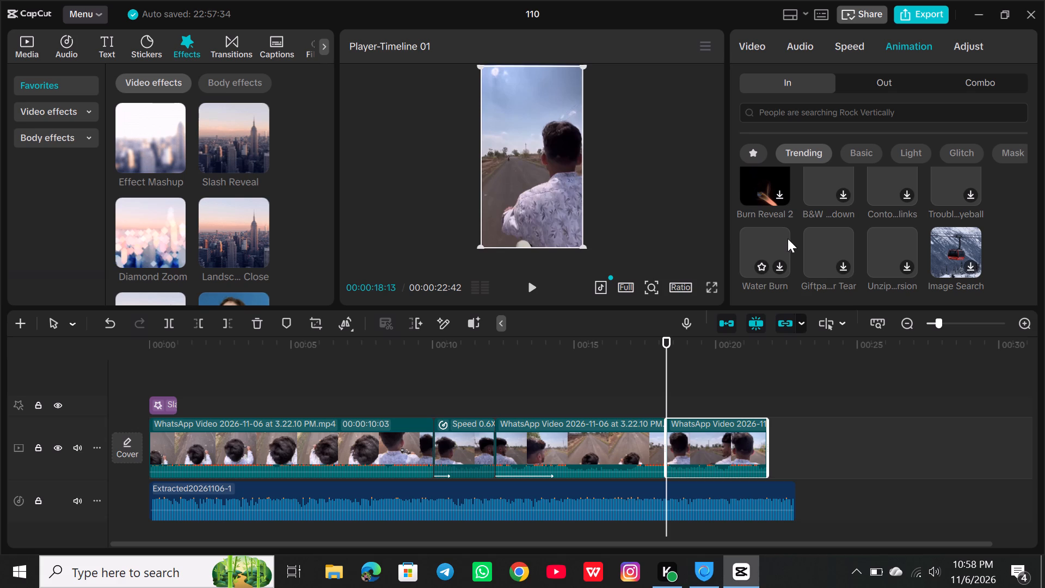
scroll(797, 238, "up", 2)
scroll(869, 225, "down", 13)
Try to apply the Particle Wipe entrance animation from the Basic category to the last video section.
left_click(857, 154)
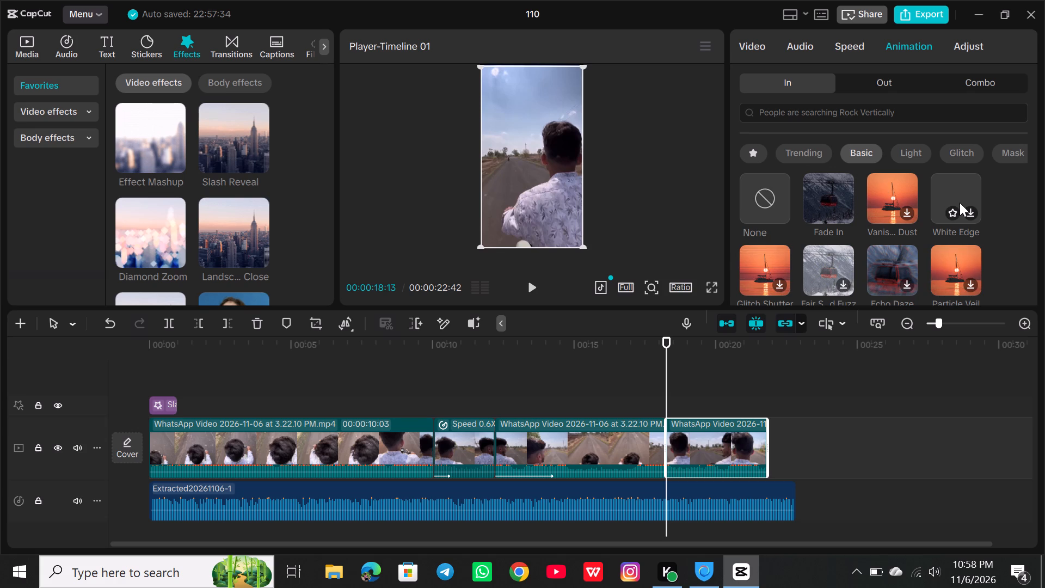
scroll(927, 236, "down", 1)
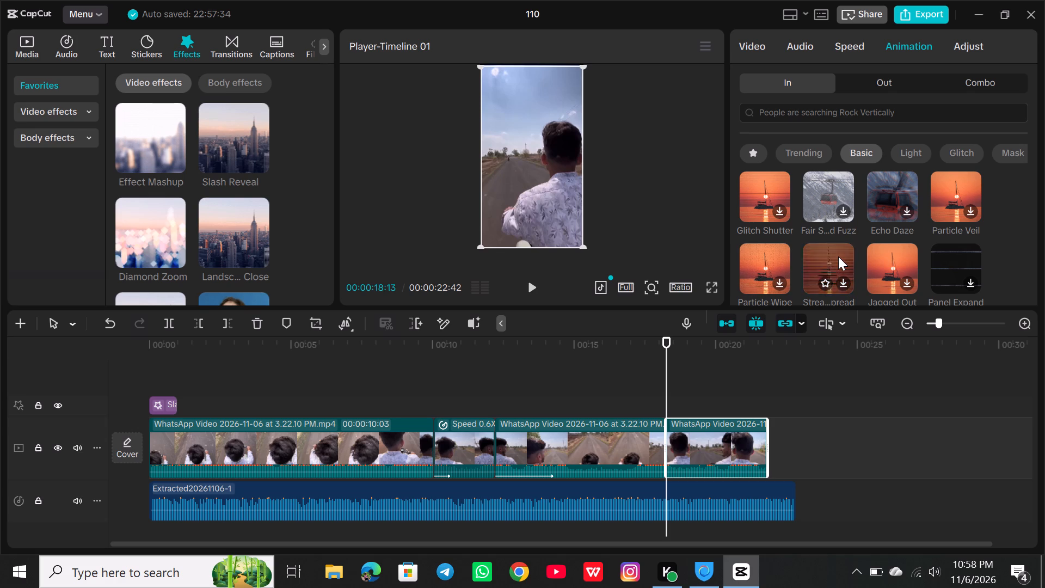
left_click(779, 283)
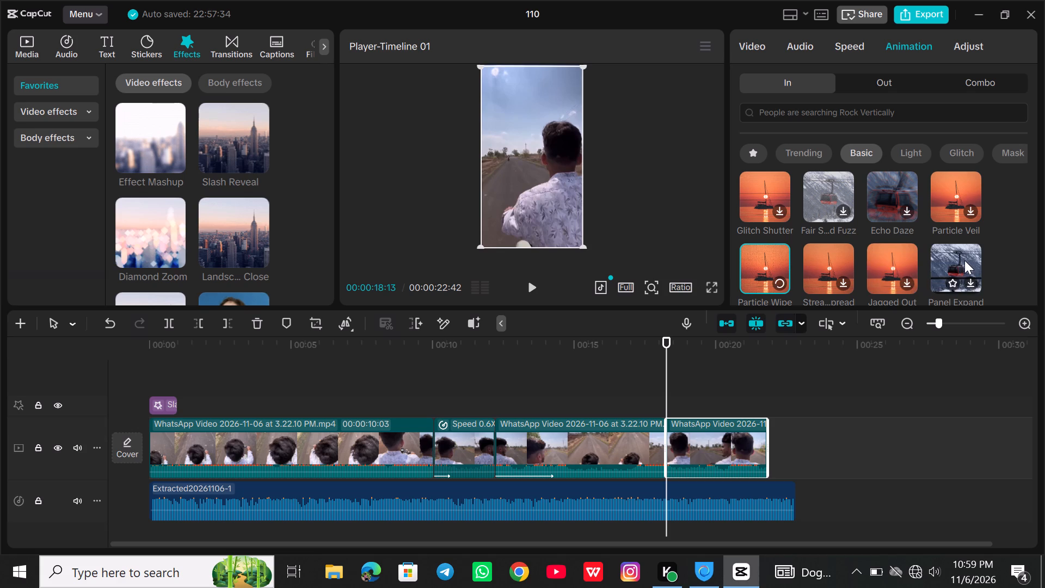
scroll(962, 260, "down", 1)
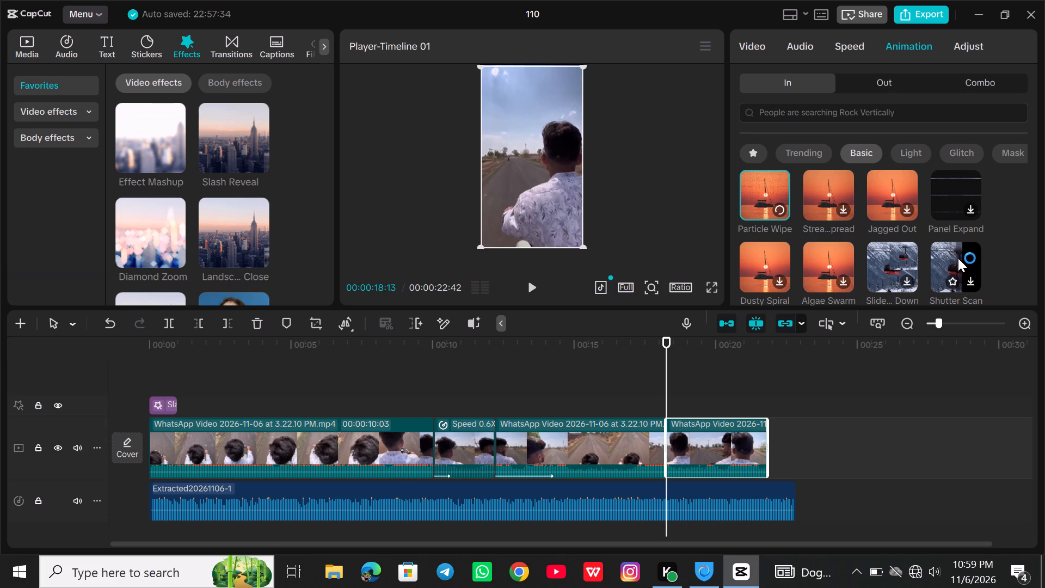
Switch the computer's Wi-Fi connection to the Management network, retrying the connection once.
left_click(908, 571)
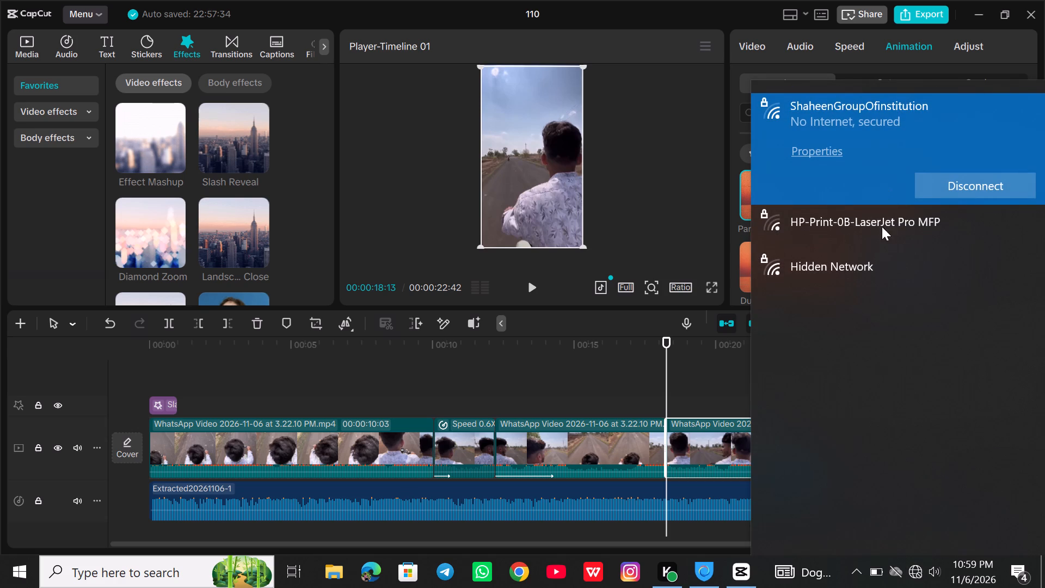
left_click(848, 217)
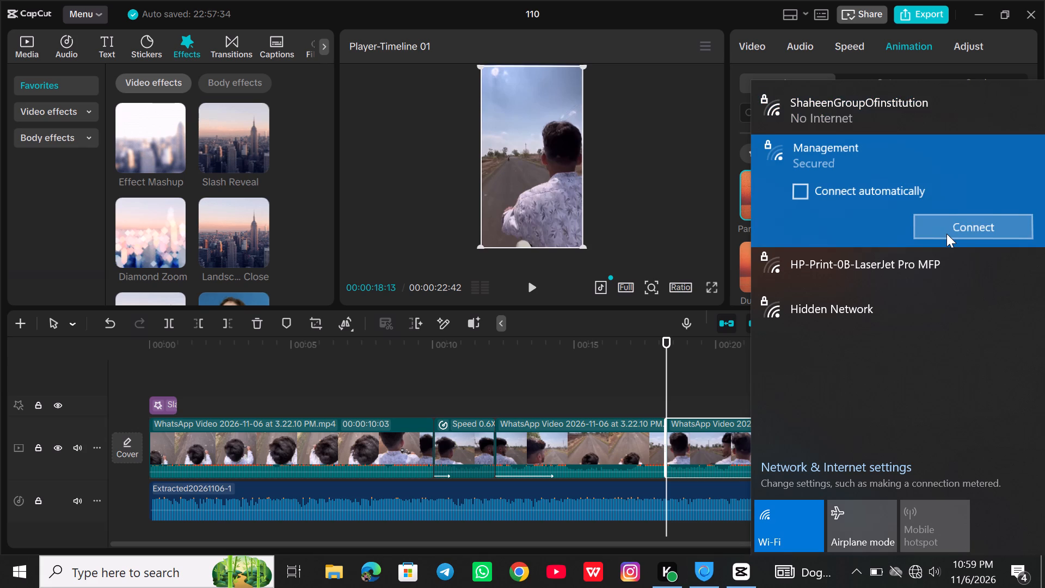
left_click(950, 235)
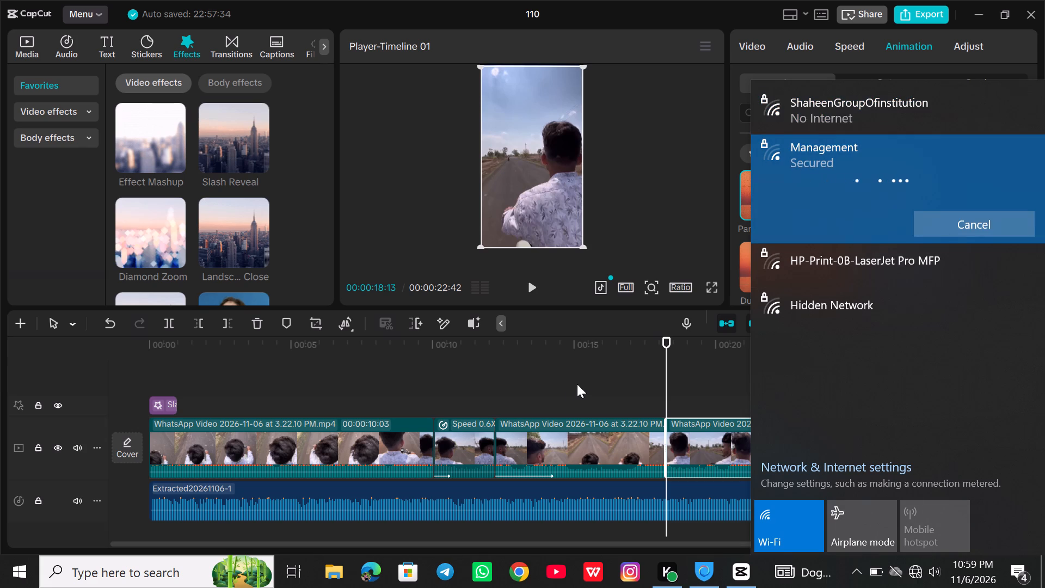
left_click(577, 384)
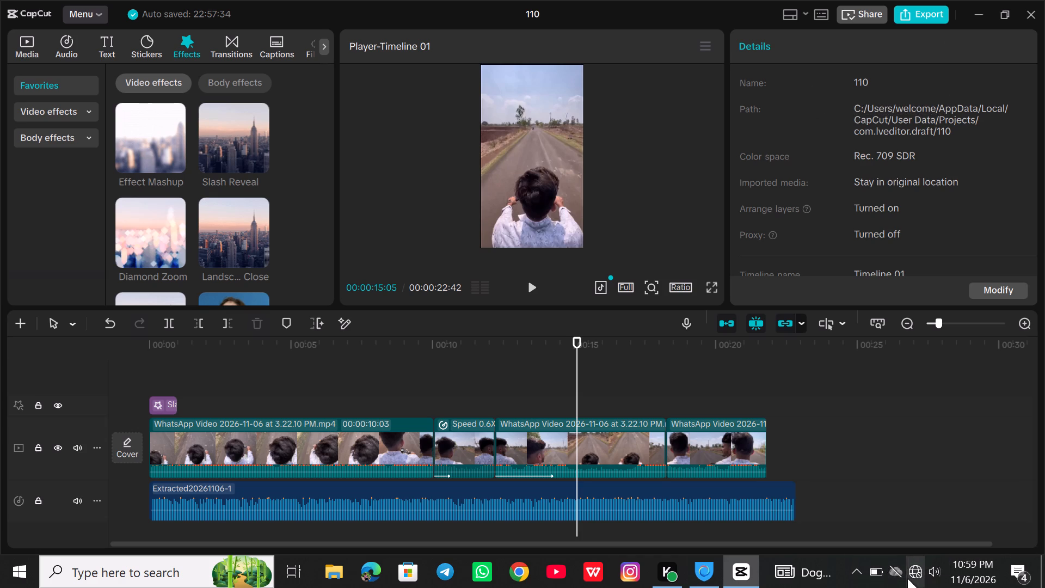
left_click(921, 578)
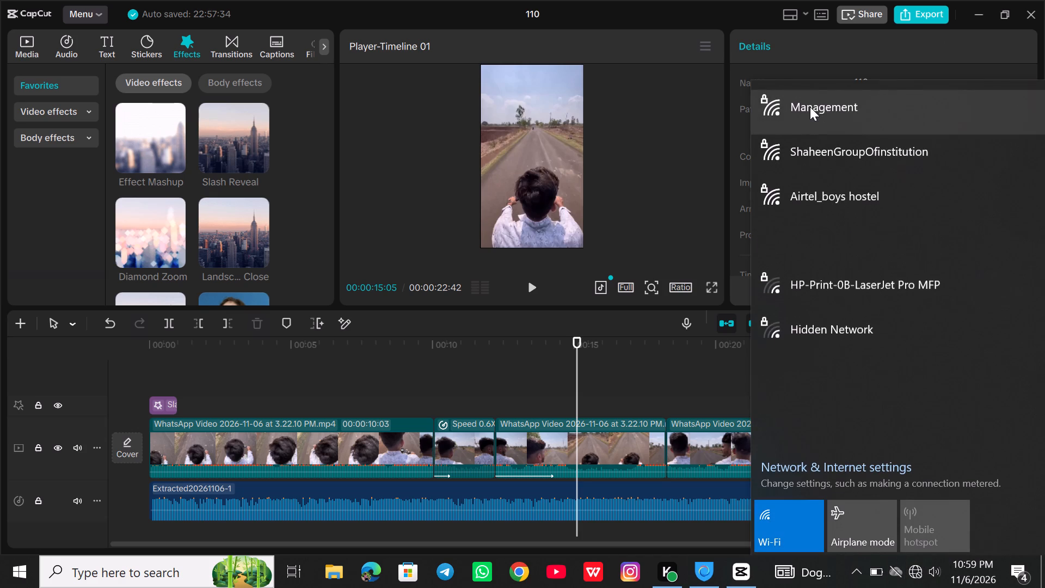
left_click(810, 107)
left_click(979, 178)
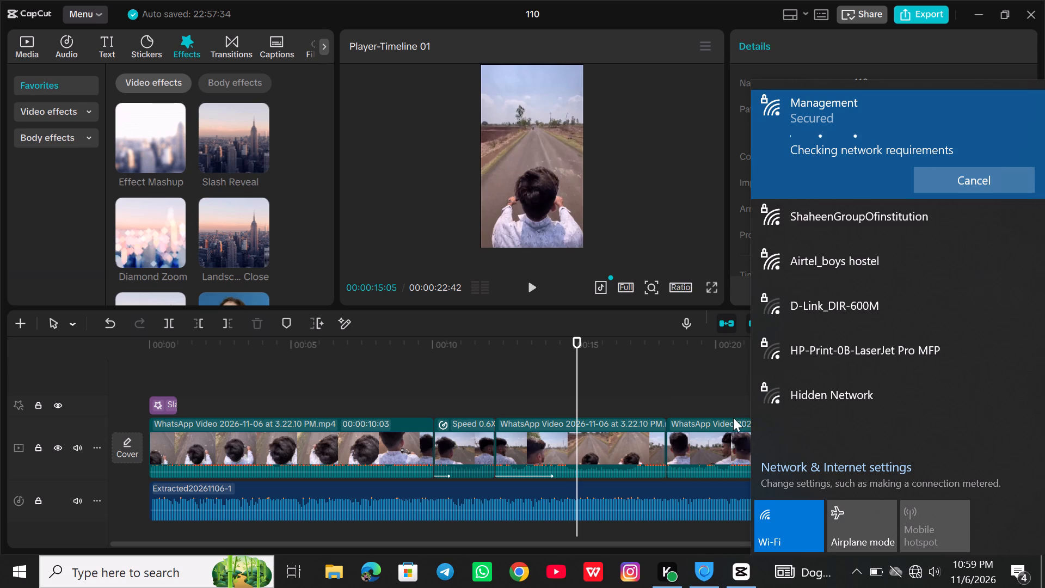
Return to 00:00:18:13 and apply the Basic entrance animation Particle Wipe to the last video section.
left_click(665, 382)
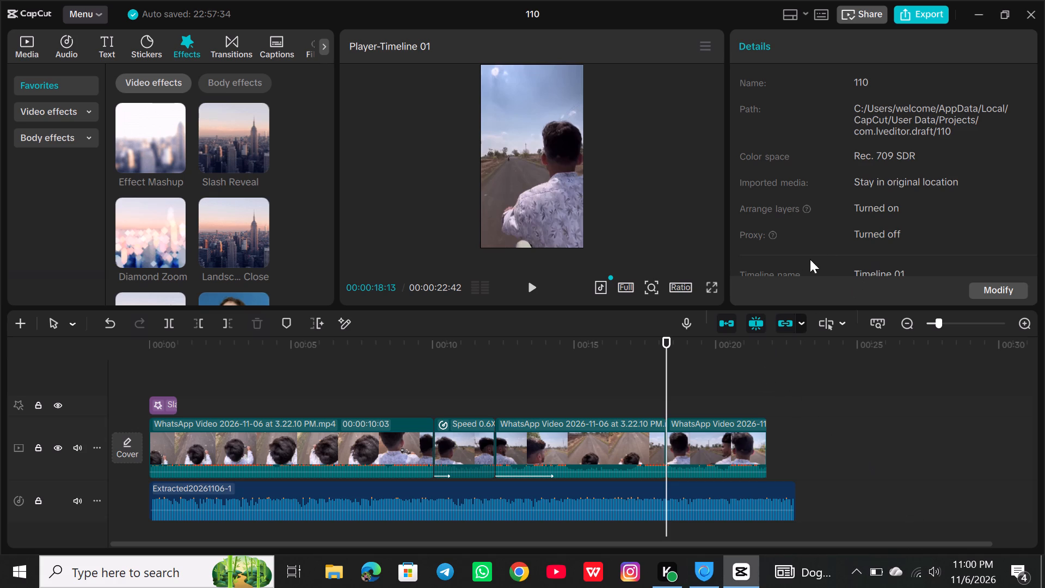
left_click(712, 457)
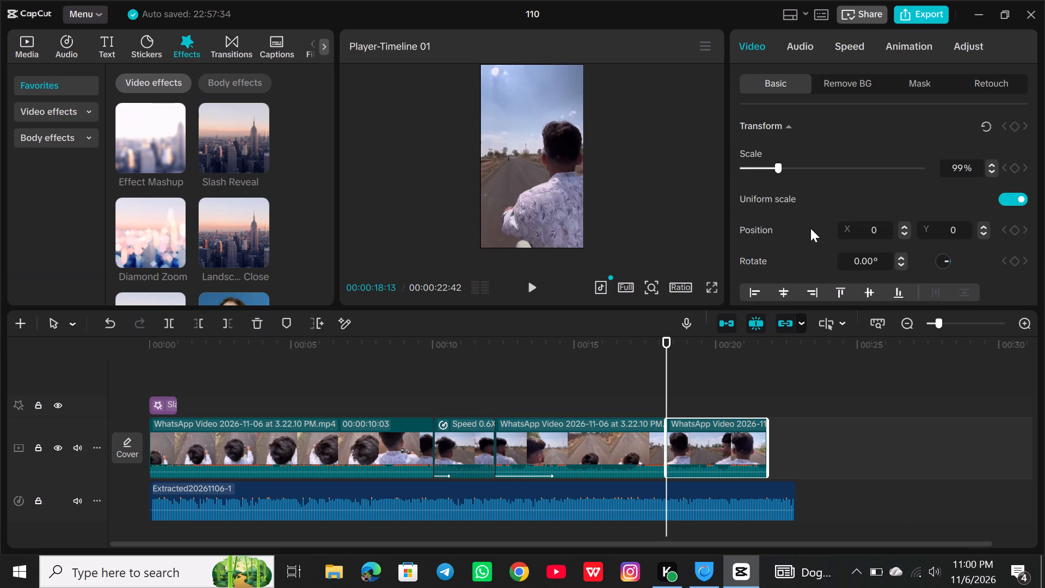
left_click(920, 41)
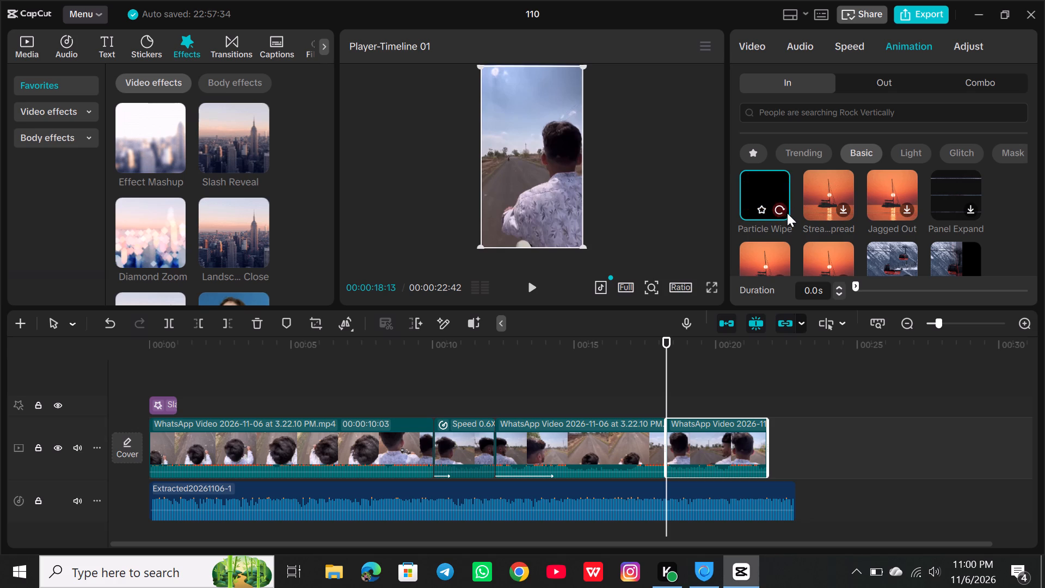
left_click(764, 193)
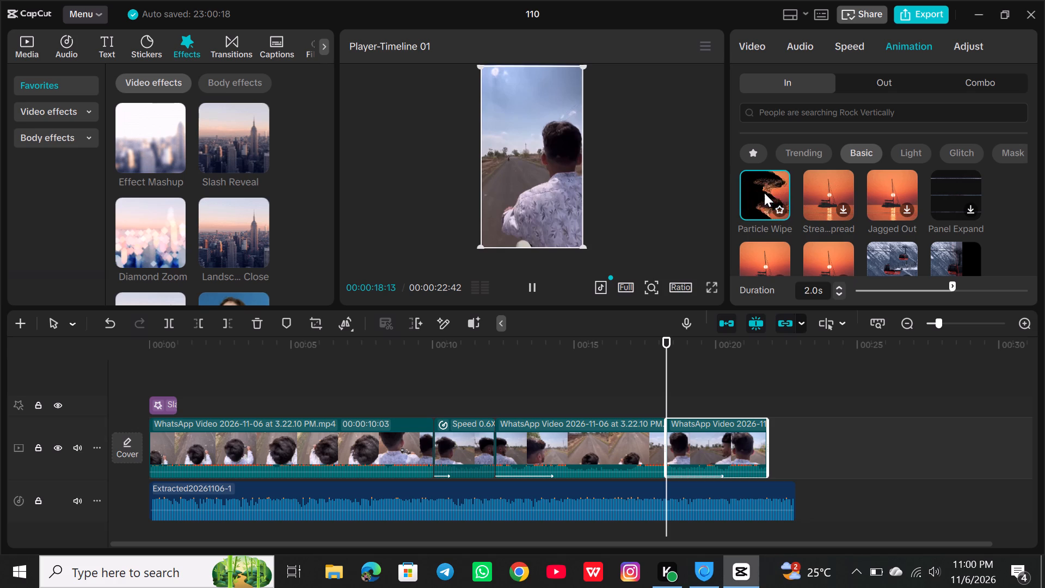
left_click(764, 193)
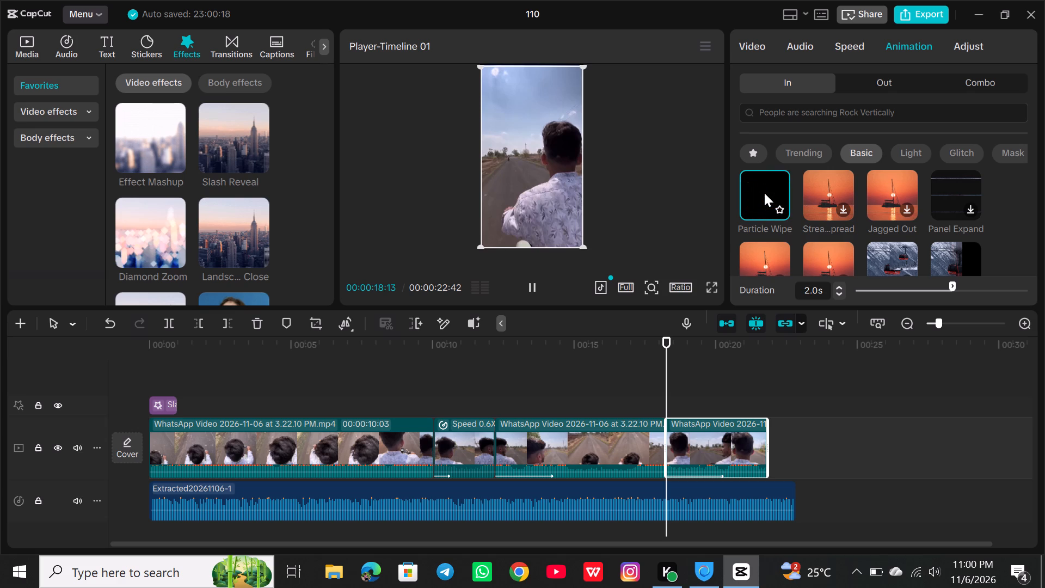
Play back the last video section from 00:00:18:13 to check its entrance animation.
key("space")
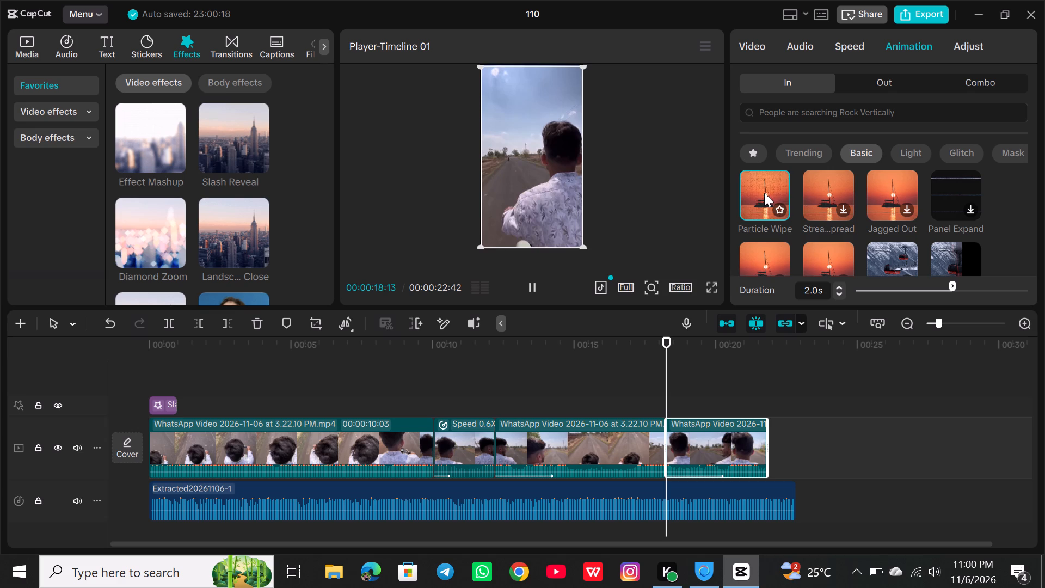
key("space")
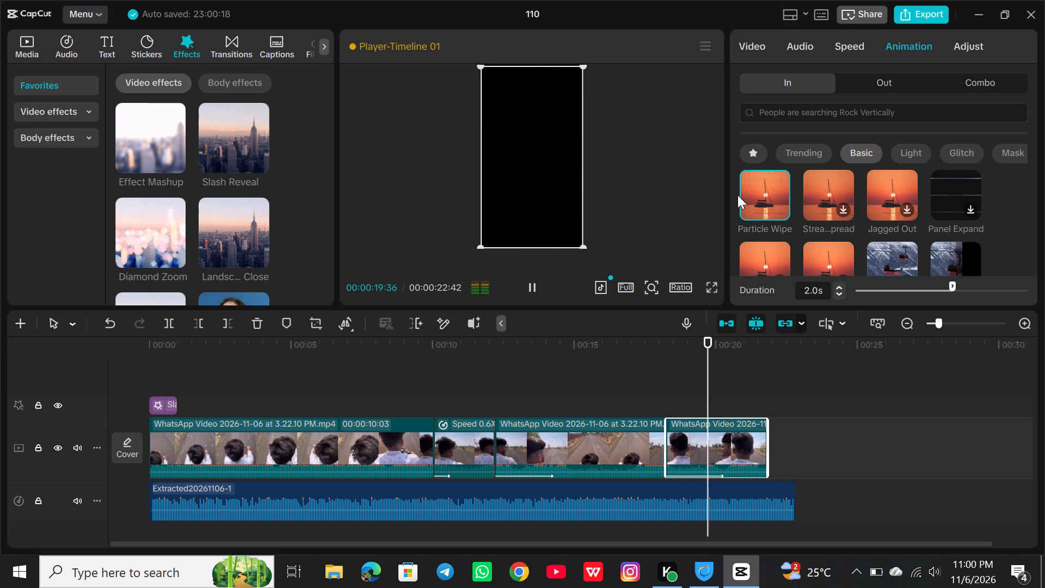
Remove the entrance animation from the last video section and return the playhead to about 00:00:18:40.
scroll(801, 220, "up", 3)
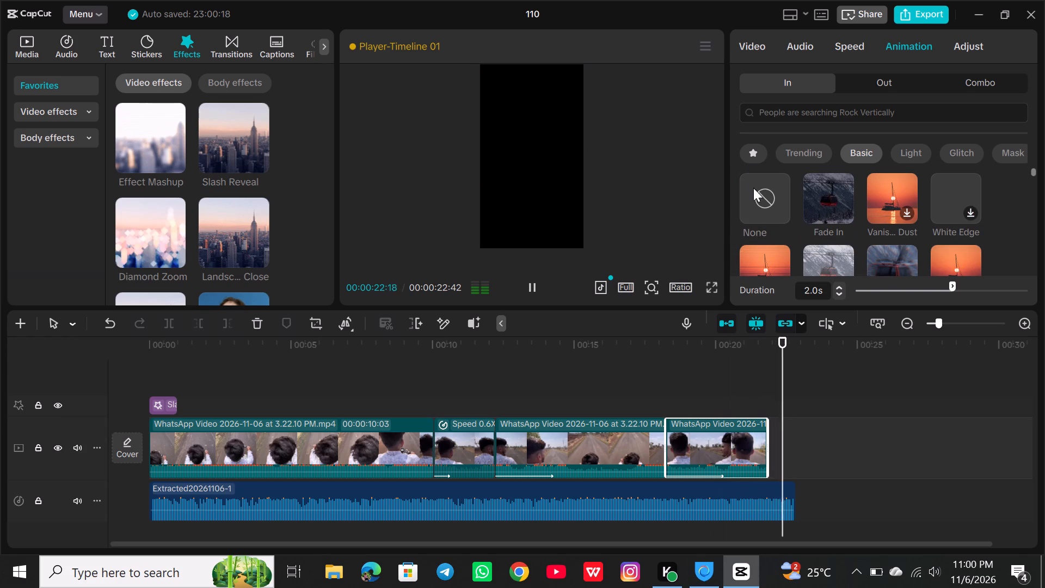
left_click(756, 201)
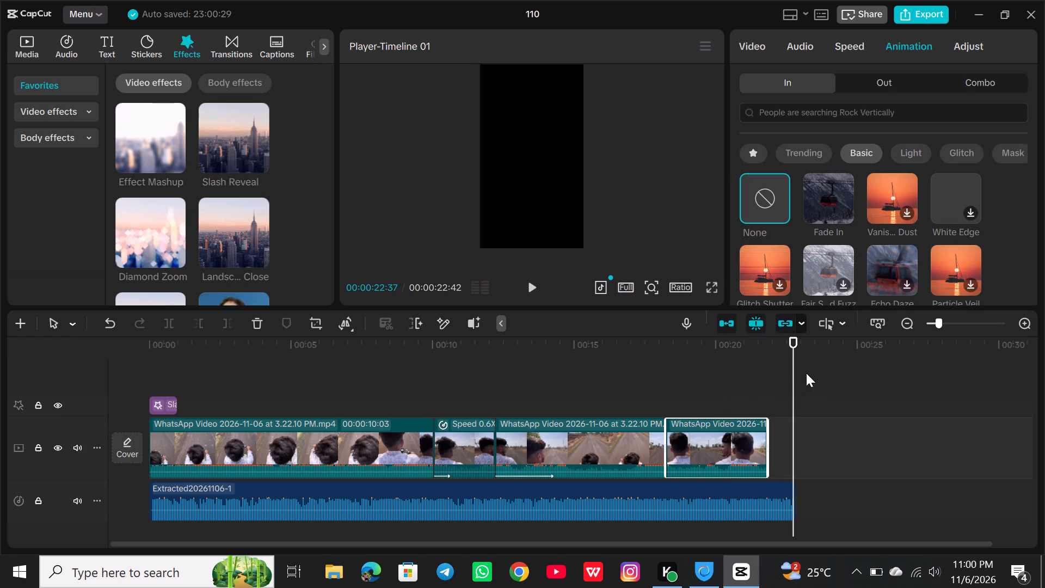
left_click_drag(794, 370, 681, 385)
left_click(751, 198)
Look through the Basic entrance animations for one that suits the selected last video section.
scroll(836, 209, "down", 4)
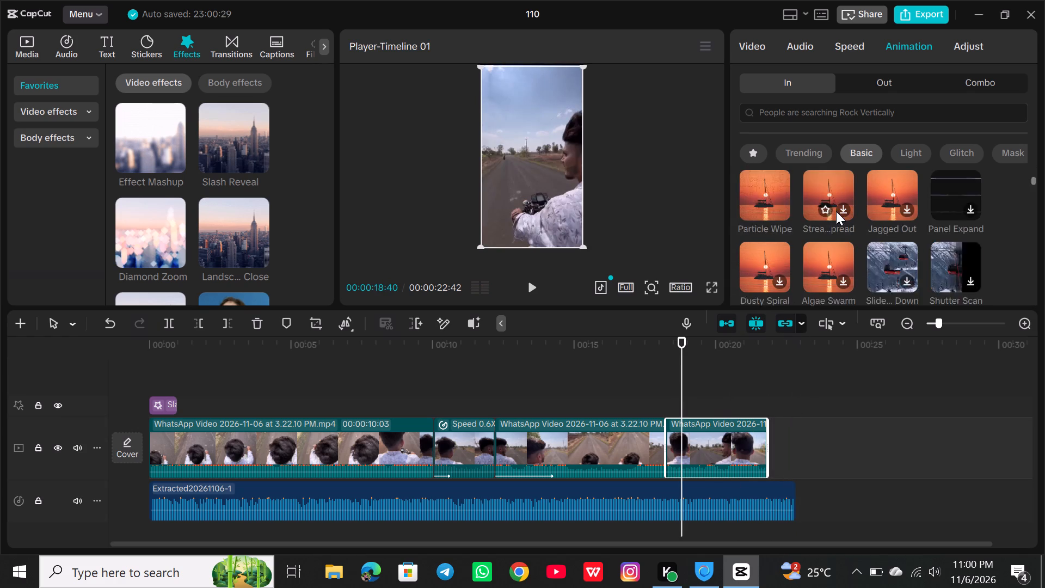
scroll(833, 230, "down", 3)
scroll(813, 241, "up", 1)
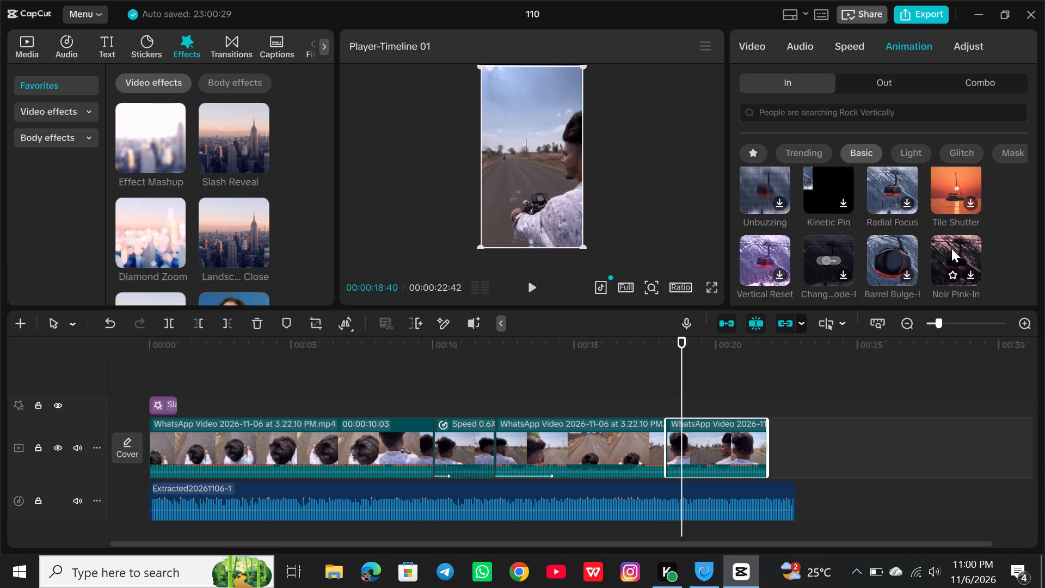
scroll(951, 248, "down", 1)
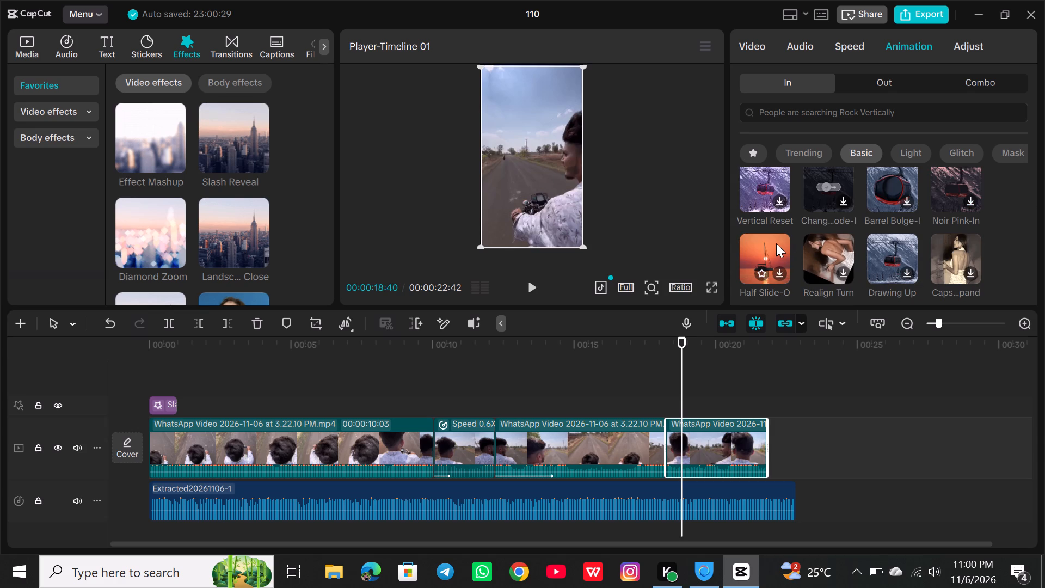
scroll(782, 241, "down", 1)
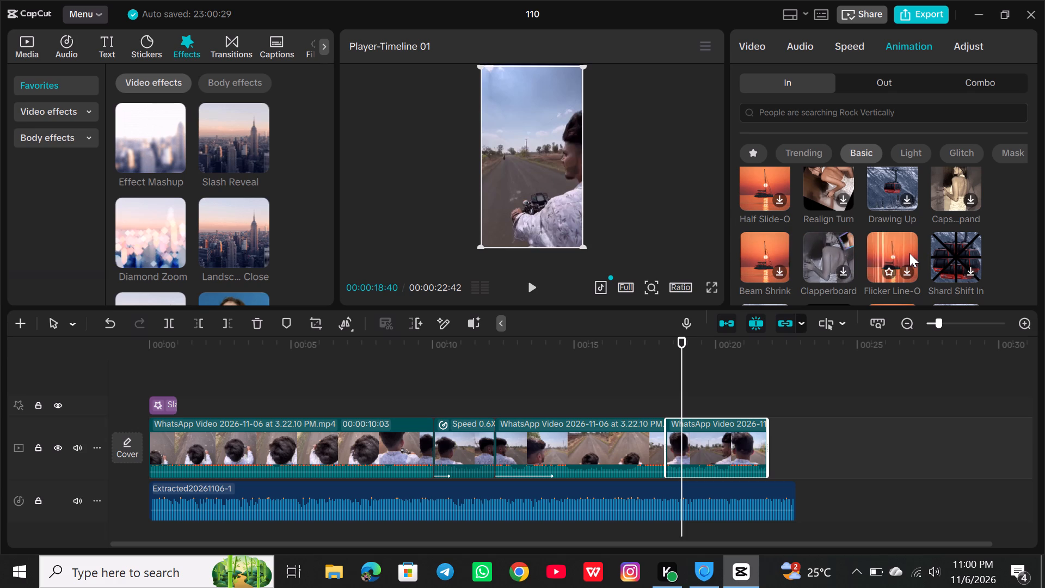
scroll(907, 255, "down", 2)
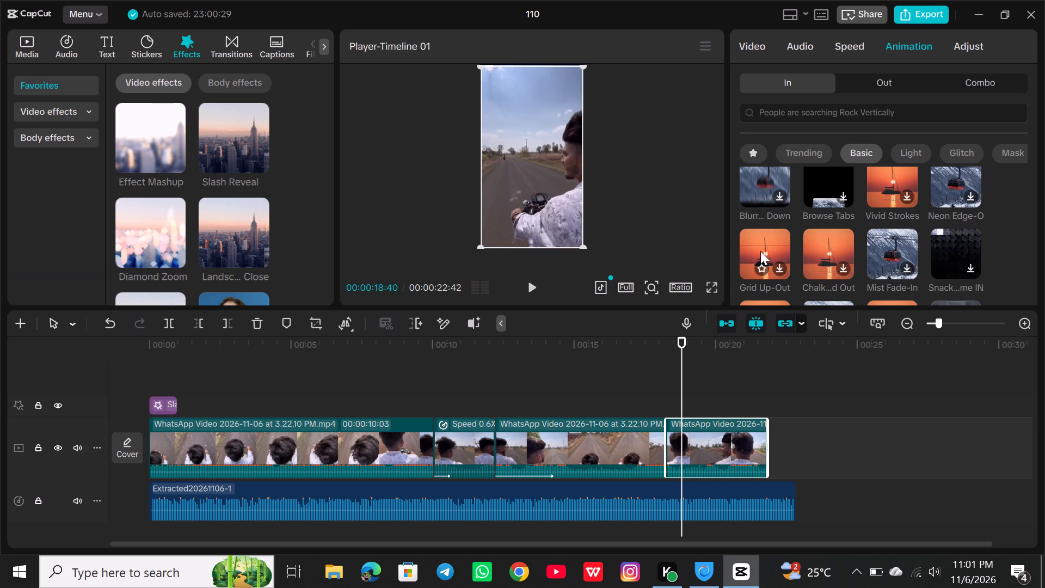
scroll(763, 251, "down", 1)
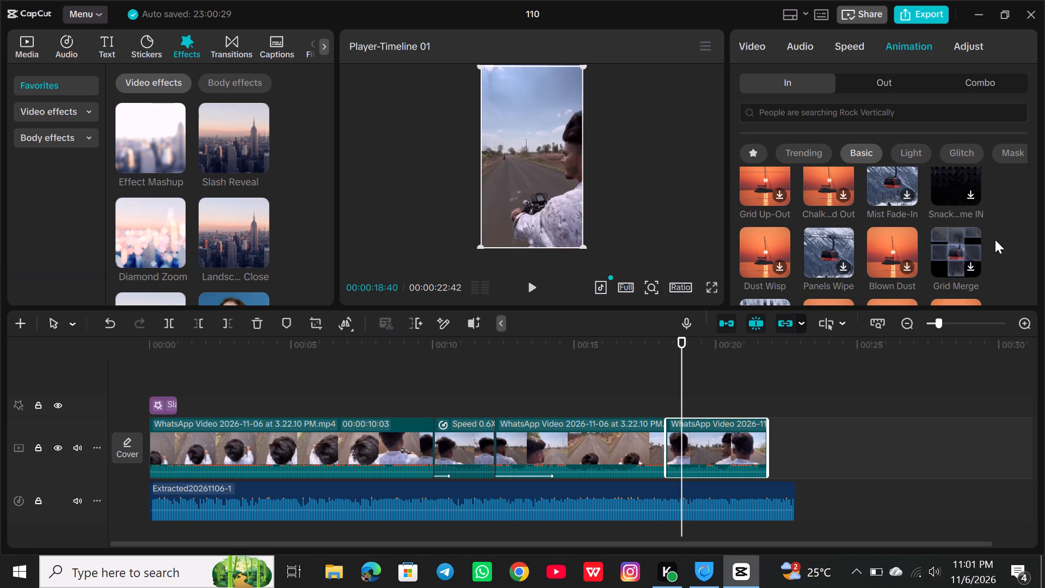
scroll(841, 244, "down", 1)
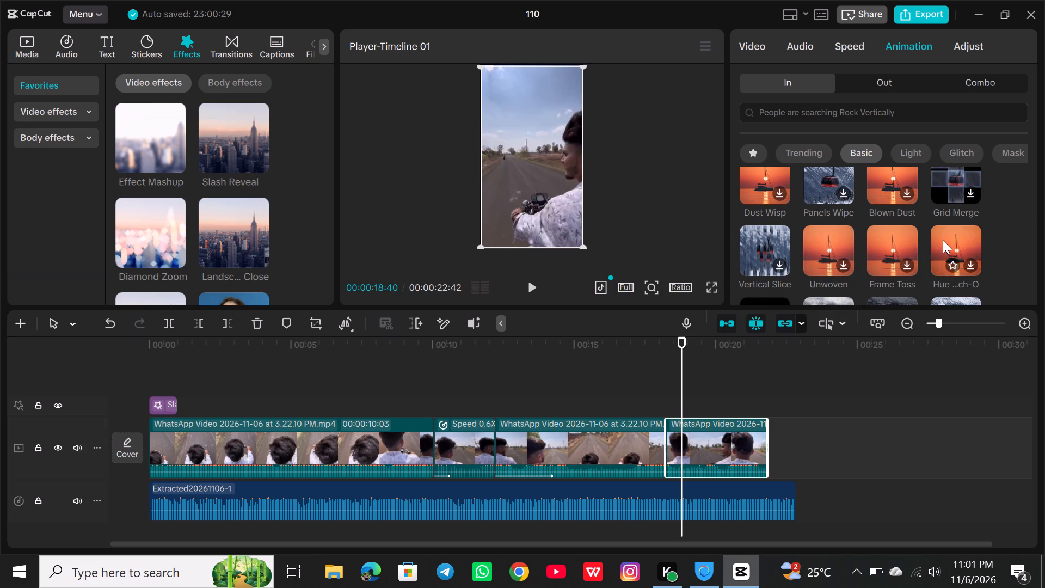
scroll(933, 249, "down", 3)
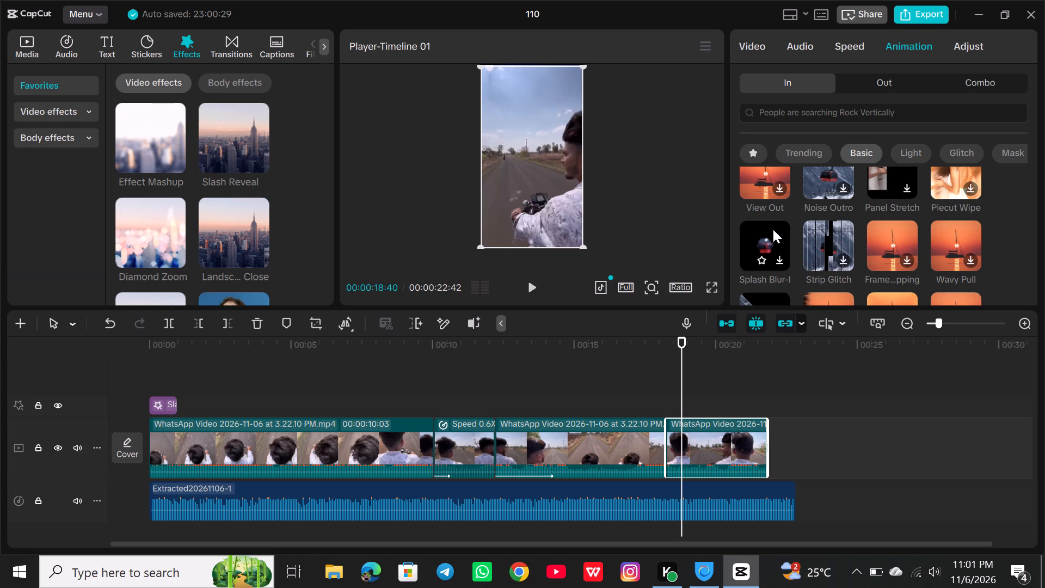
scroll(772, 230, "down", 2)
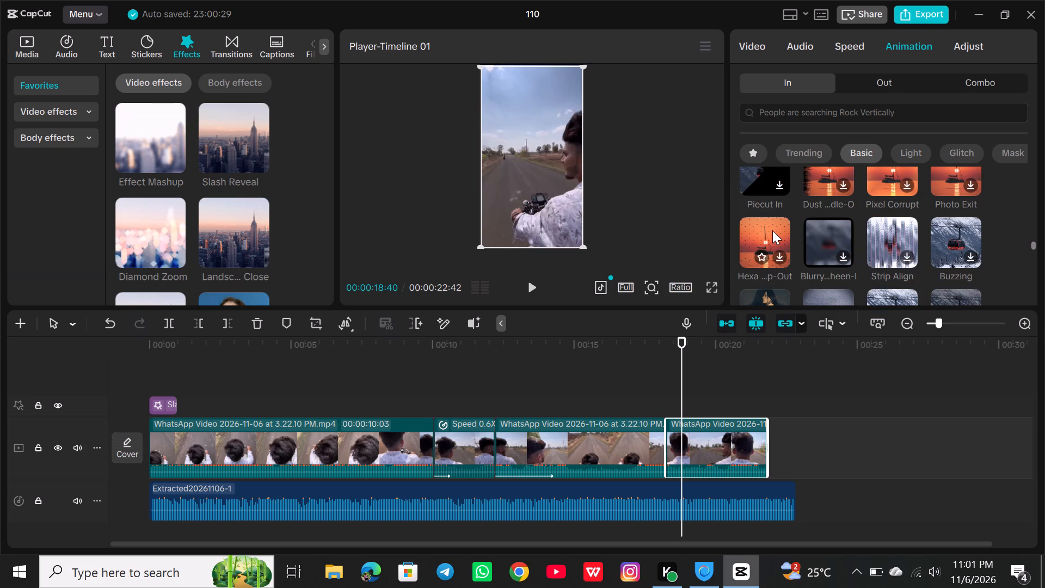
scroll(772, 230, "down", 1)
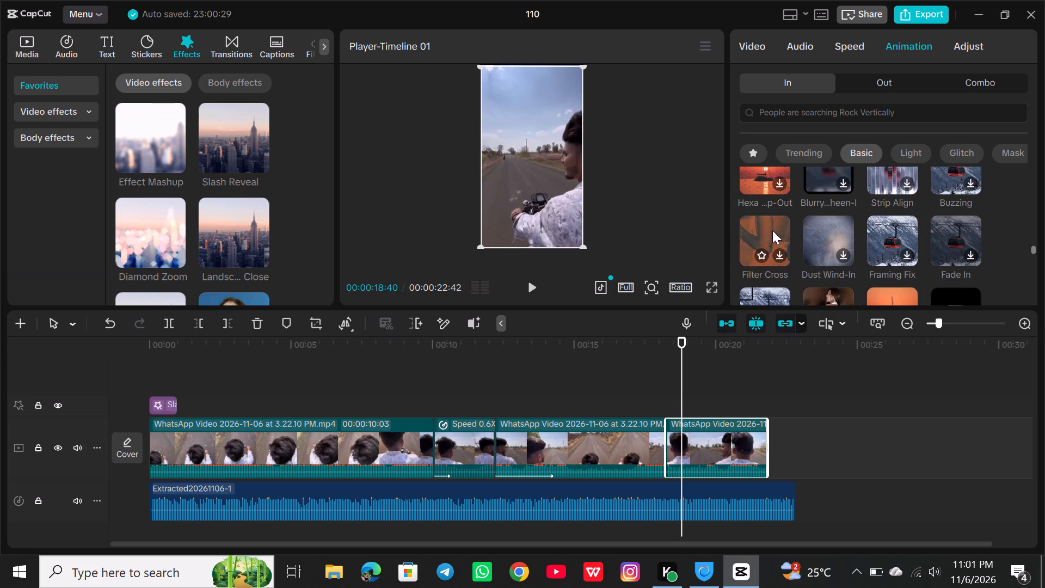
scroll(772, 230, "down", 3)
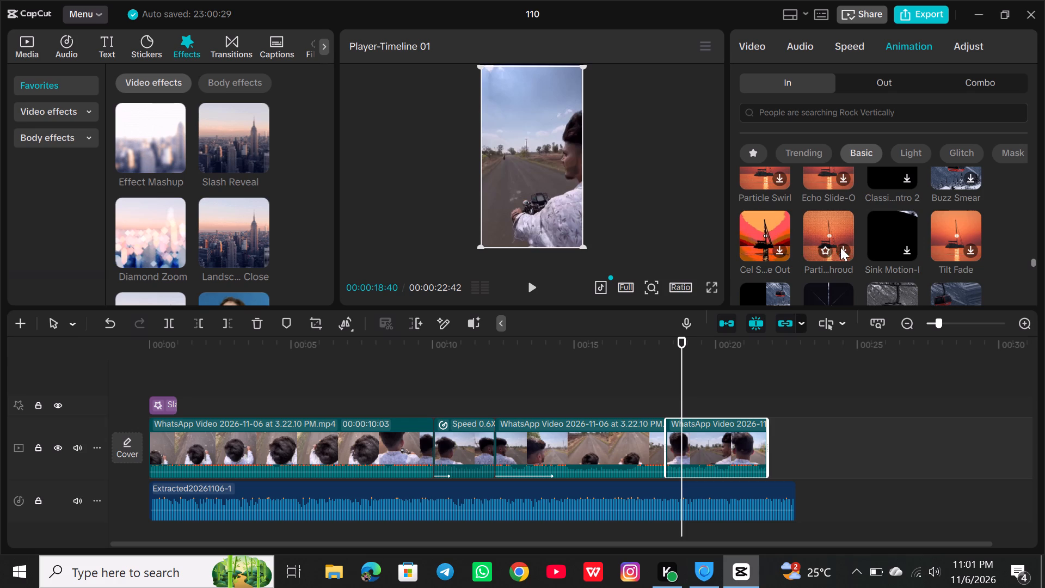
scroll(841, 235, "down", 1)
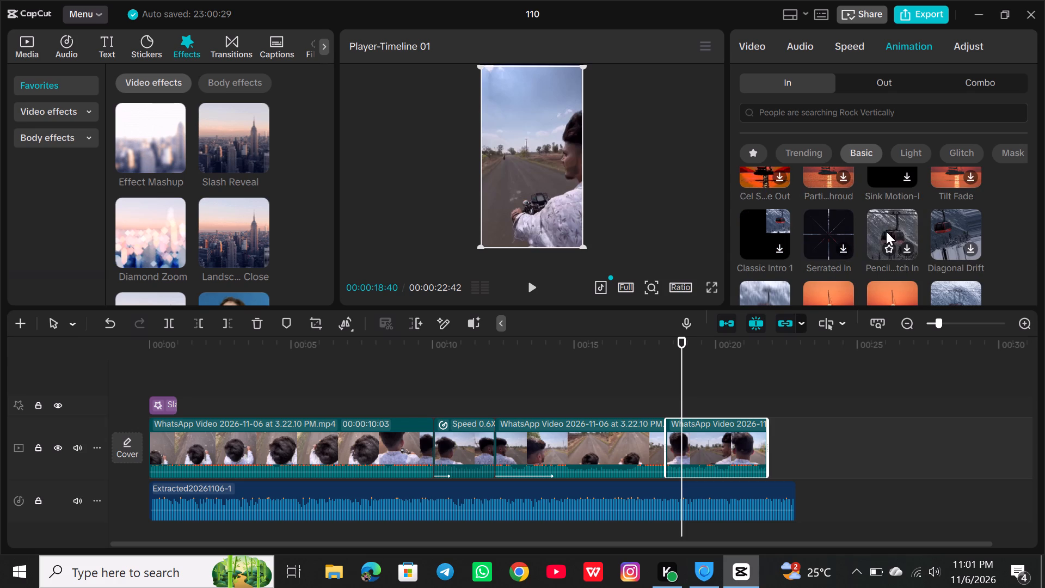
scroll(829, 242, "down", 2)
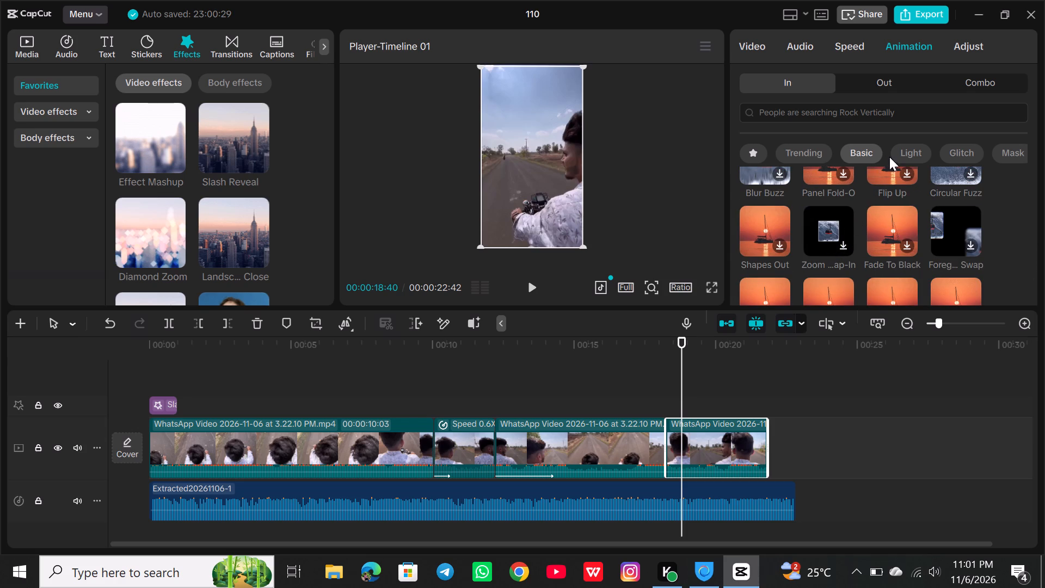
Browse the Light and Glitch entrance animations for the last video section.
left_click(895, 155)
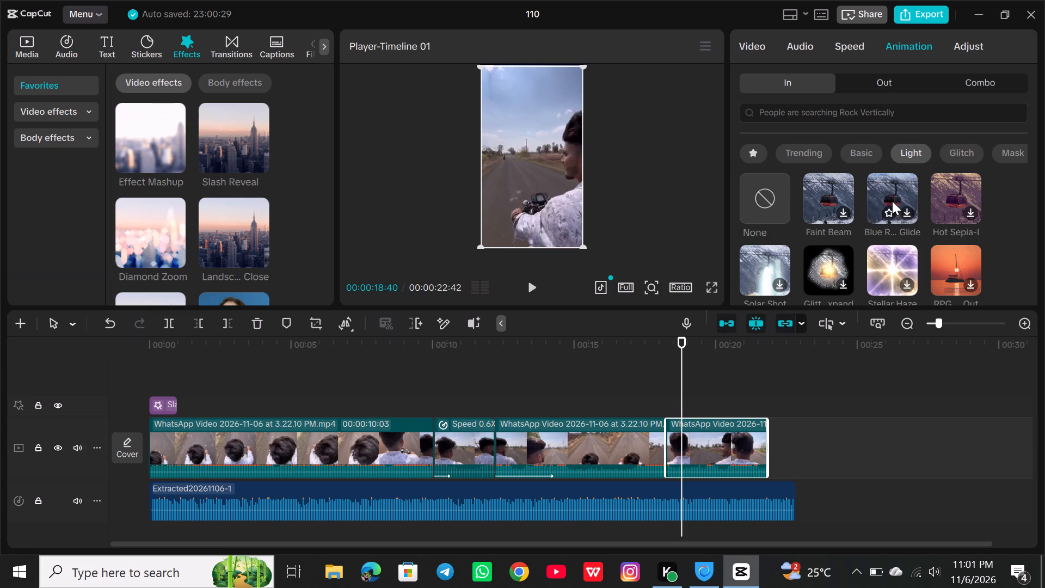
scroll(837, 242, "down", 1)
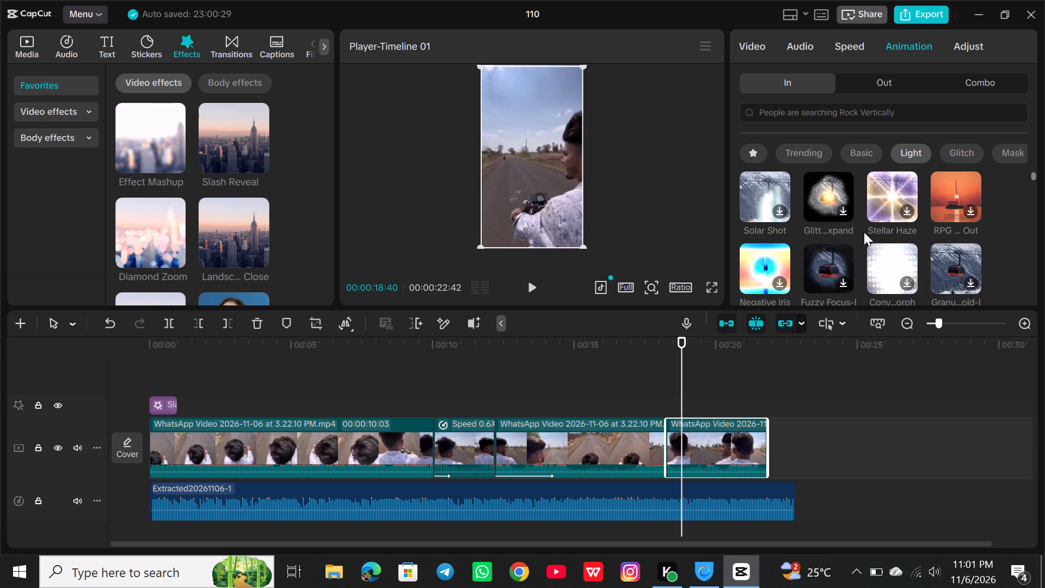
left_click(969, 152)
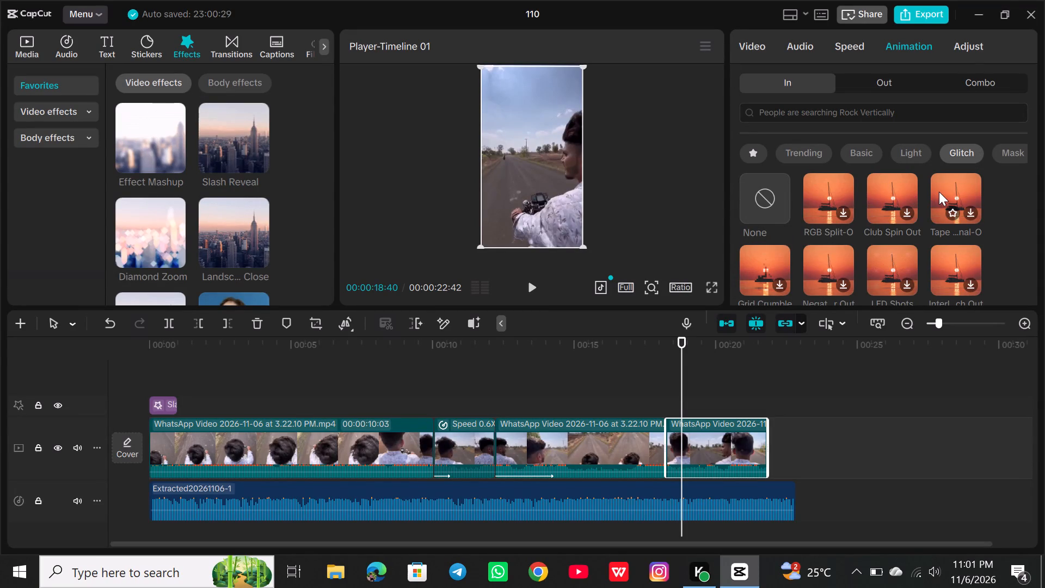
left_click_drag(988, 147, 942, 148)
left_click_drag(942, 148, 905, 155)
left_click_drag(911, 156, 821, 171)
Look through the Mask entrance animations for the last video section, then revisit the Glitch and Light categories.
left_click(999, 155)
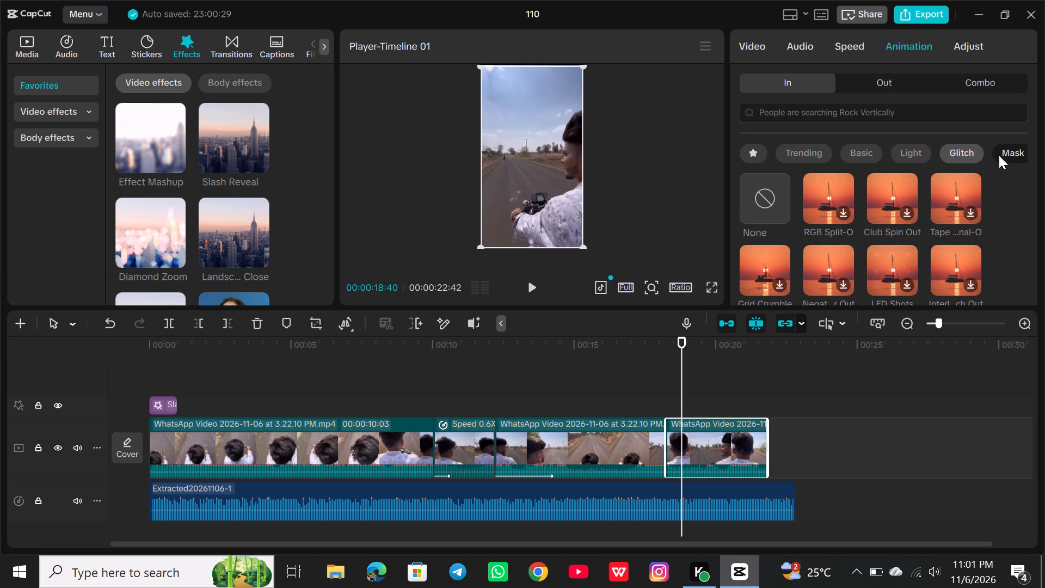
left_click_drag(999, 155, 926, 165)
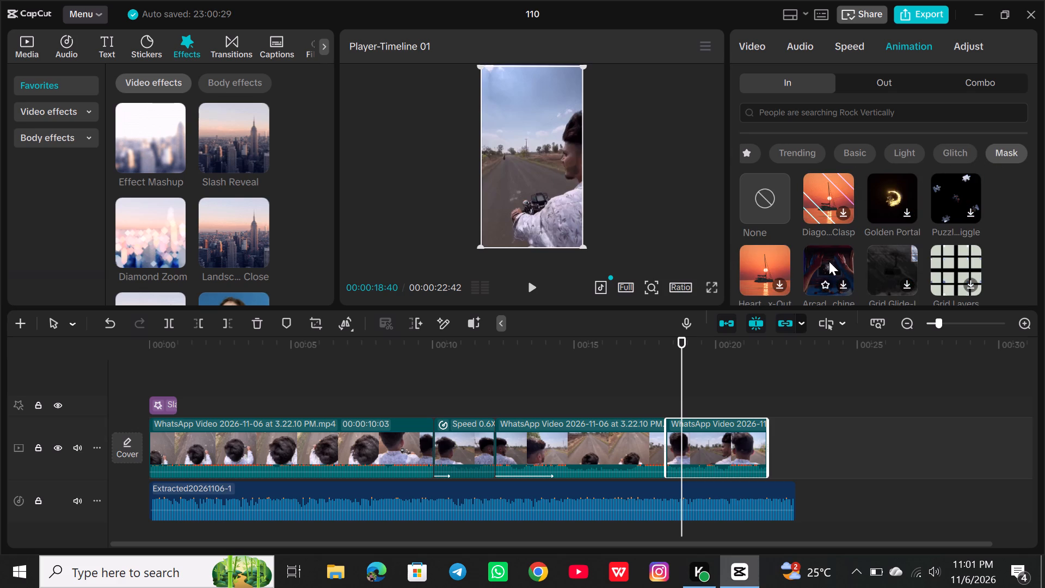
scroll(849, 253, "down", 2)
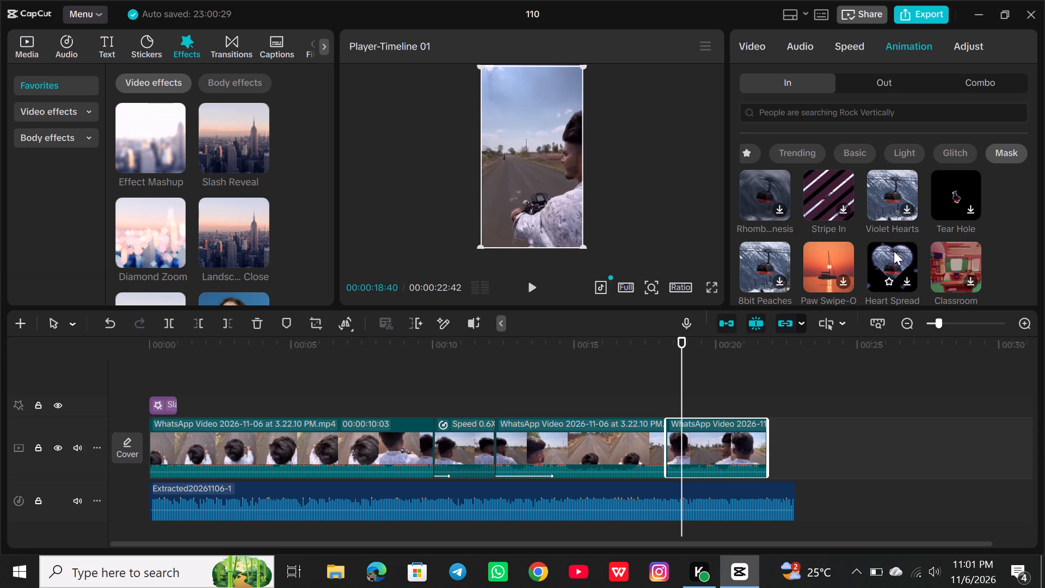
scroll(918, 212, "down", 18)
scroll(918, 223, "down", 16)
scroll(918, 225, "down", 8)
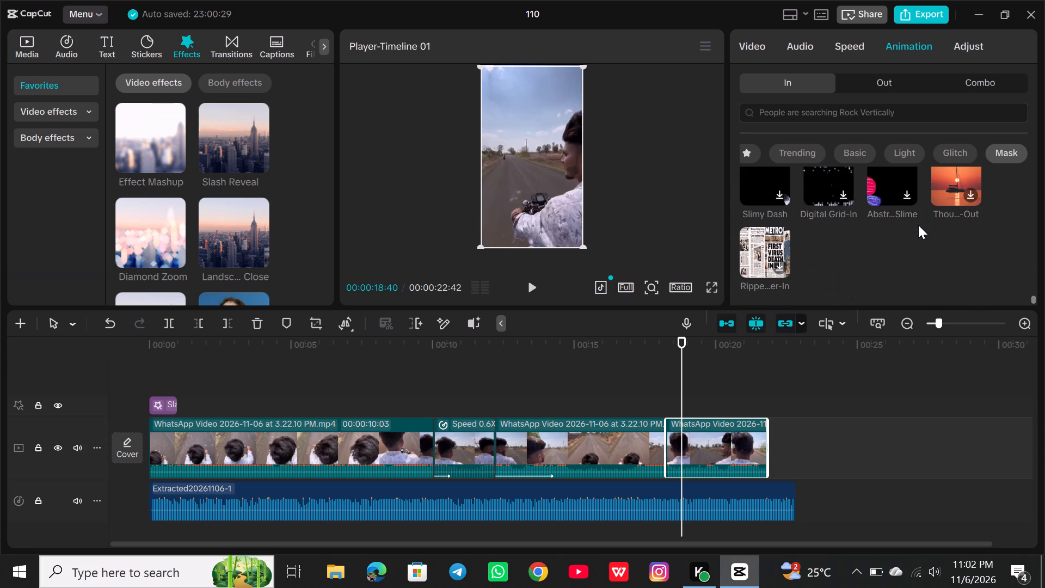
scroll(918, 225, "down", 7)
left_click(956, 144)
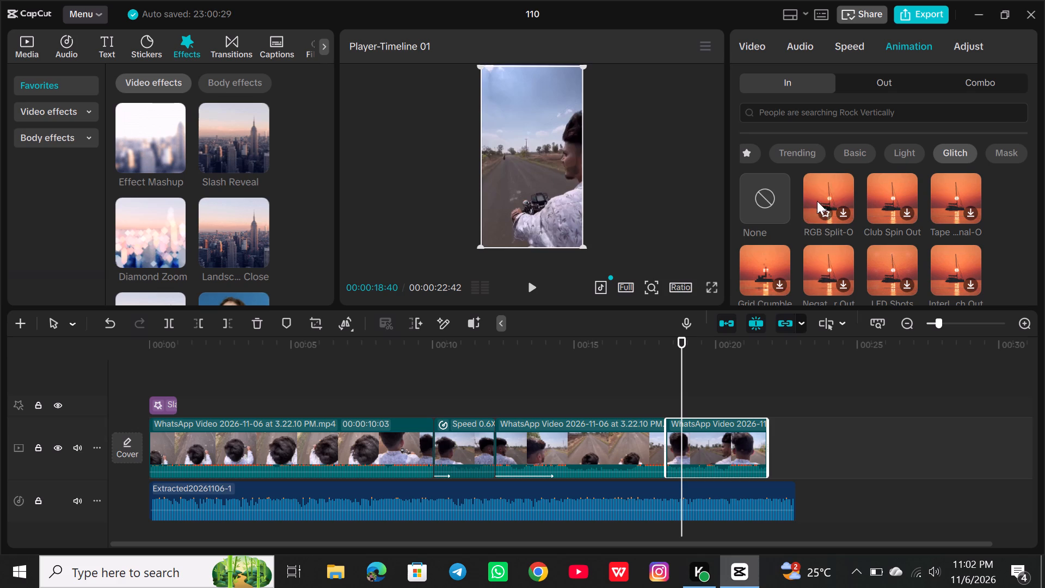
left_click(853, 149)
left_click(895, 149)
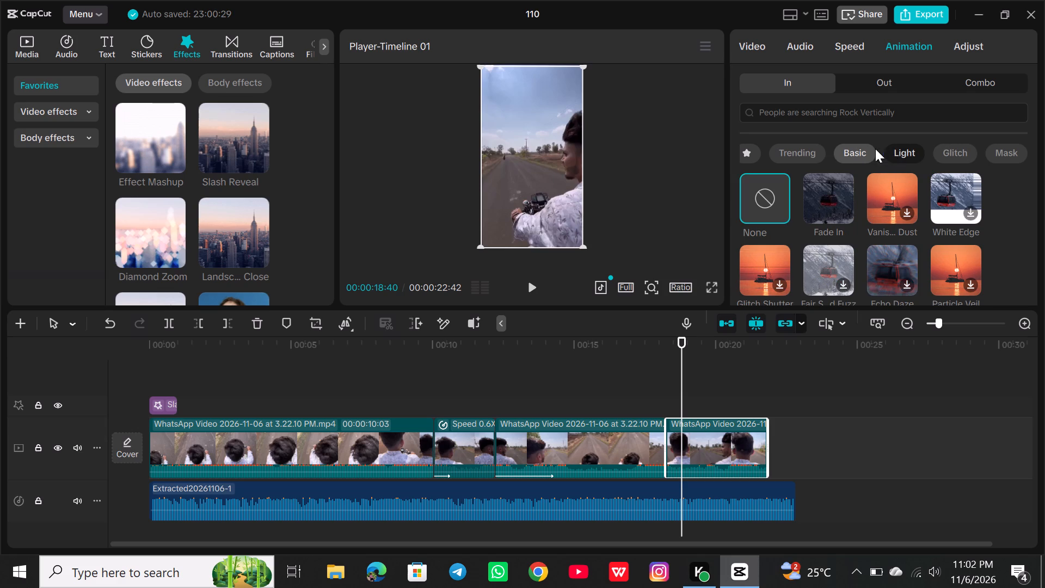
Preview the trending Pink Laser transition with the playhead at the start of the last video section, 00:00:18:13.
left_click(220, 50)
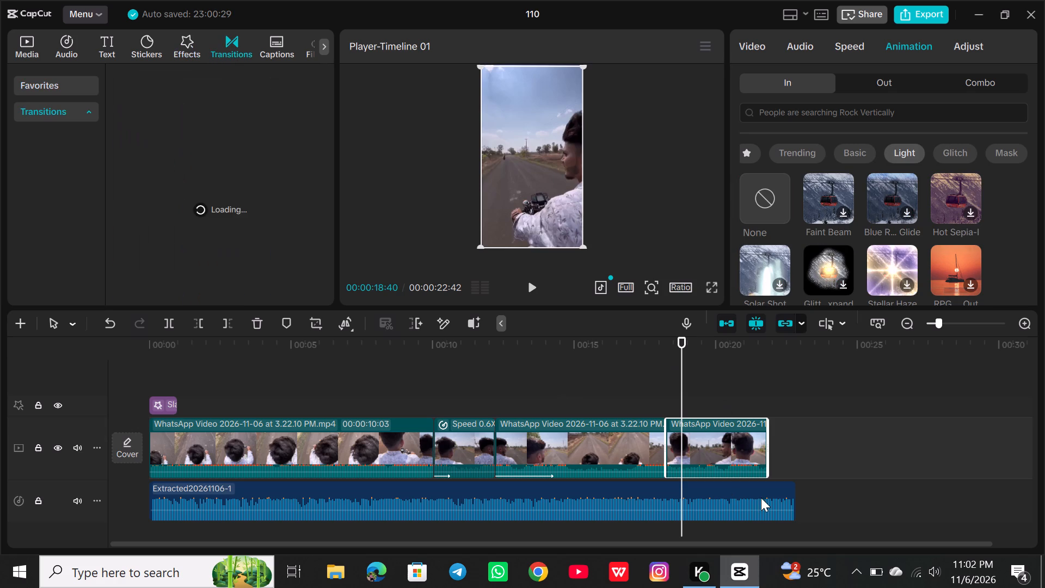
left_click_drag(683, 379, 666, 385)
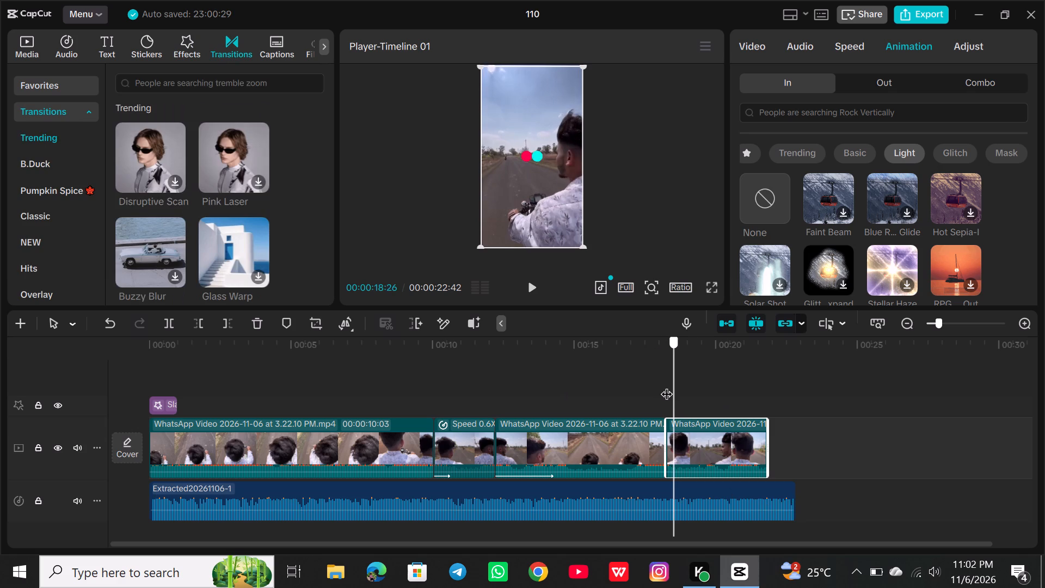
left_click_drag(666, 385, 662, 383)
left_click(205, 152)
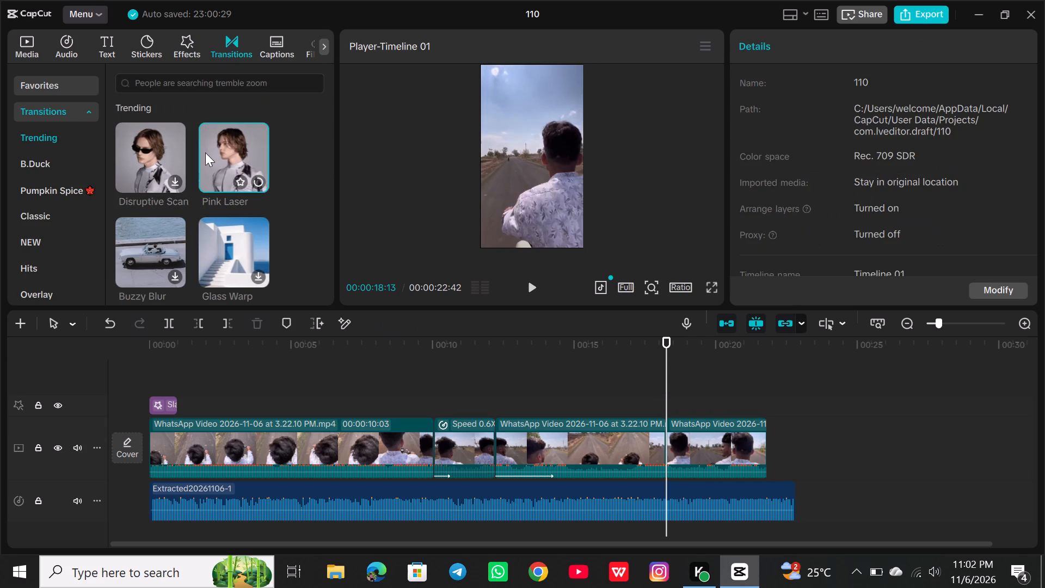
Look through the trending transitions for one to use at the cut before the last video section.
scroll(255, 231, "down", 2)
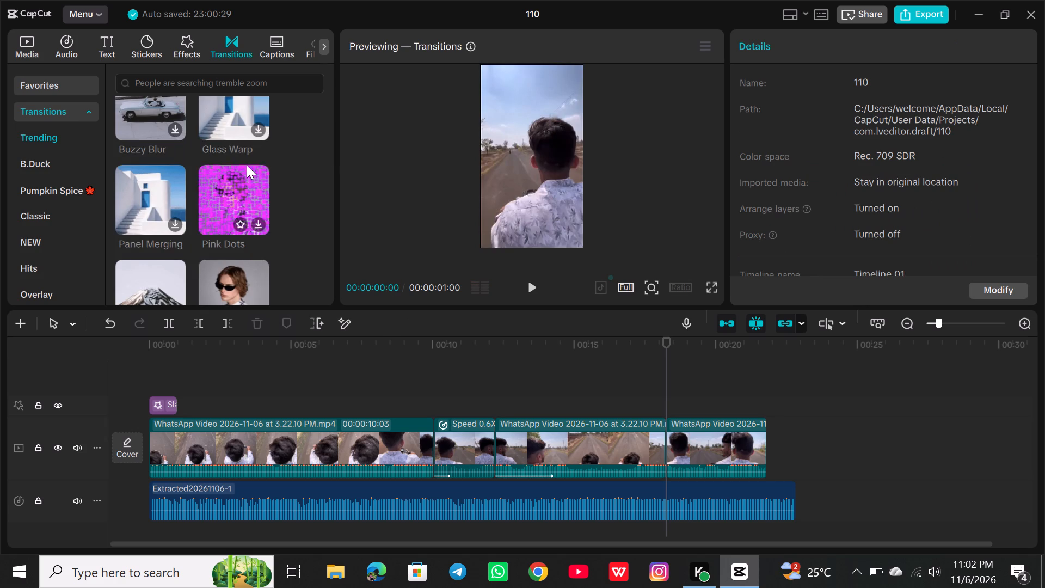
scroll(212, 252, "down", 1)
scroll(191, 227, "up", 8)
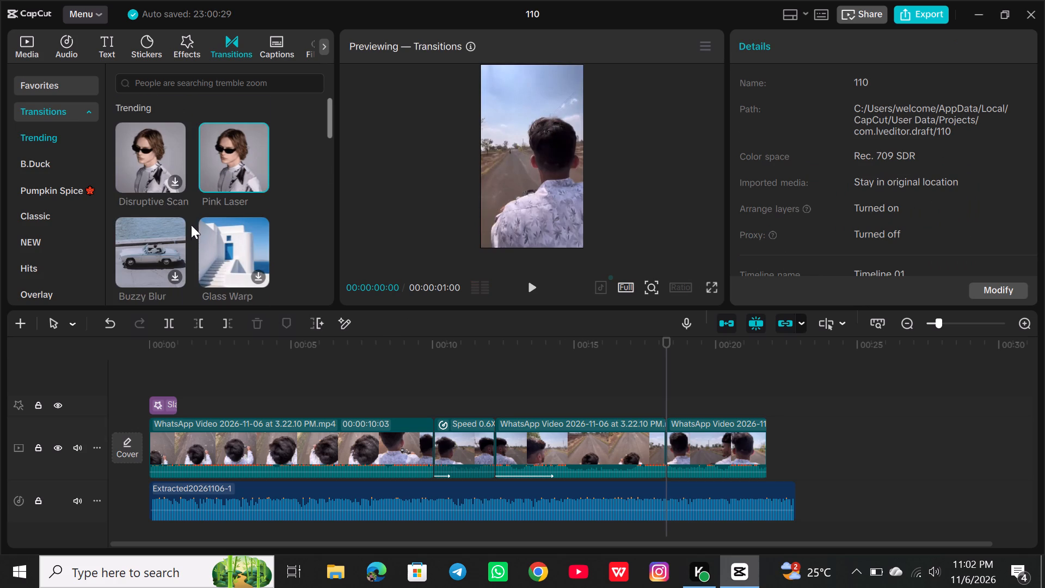
scroll(191, 225, "up", 3)
scroll(219, 220, "down", 5)
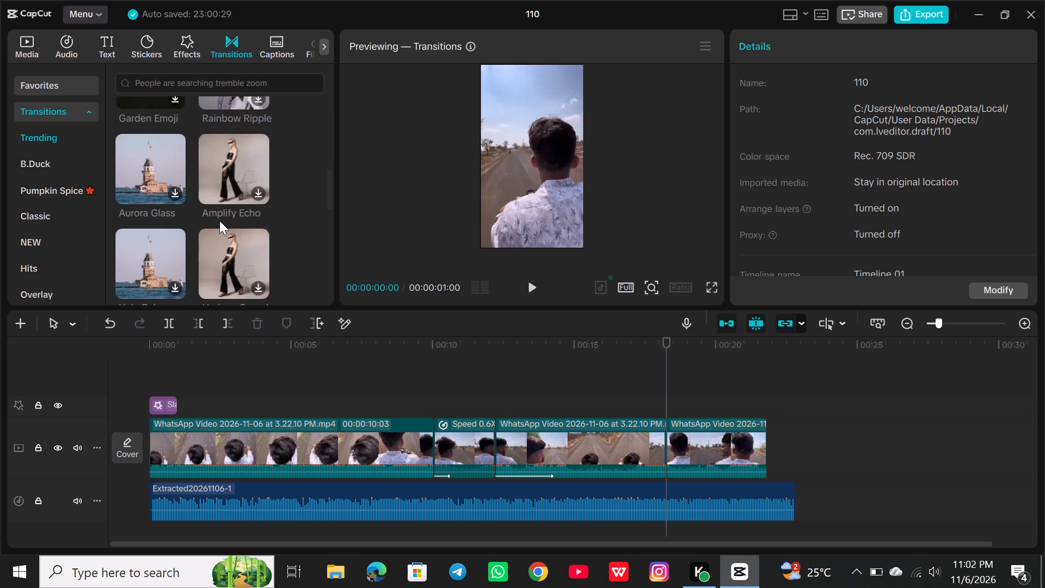
scroll(219, 220, "down", 3)
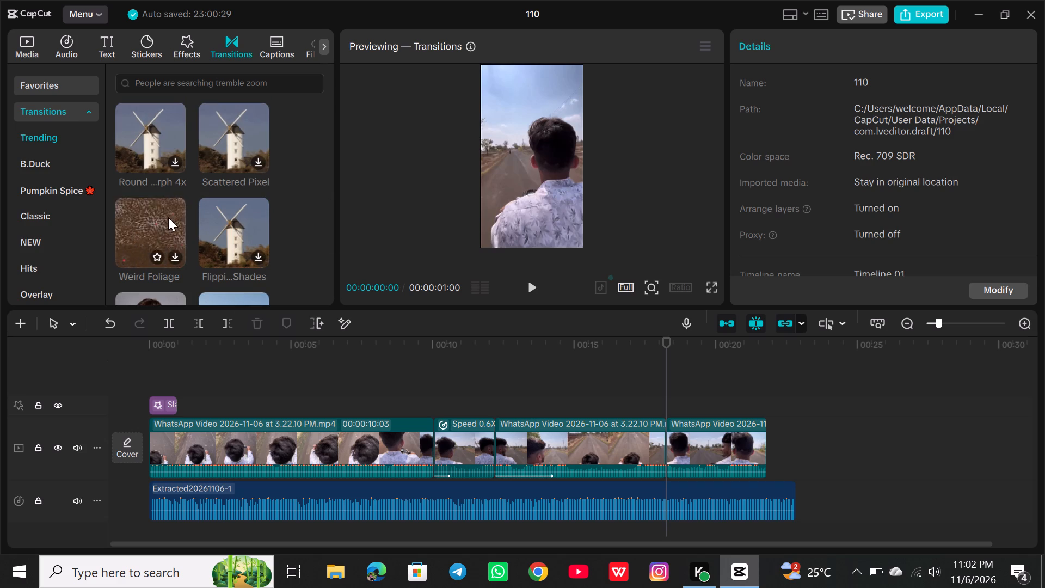
scroll(168, 217, "down", 3)
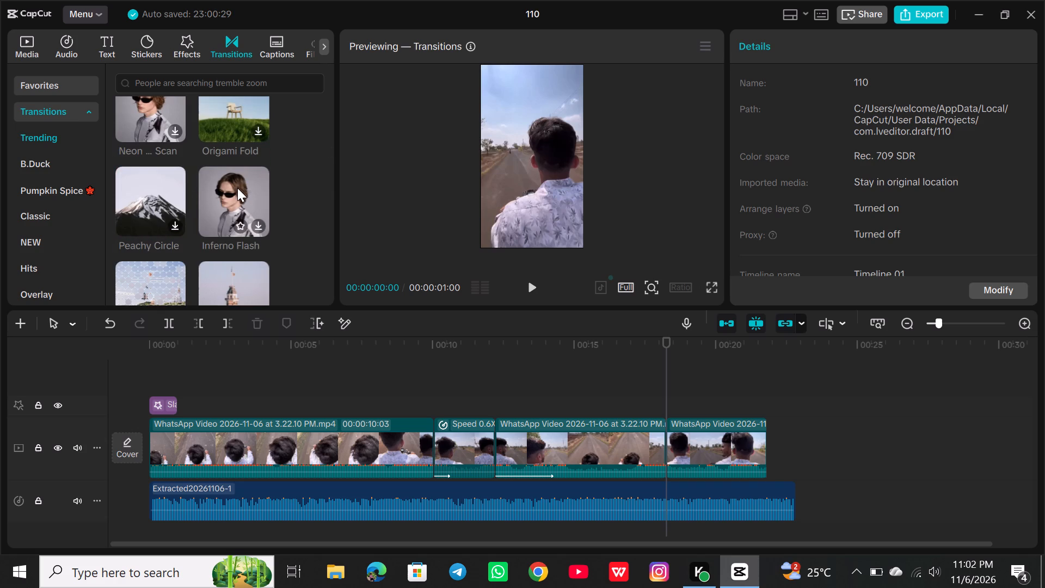
scroll(237, 188, "down", 4)
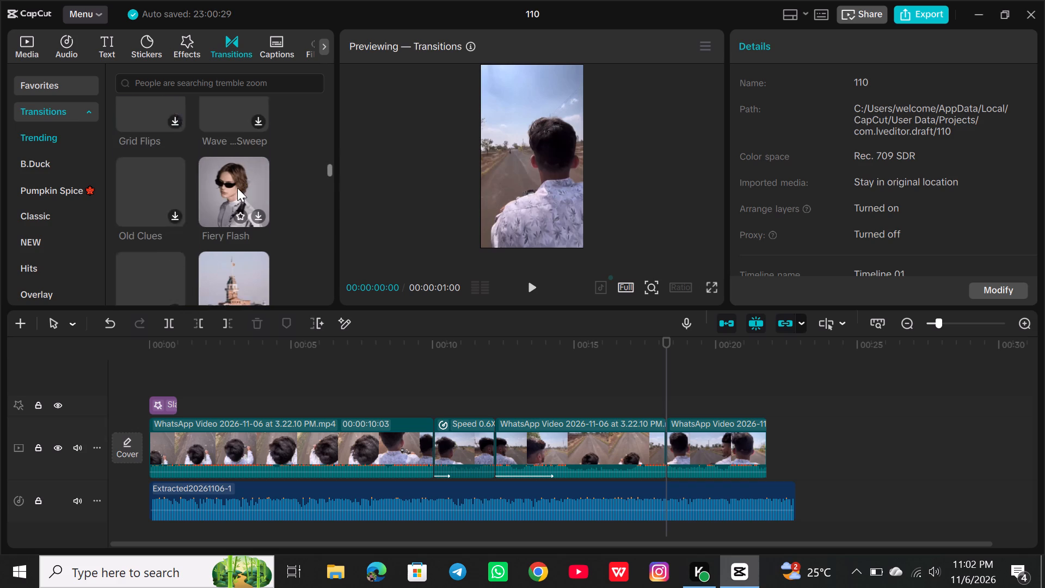
scroll(237, 188, "down", 6)
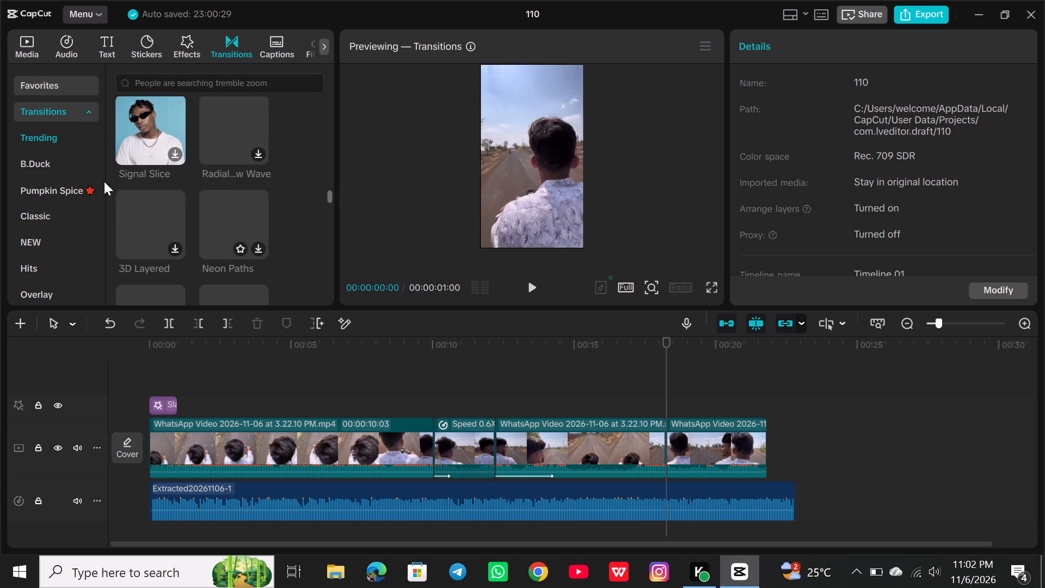
scroll(176, 236, "down", 4)
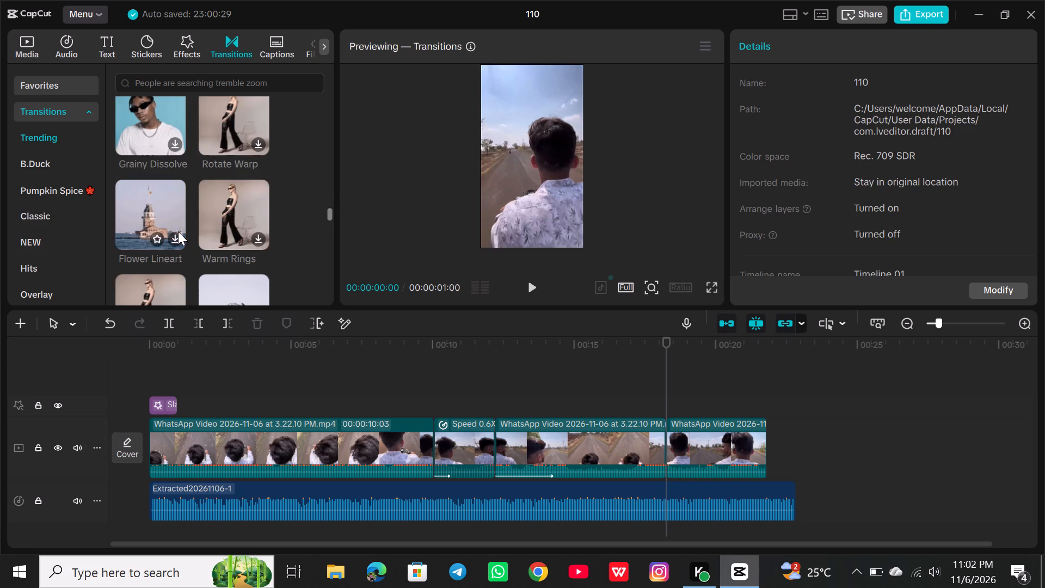
scroll(179, 230, "down", 11)
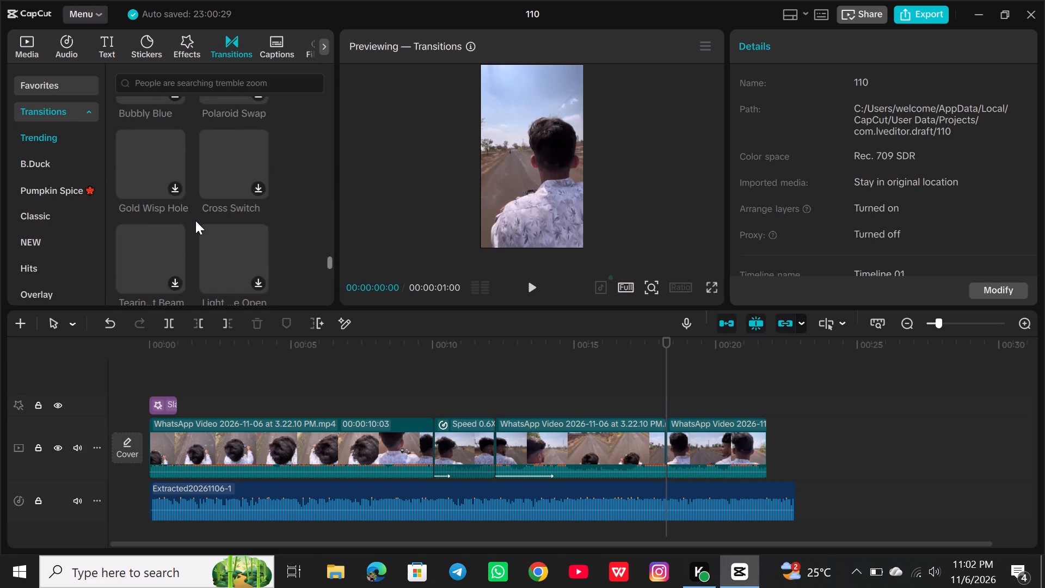
scroll(208, 220, "down", 4)
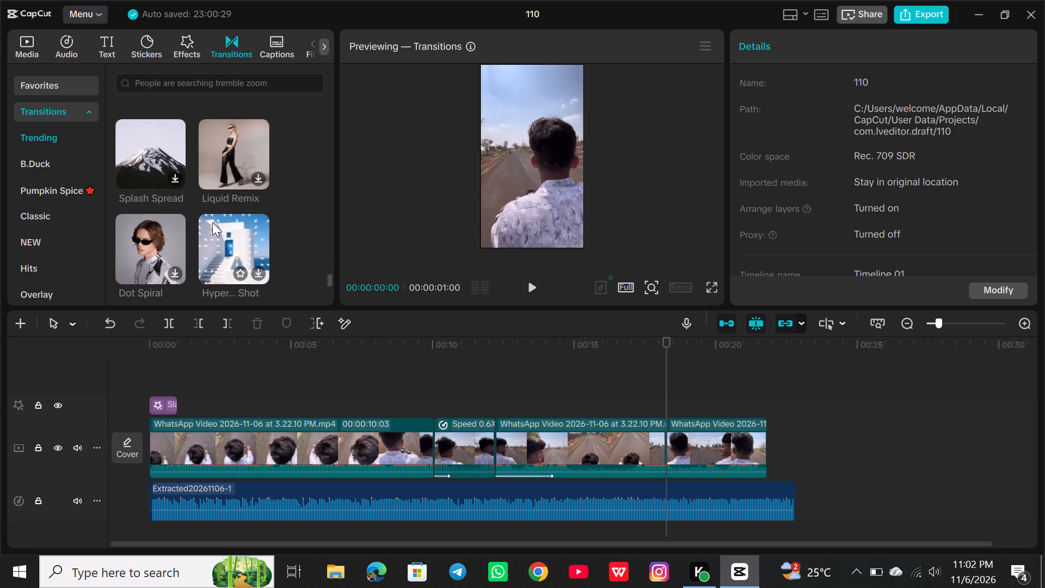
scroll(213, 222, "down", 5)
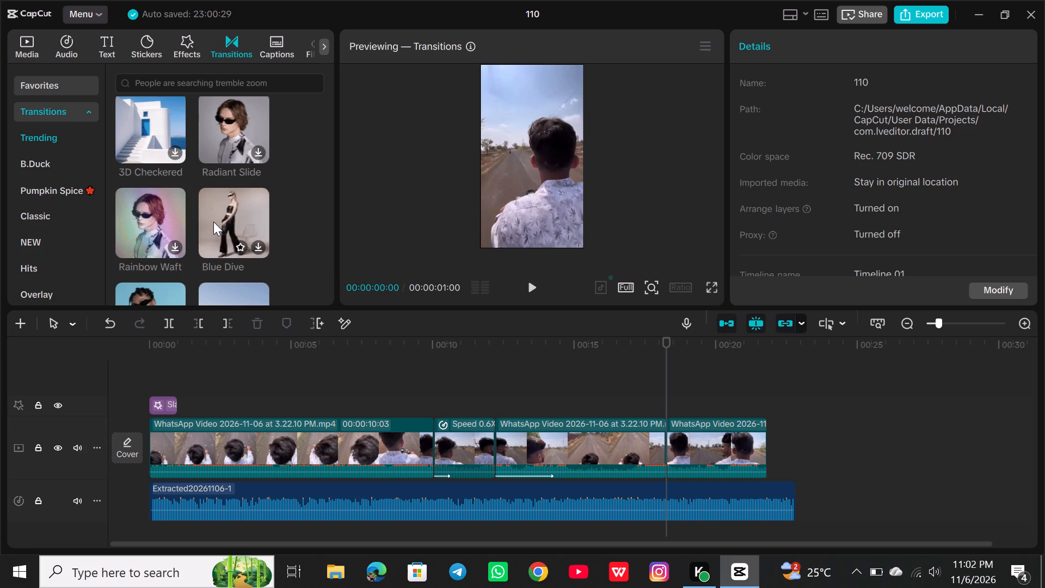
scroll(217, 215, "down", 2)
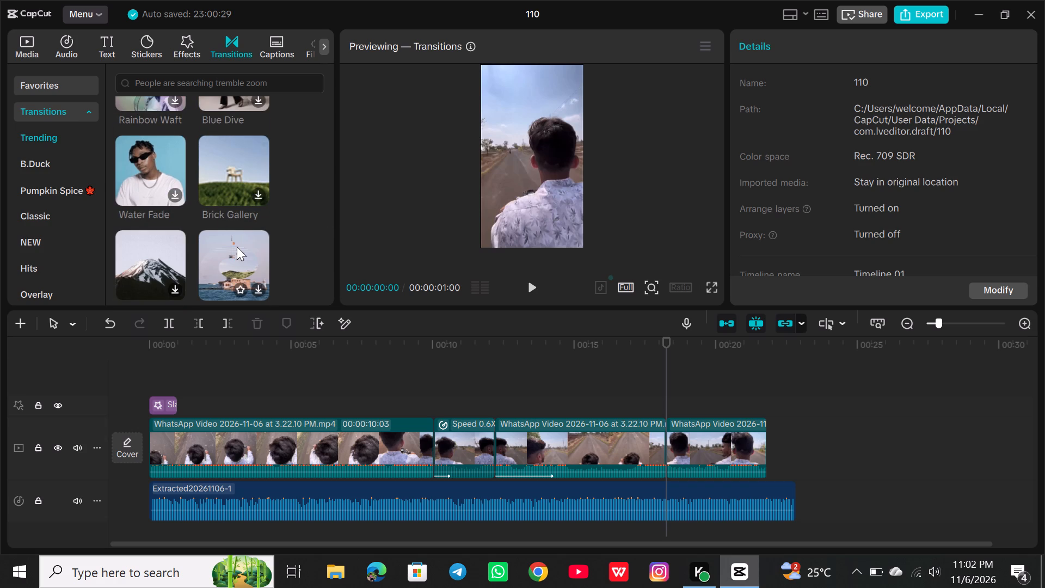
scroll(236, 247, "down", 5)
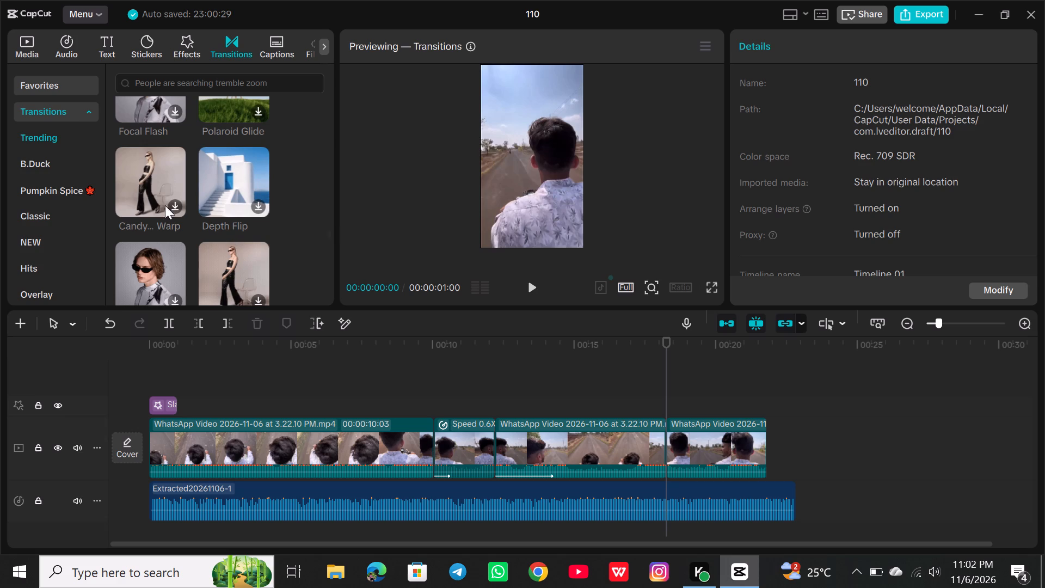
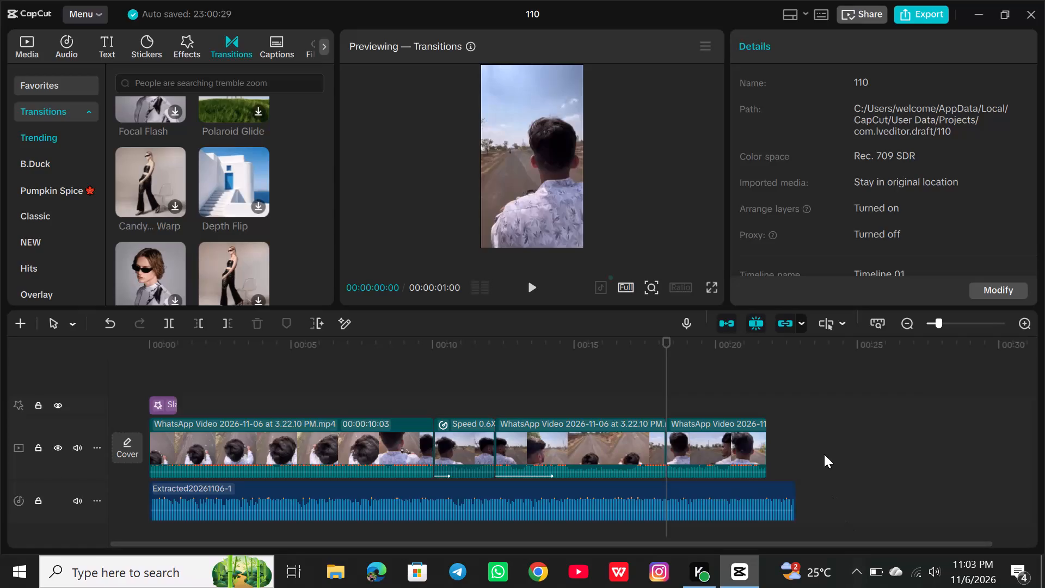
Add the featured Coastal Vibe filter at the start of the timeline, 00:00:00:00.
scroll(828, 456, "down", 1)
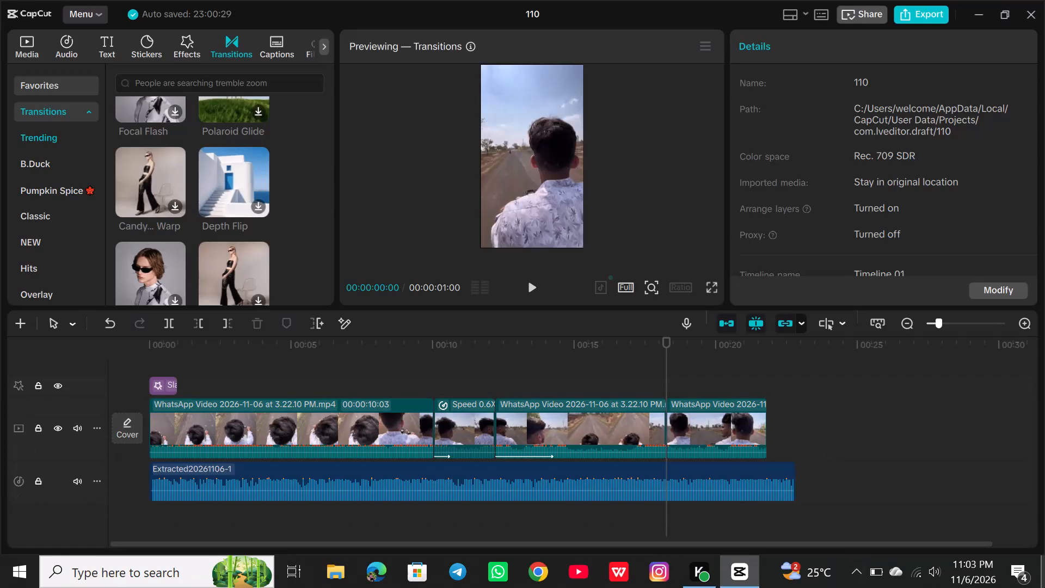
scroll(363, 227, "up", 3)
left_click_drag(229, 39, 169, 34)
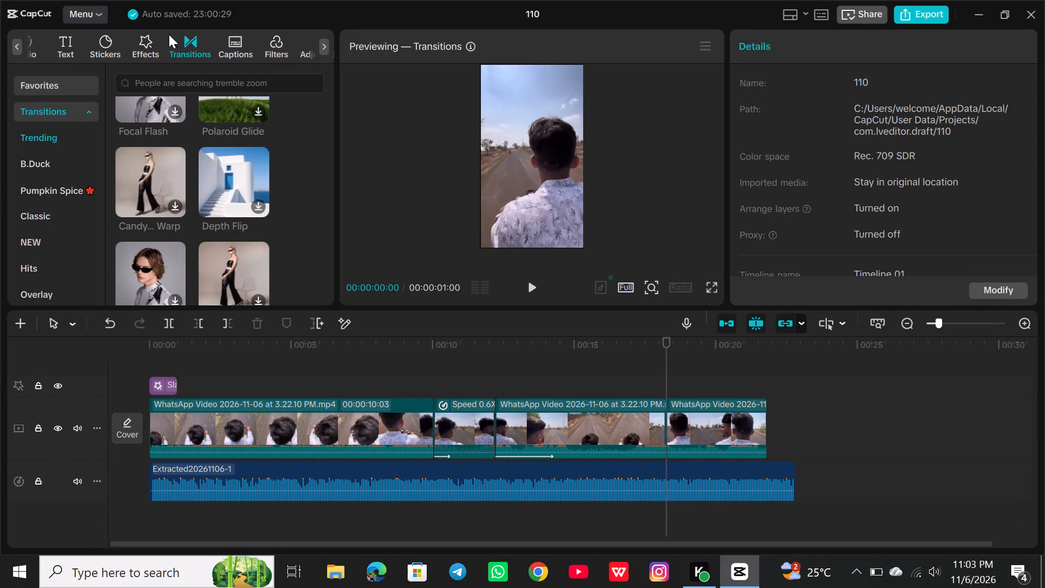
left_click_drag(169, 34, 165, 34)
left_click(250, 44)
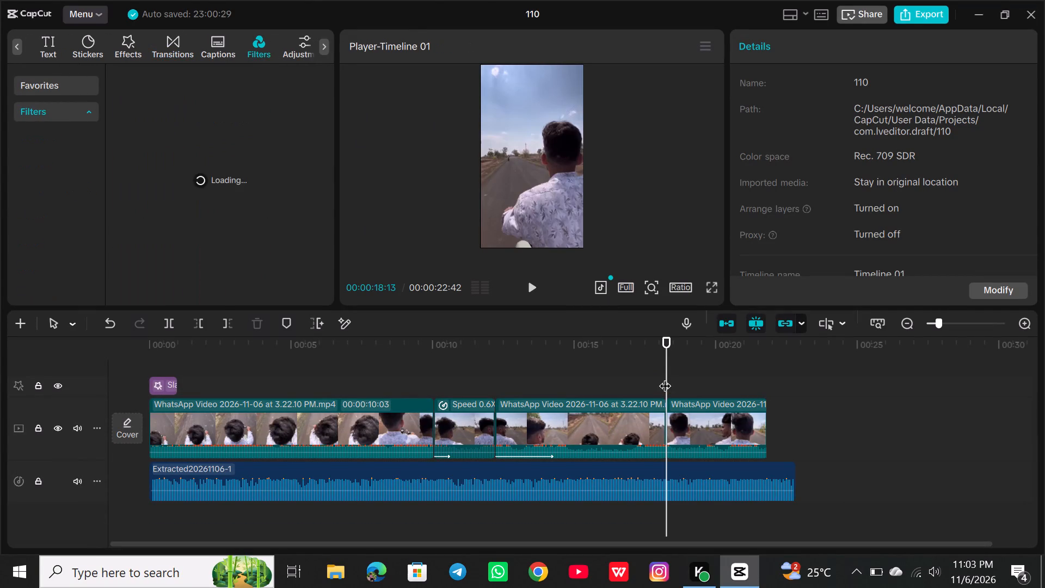
left_click_drag(665, 376, 42, 382)
left_click(131, 231)
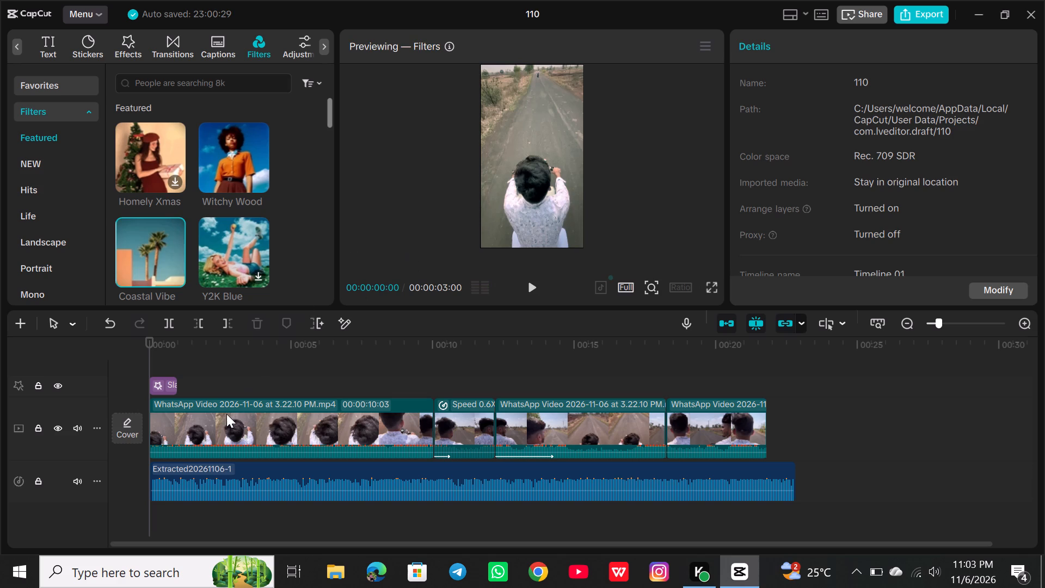
left_click(166, 270)
left_click(171, 277)
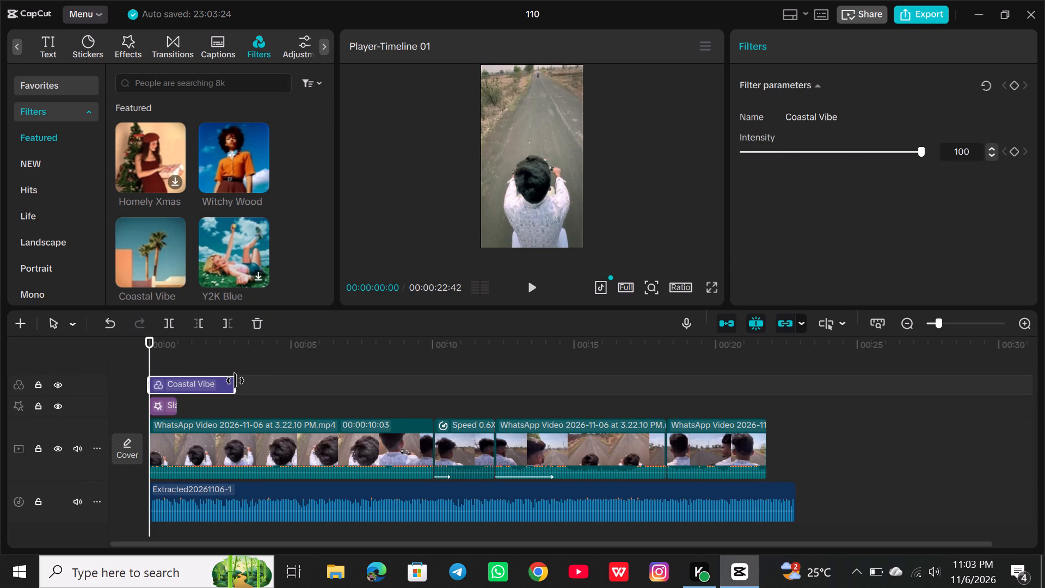
Extend the Coastal Vibe filter to the end of the last video section so it covers the whole video.
left_click_drag(235, 381, 758, 403)
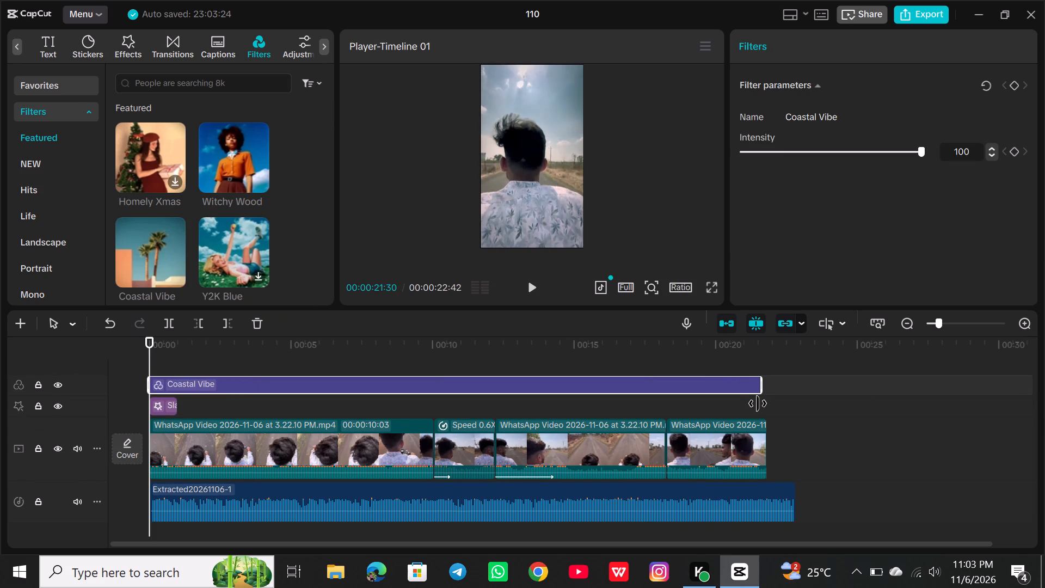
left_click_drag(758, 403, 758, 408)
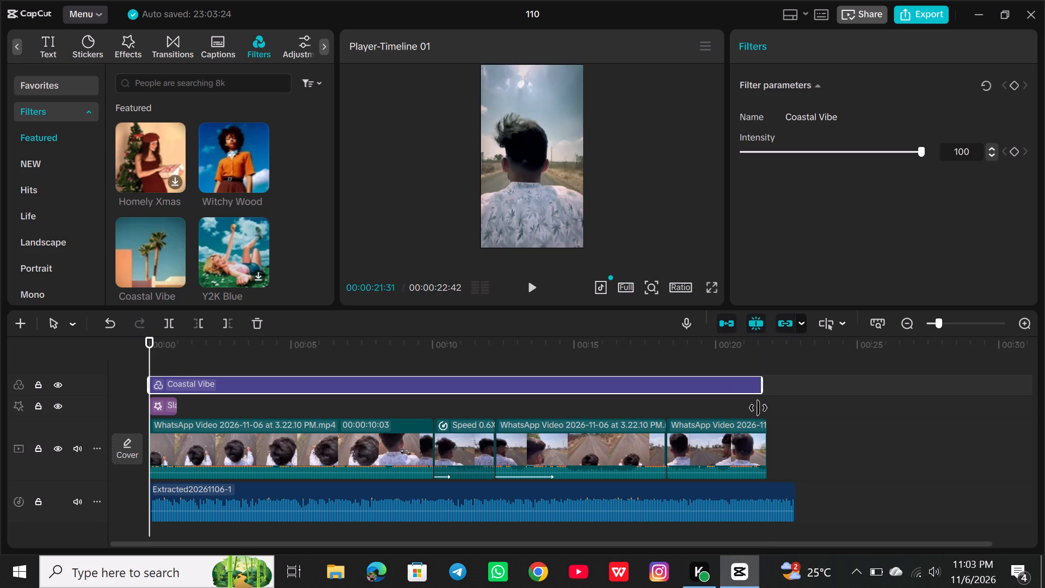
left_click_drag(758, 408, 760, 408)
Play the edited video full screen from 00:00:00:00 to review it with the Coastal Vibe filter, then return to the timeline.
left_click(710, 293)
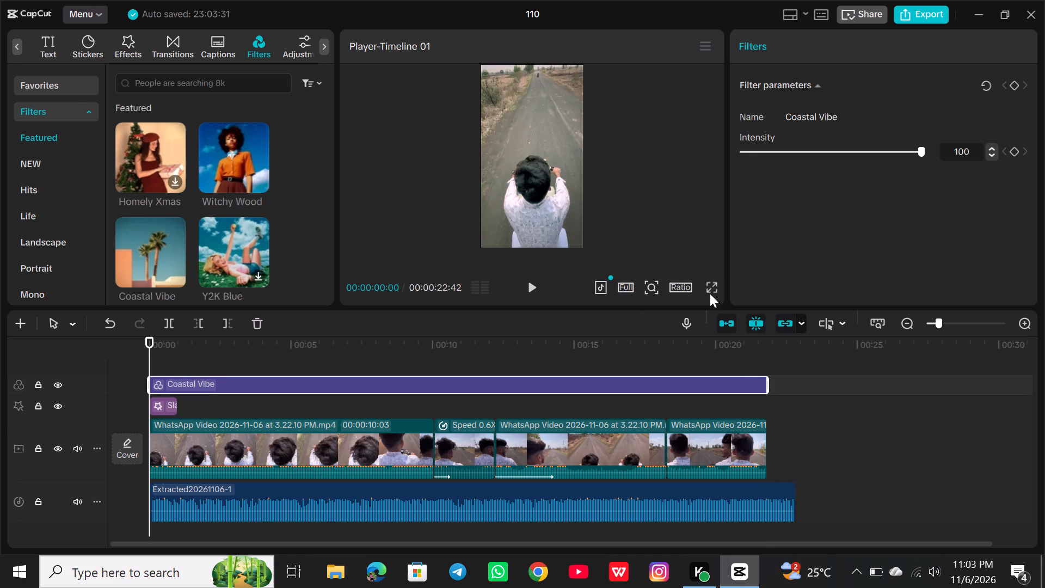
left_click(708, 285)
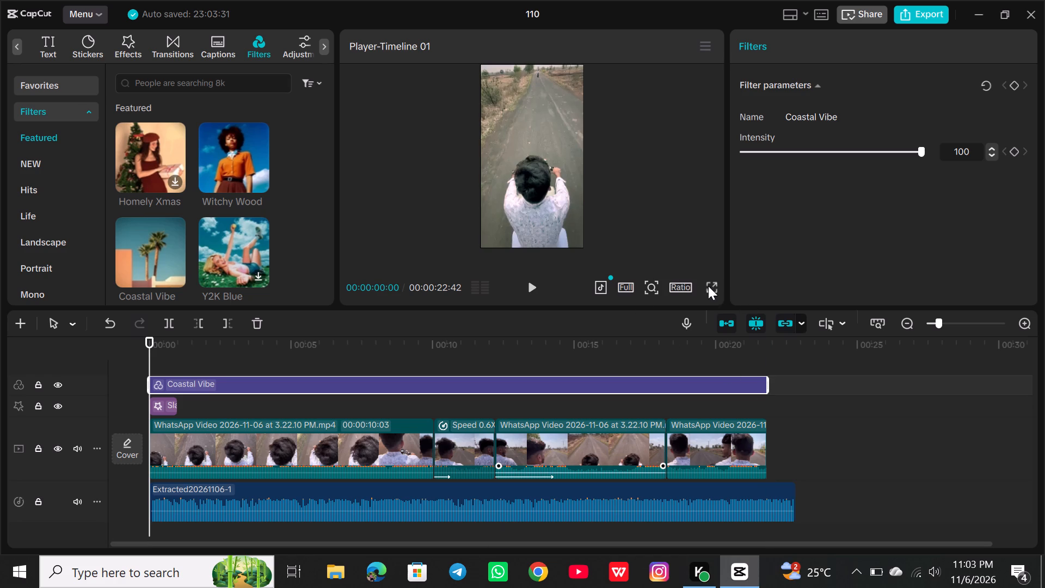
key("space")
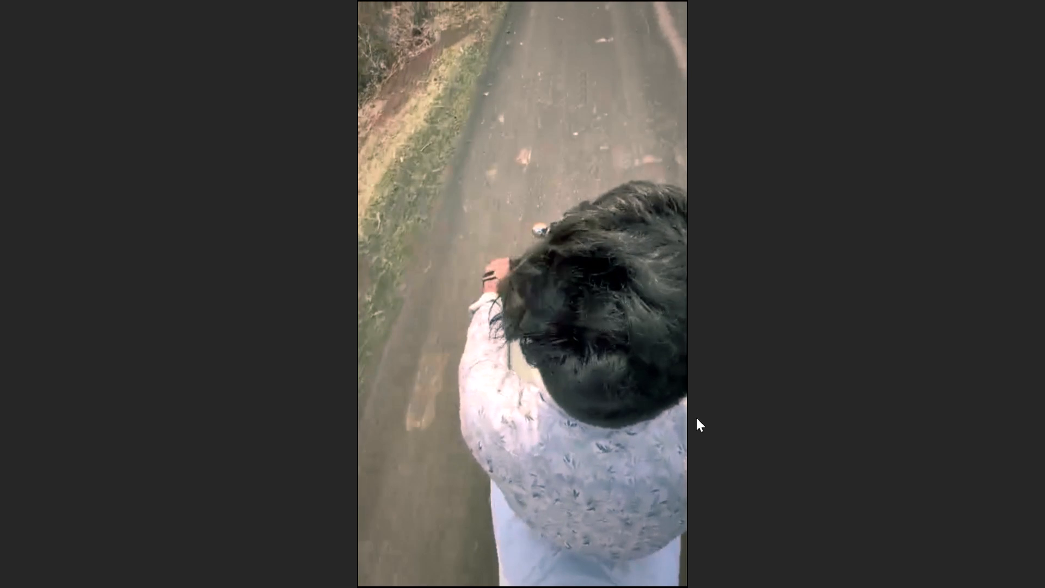
left_click(579, 354)
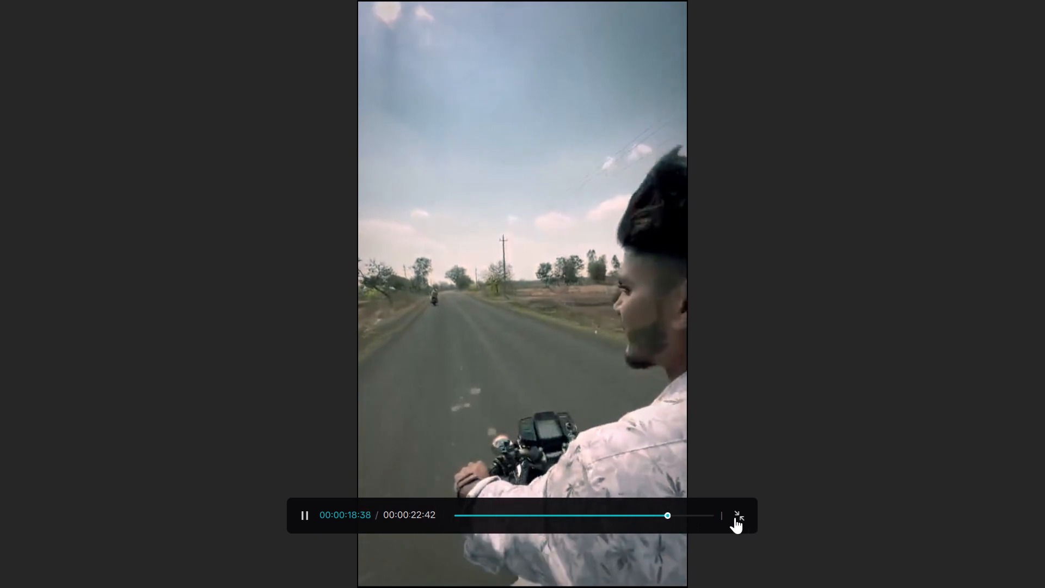
left_click(735, 517)
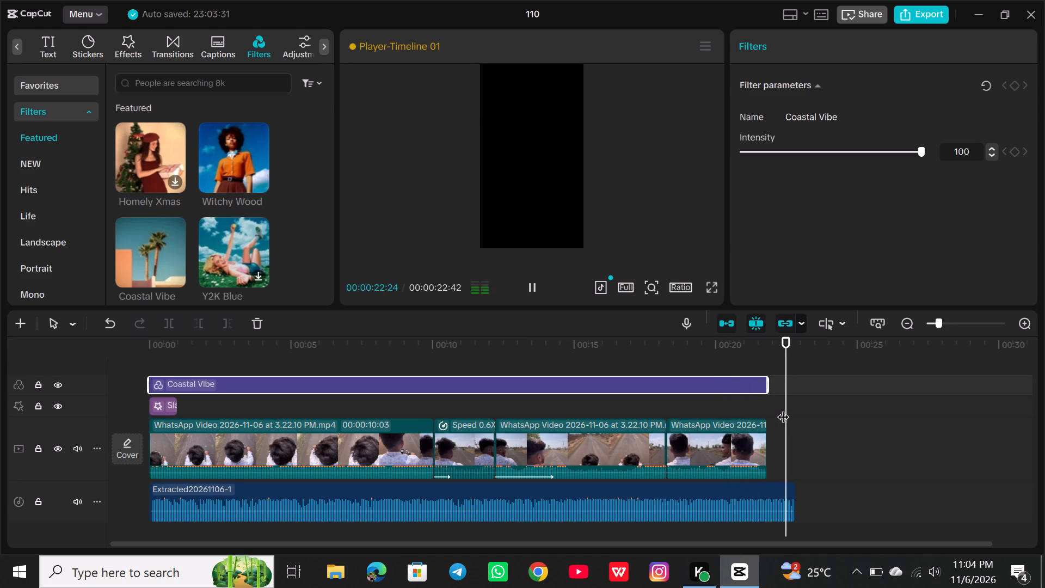
Return the playhead to the start of the timeline and replay the first video section in the player.
left_click_drag(797, 409, 432, 432)
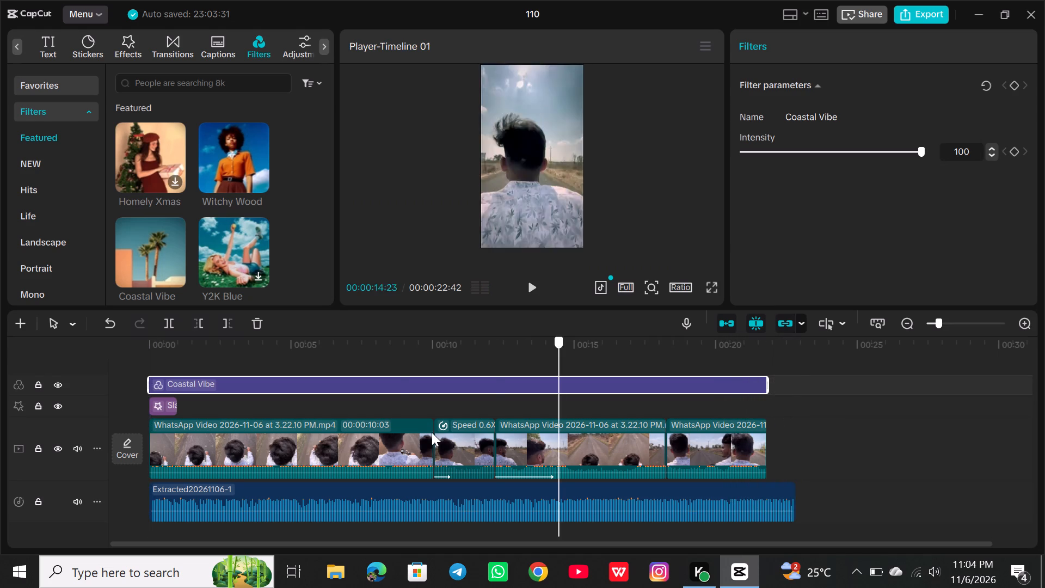
left_click_drag(432, 432, 94, 448)
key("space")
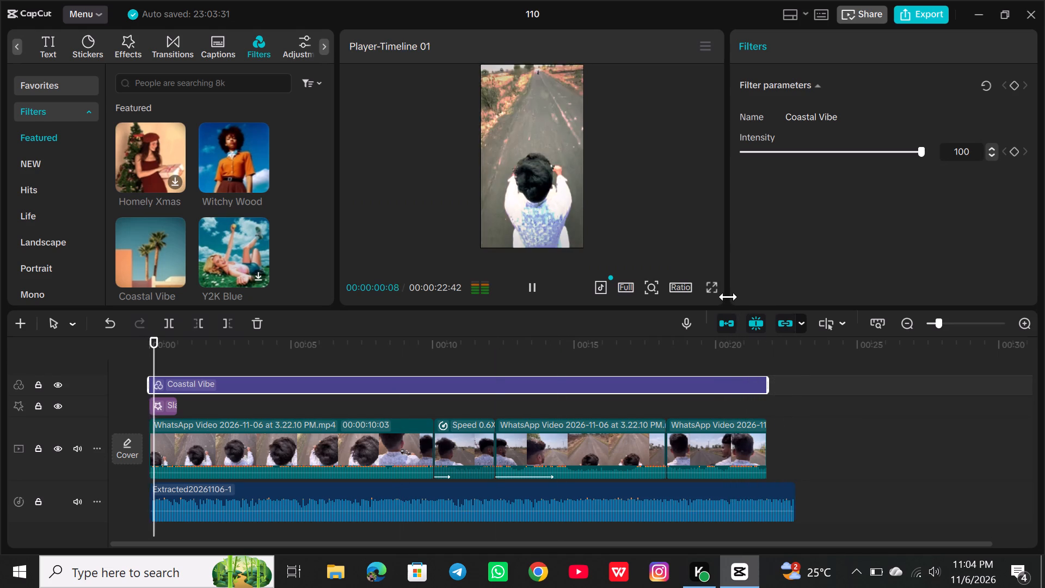
left_click(718, 291)
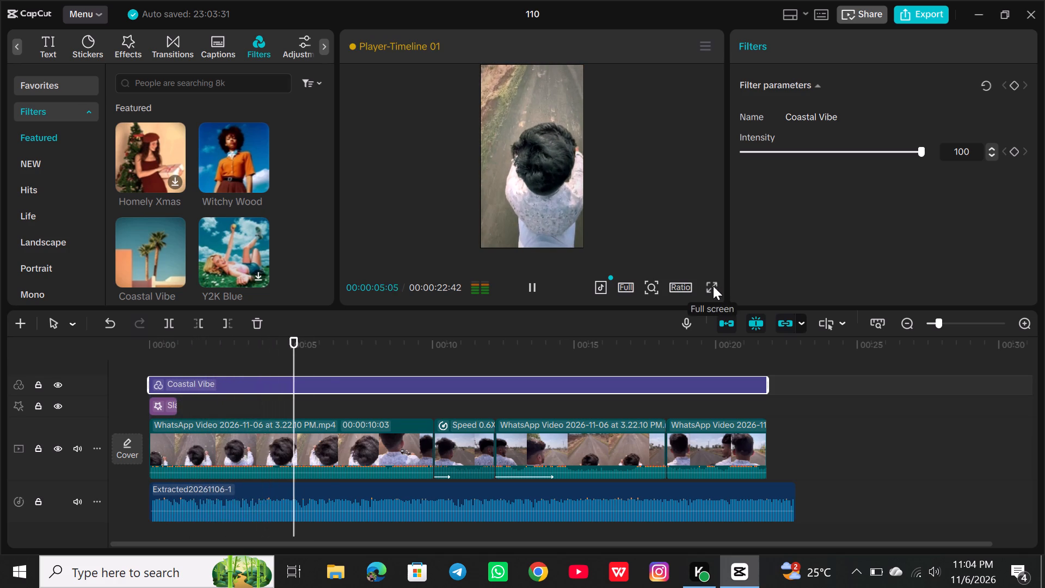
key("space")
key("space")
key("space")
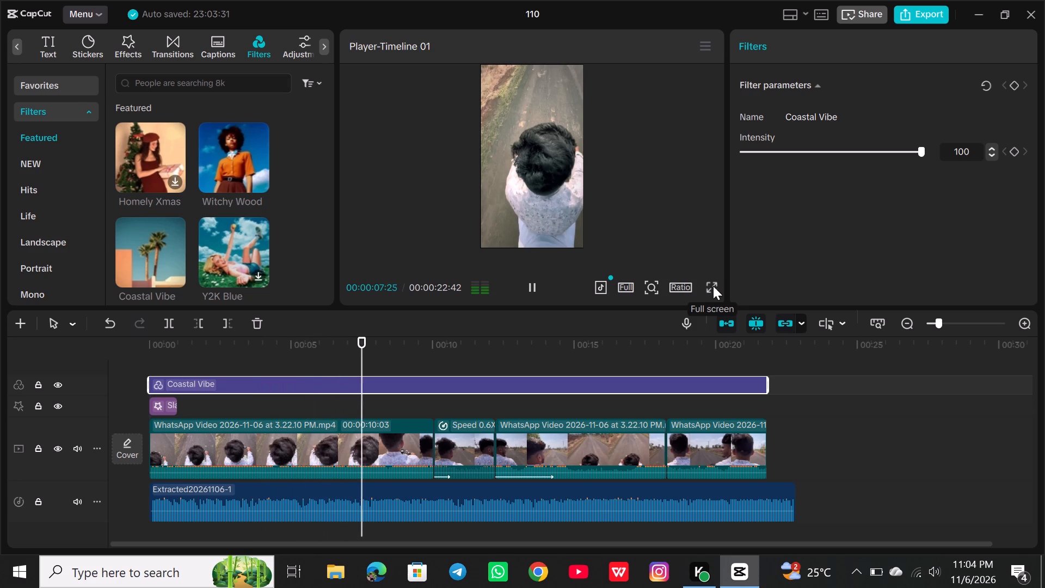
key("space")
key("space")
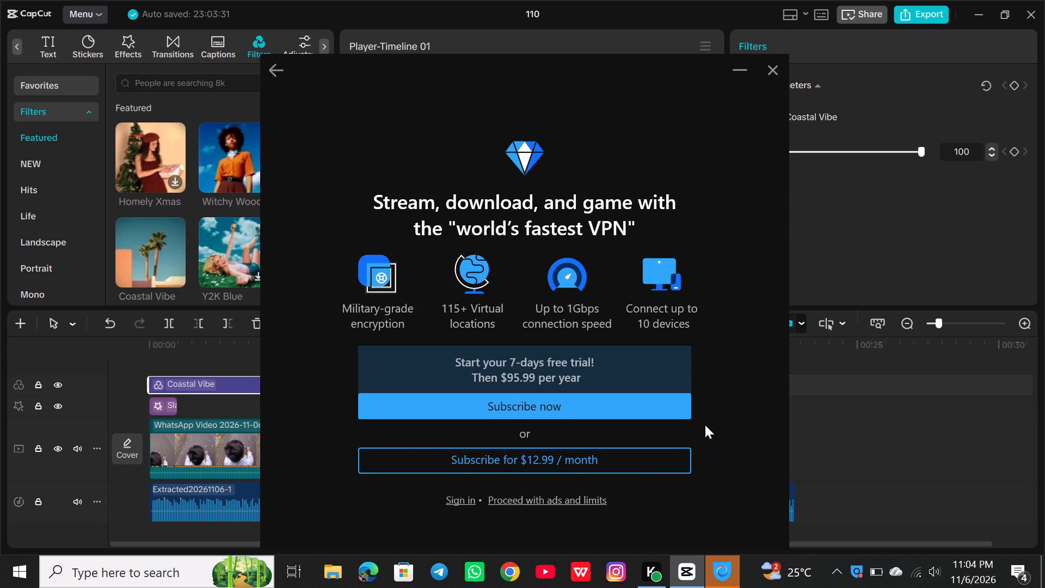
Dismiss the Hotspot Shield subscription offer and connection notification, and minimise the VPN window to get back to CapCut.
left_click(780, 75)
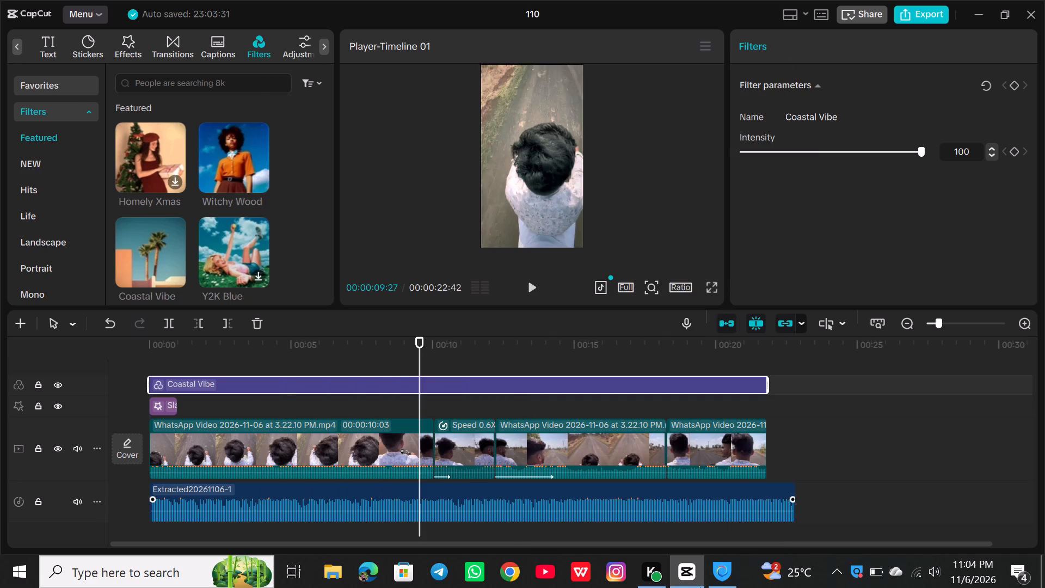
left_click(724, 568)
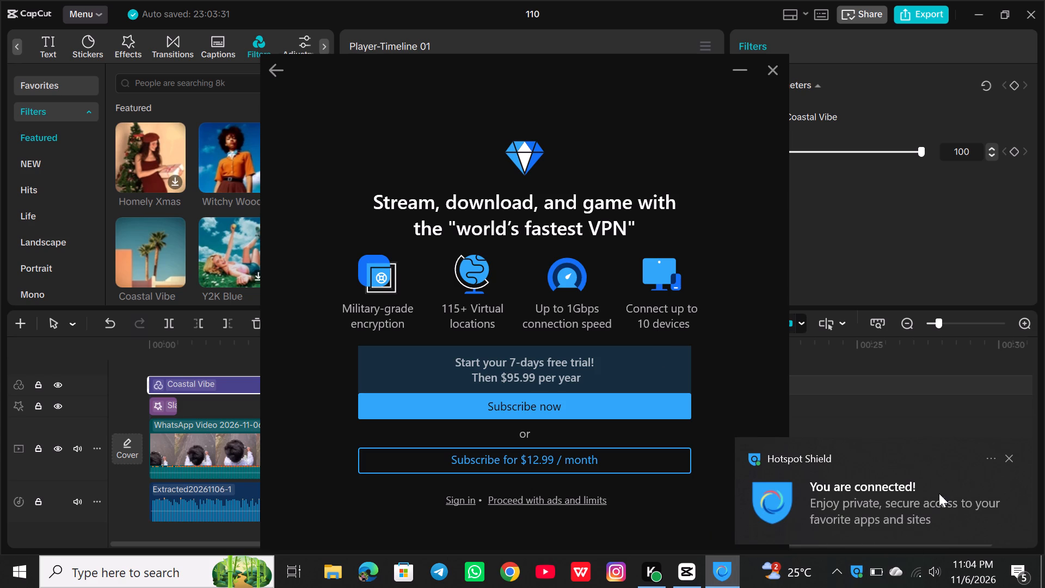
left_click(1008, 459)
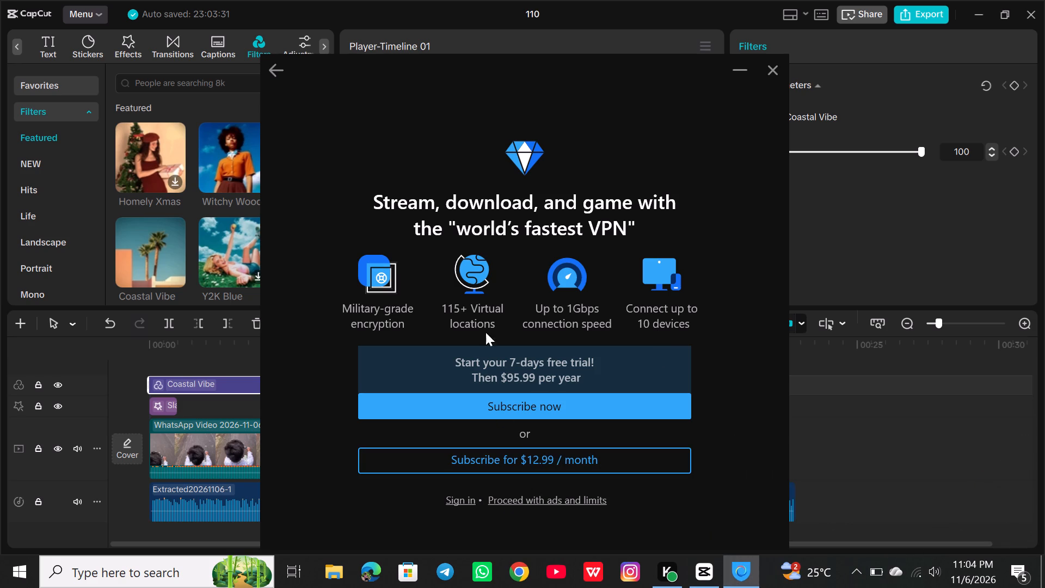
left_click(278, 72)
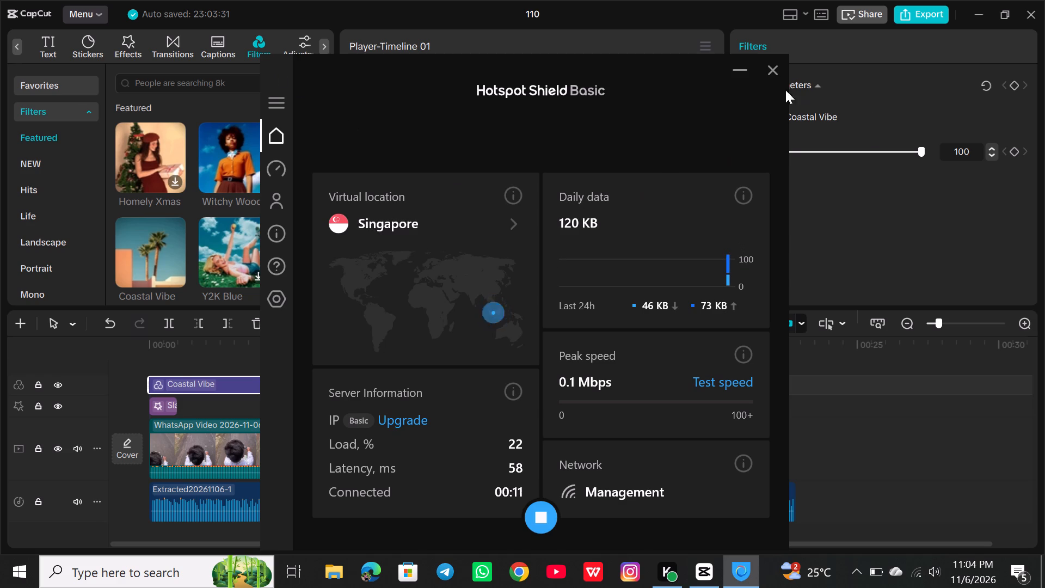
left_click(742, 73)
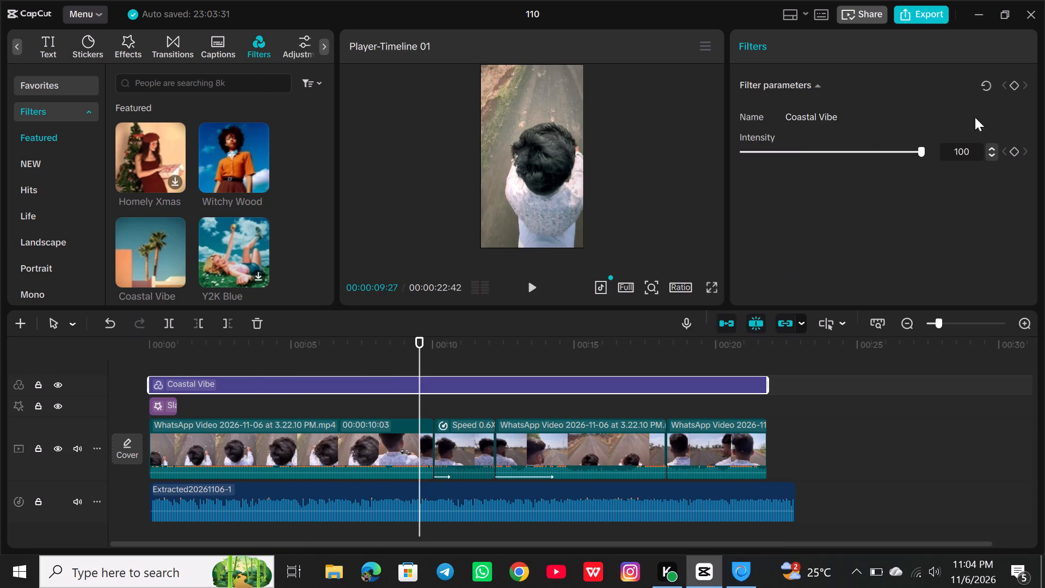
Replay the video full screen from 00:00:00:00 through to the last video section, and leave the full-screen view.
left_click(834, 365)
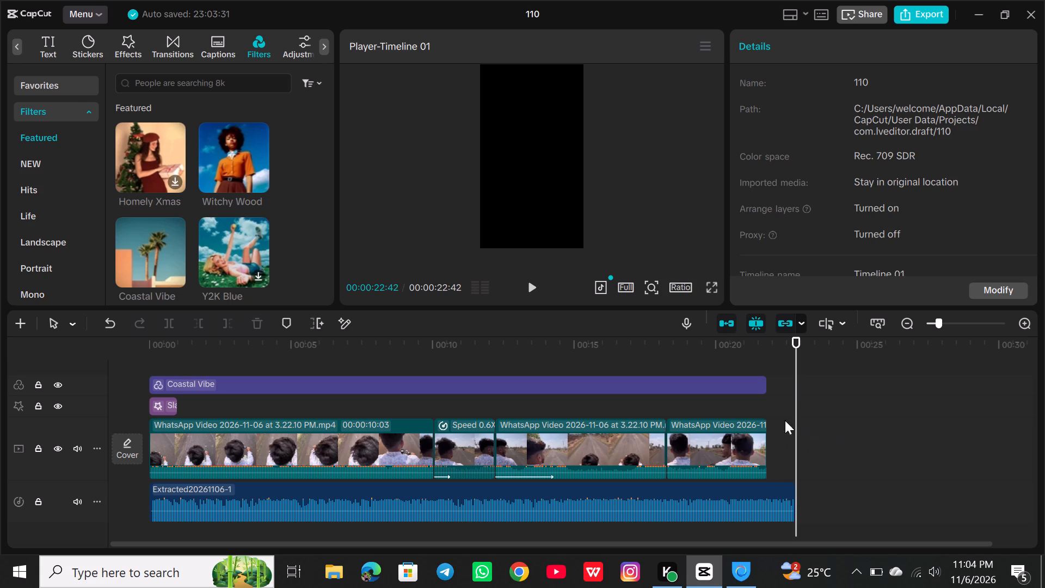
left_click_drag(794, 382, 0, 523)
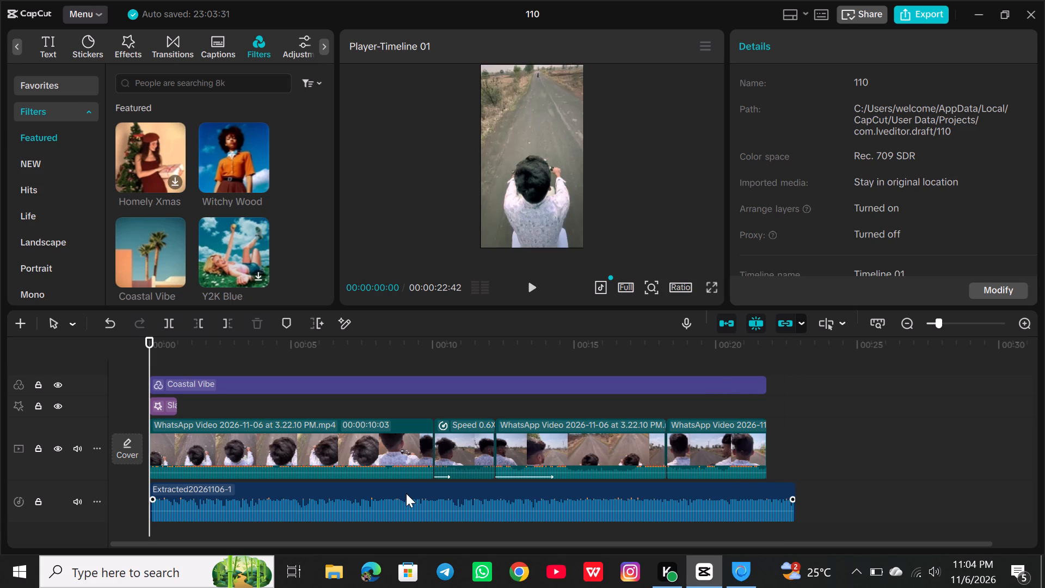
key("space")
left_click(709, 286)
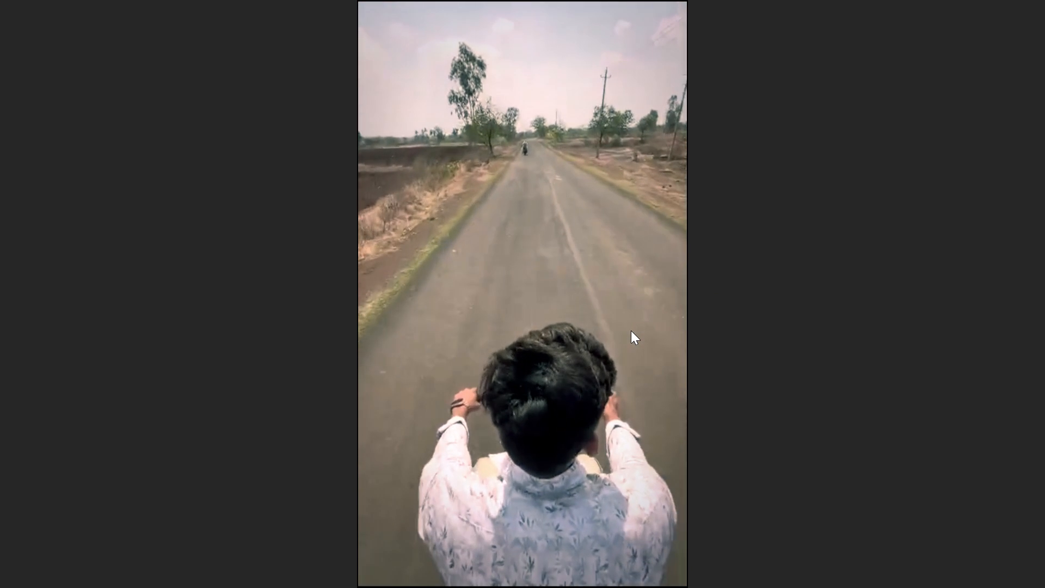
left_click(631, 330)
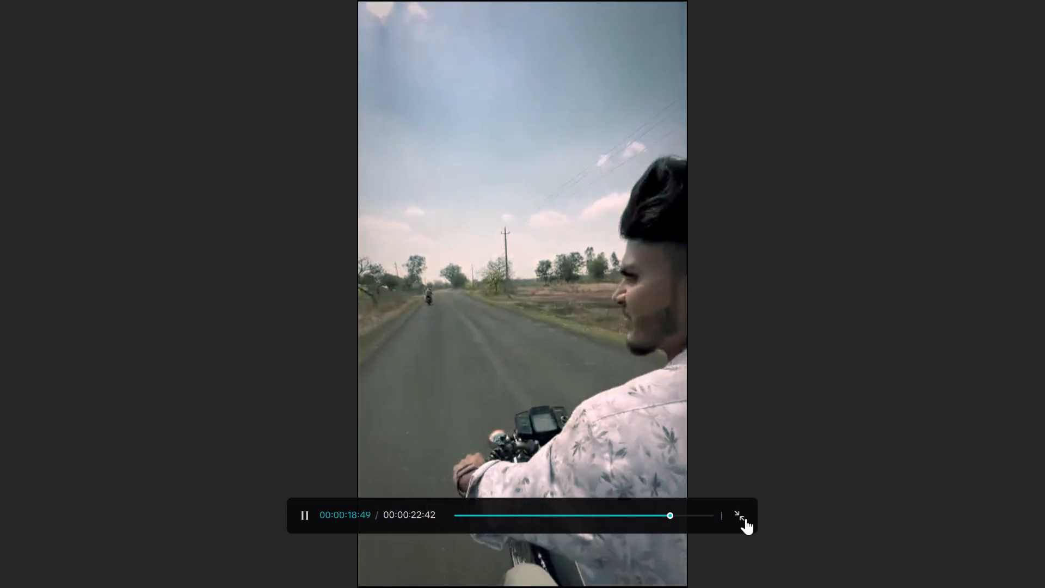
left_click(731, 519)
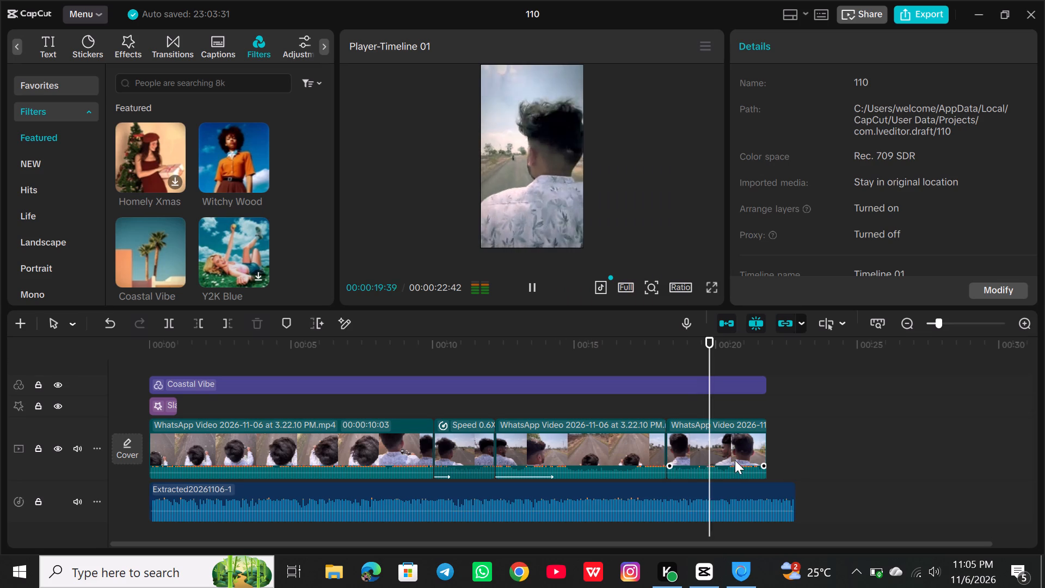
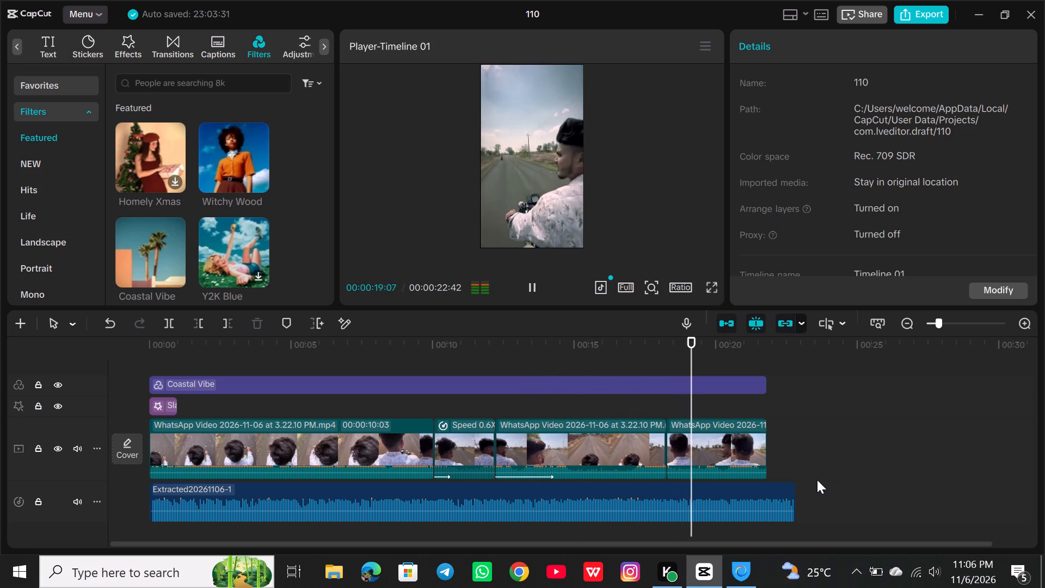
Delete all four edited video sections from the main track, working from the last one to the first and keeping the extracted audio.
left_click(711, 453)
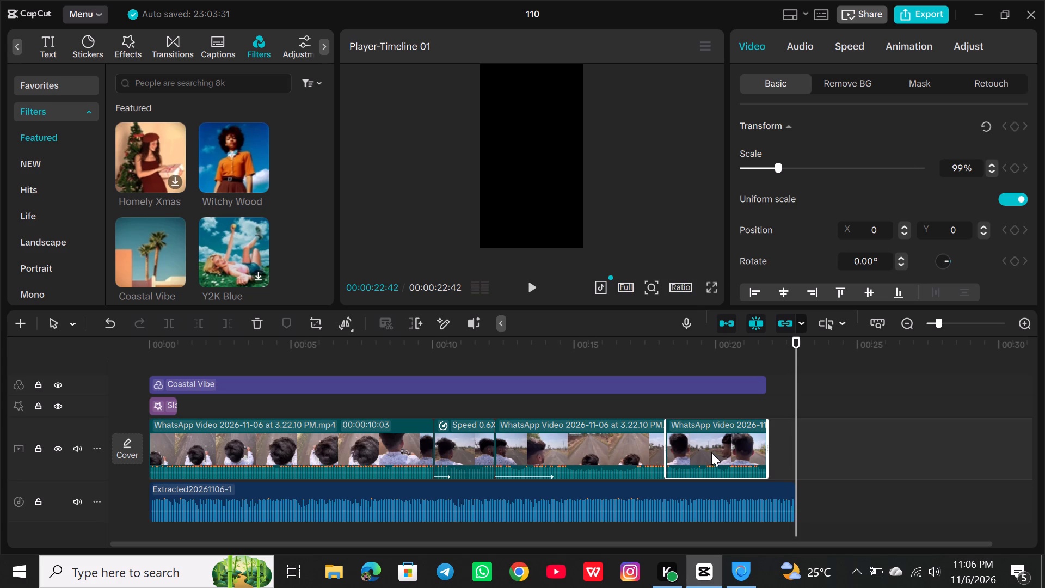
key("Delete")
left_click(598, 462)
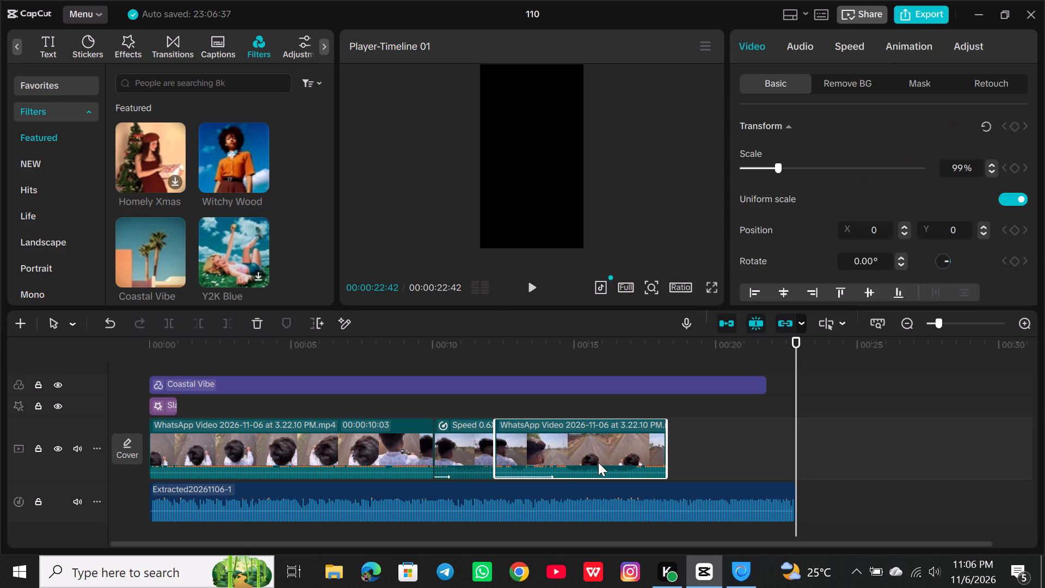
key("Delete")
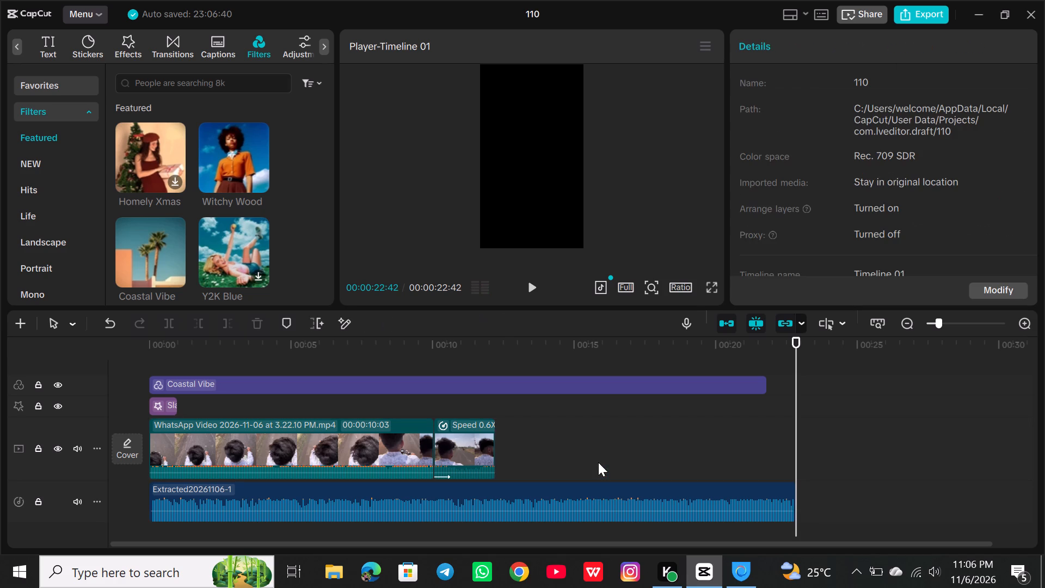
left_click(368, 423)
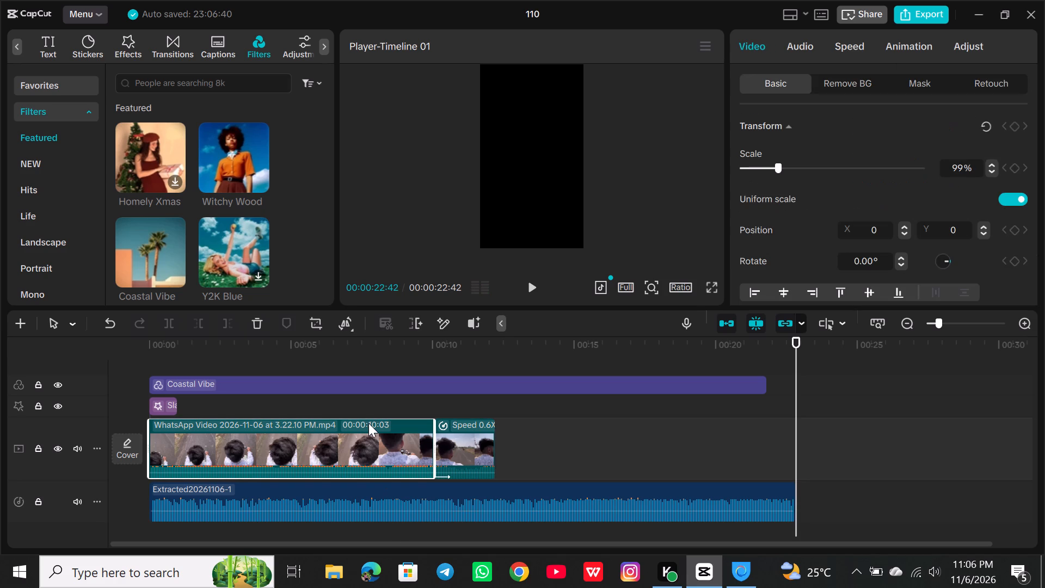
key("Delete")
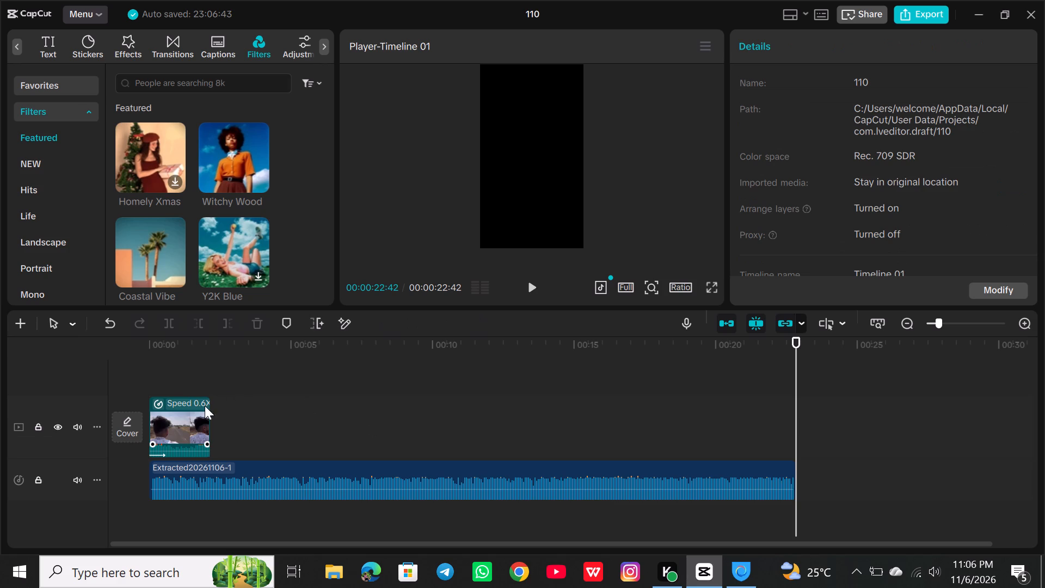
left_click(198, 410)
key("Delete")
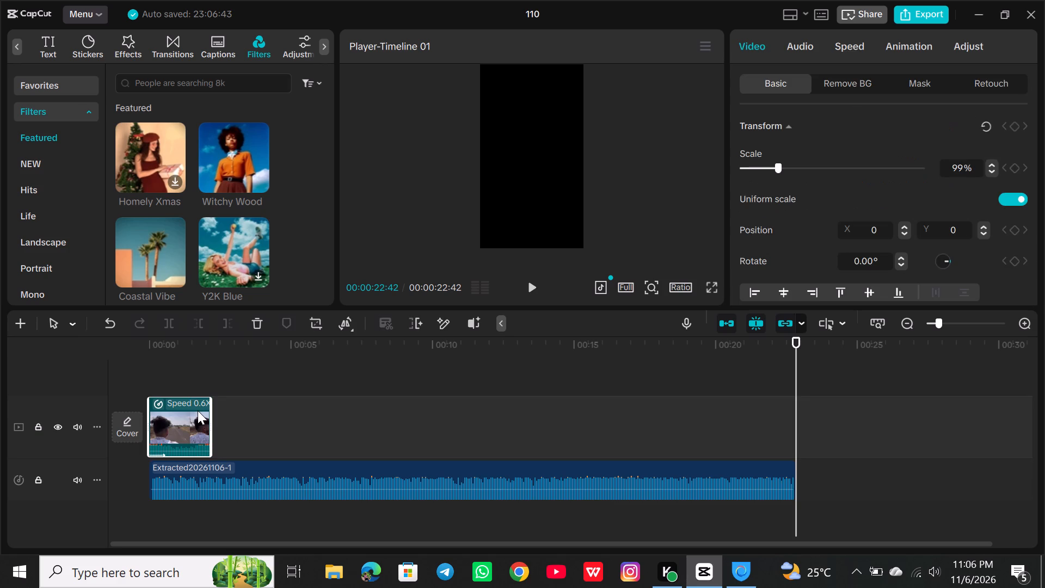
Add the original WhatsApp video from the imported media to the start of the empty main track.
left_click(19, 46)
left_click(19, 46)
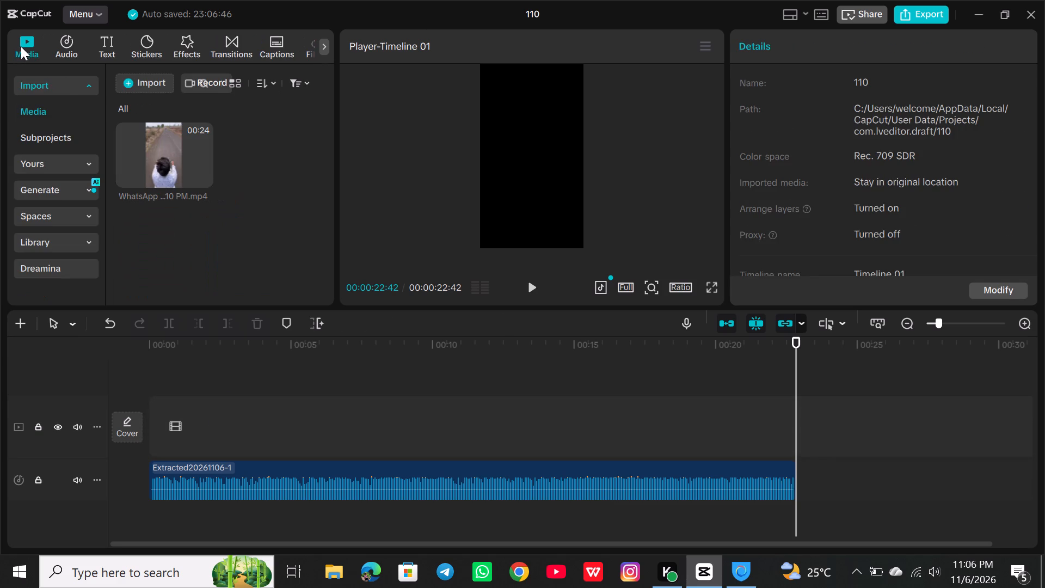
left_click(154, 138)
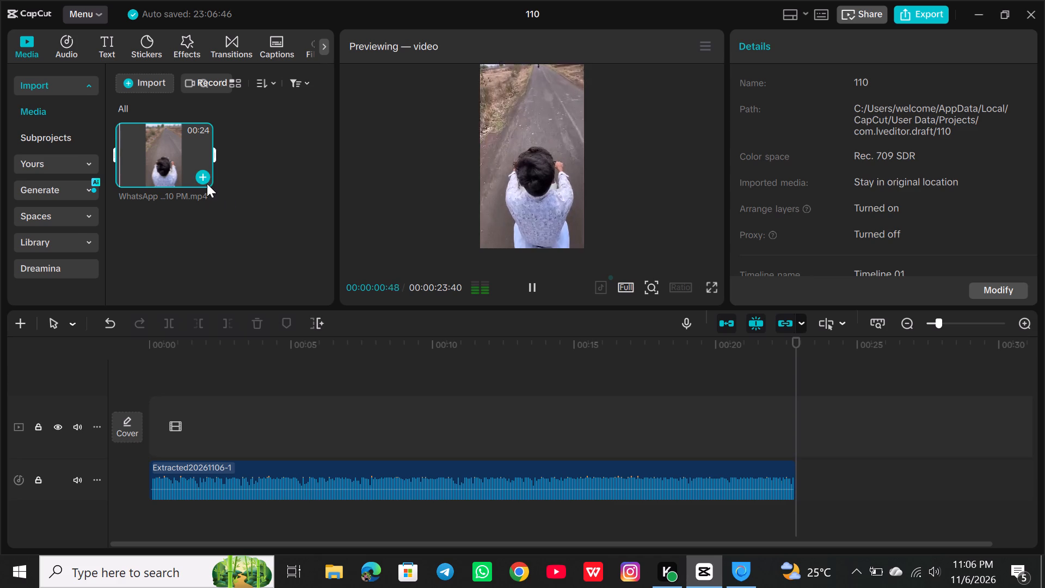
left_click(202, 176)
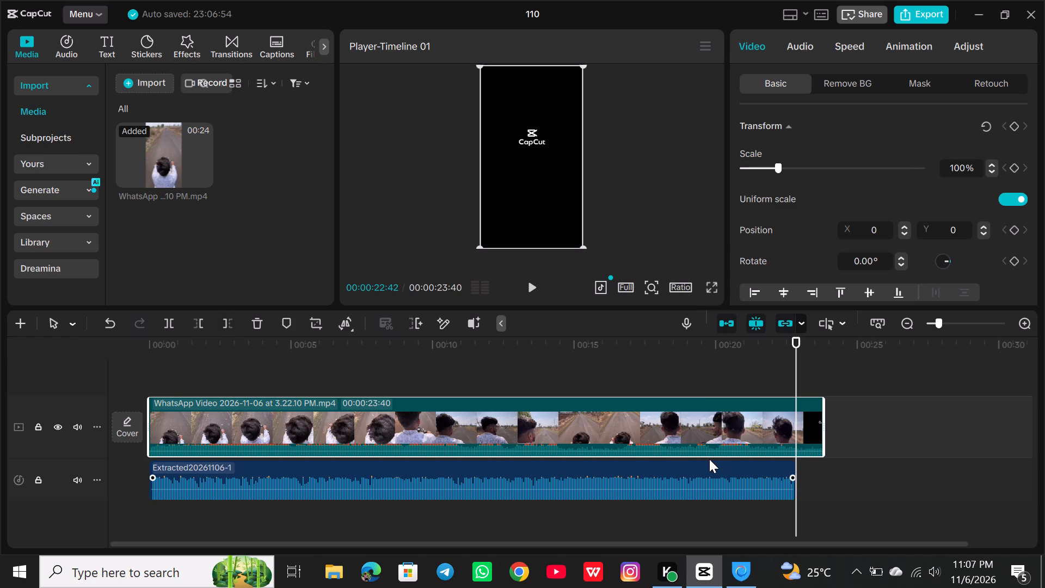
Trim off the end of the WhatsApp video after 00:00:22:42 so it matches the audio length.
key("space")
key("q")
left_click(807, 424)
key("w")
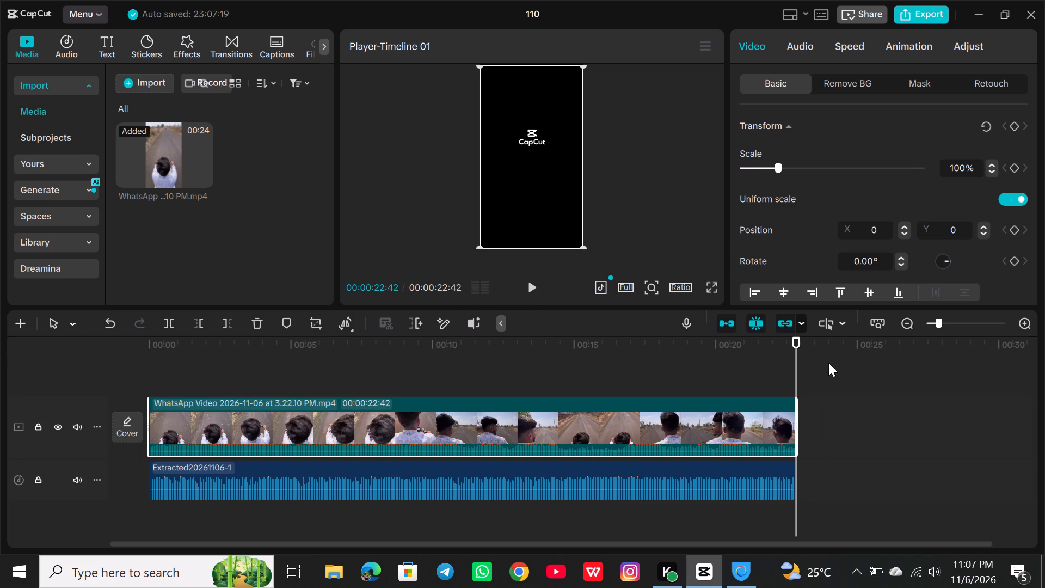
Play the trimmed, unedited video full screen from the start to review it against the audio.
left_click(717, 287)
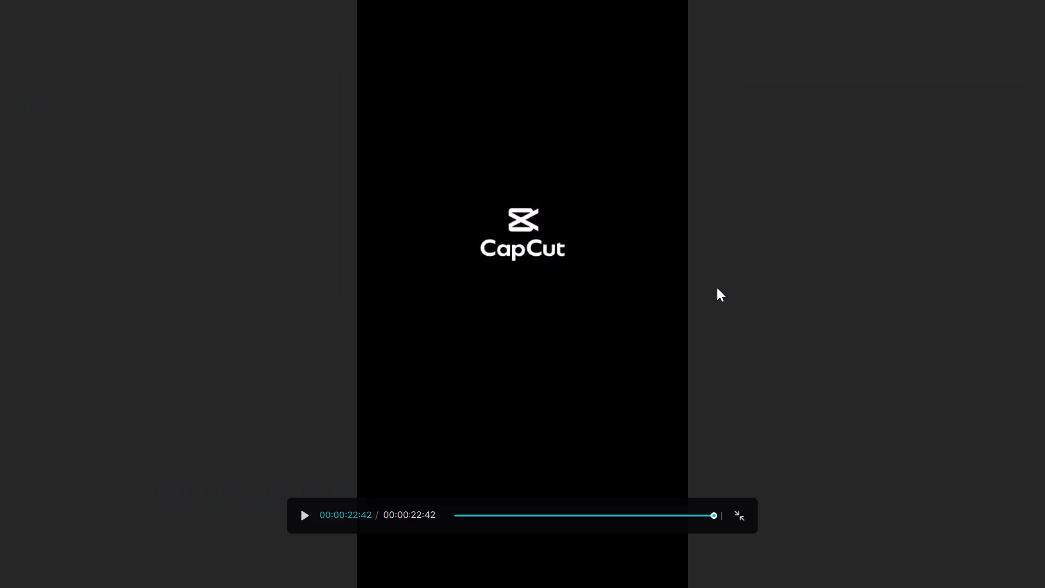
key("space")
key("space")
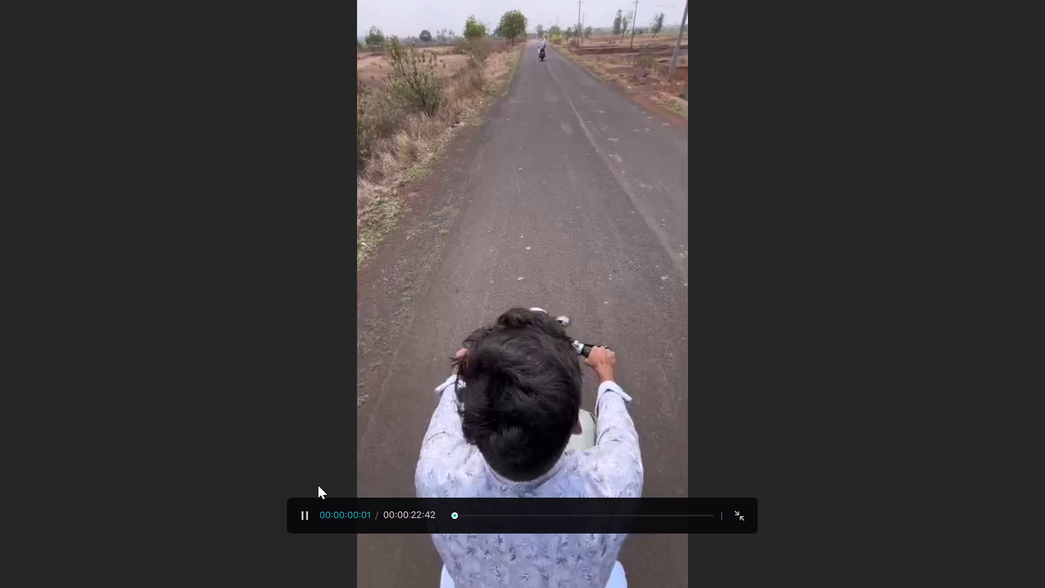
key("space")
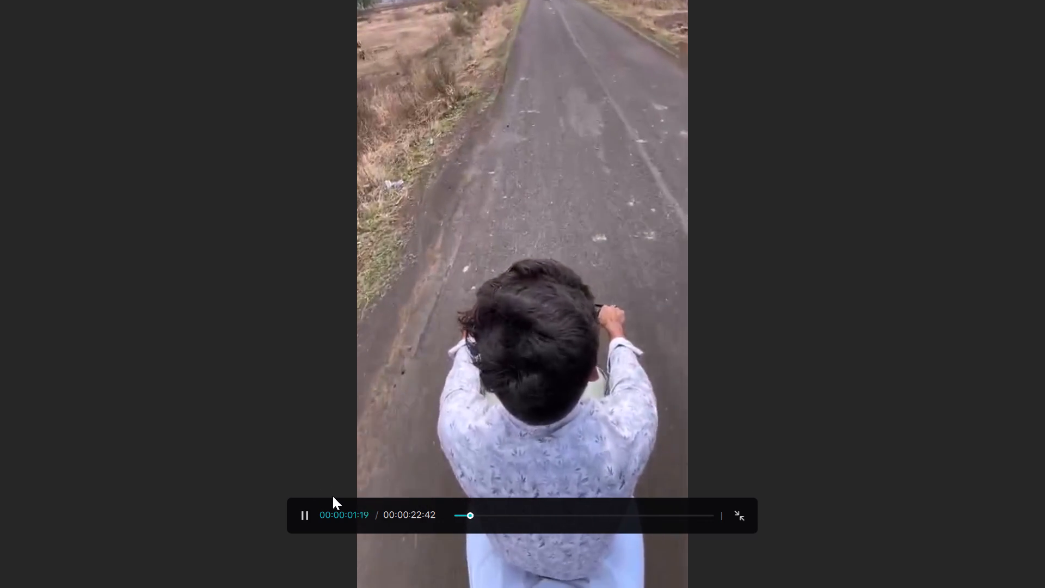
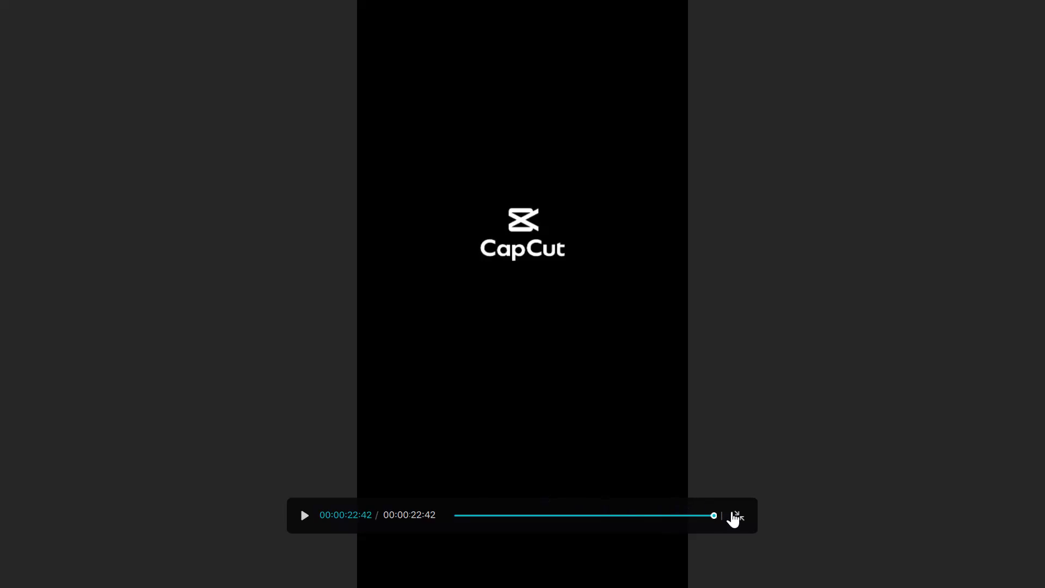
Leave the full-screen preview and trim the end of the WhatsApp video to a duration of 00:00:22:29.
left_click(734, 514)
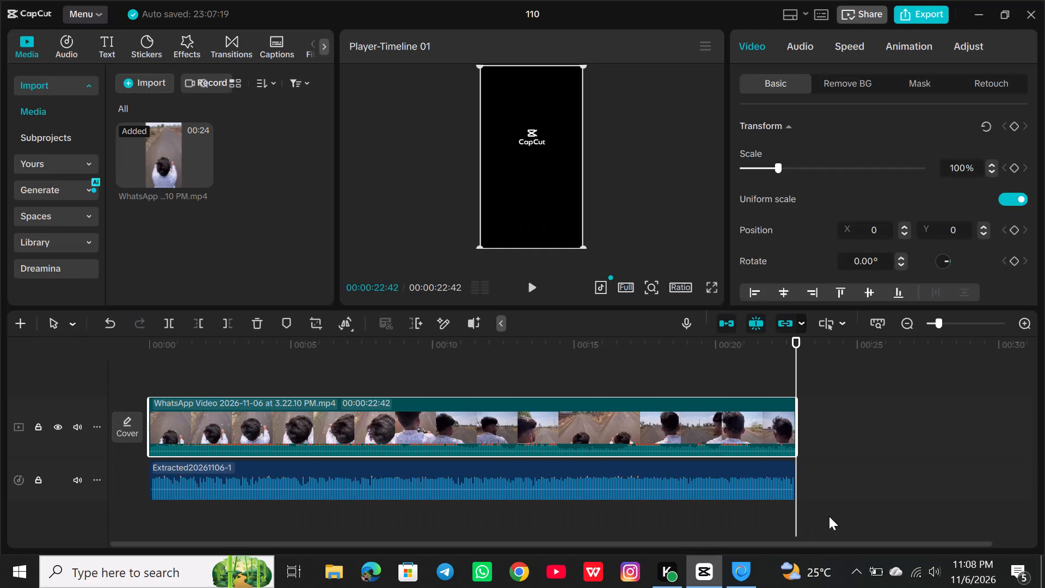
left_click_drag(799, 420, 792, 421)
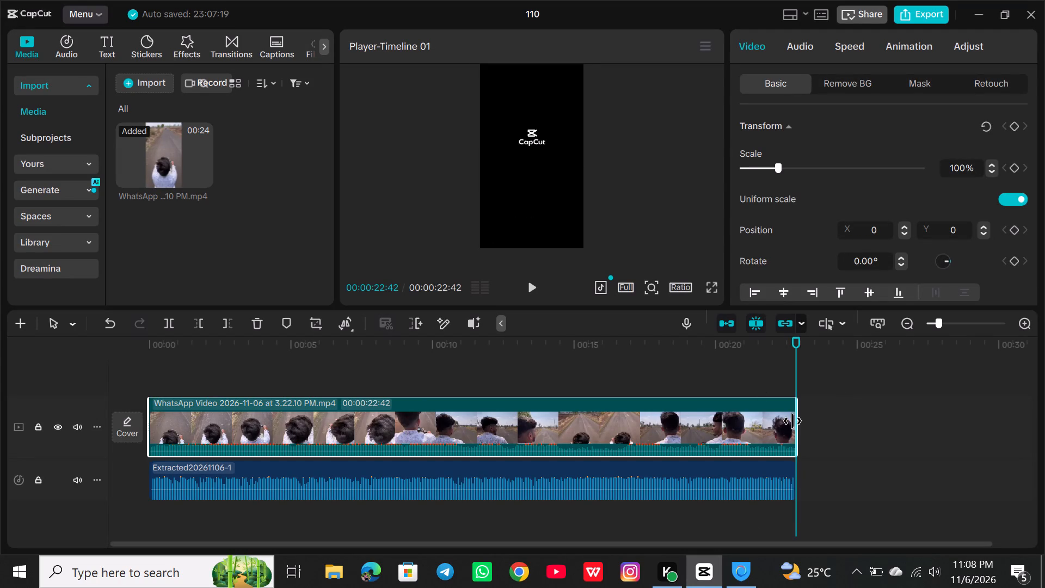
left_click_drag(792, 421, 788, 423)
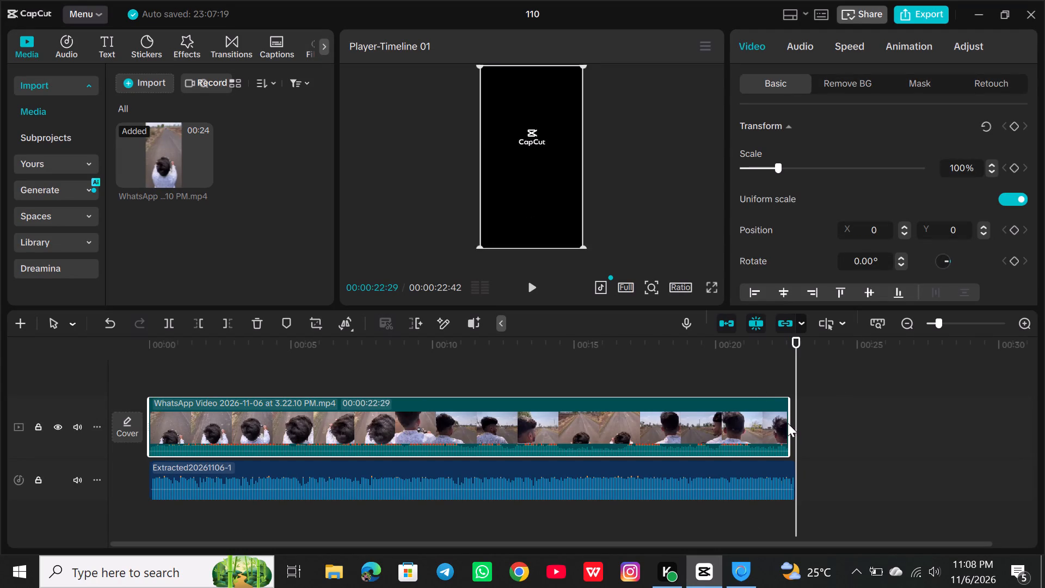
Play the trimmed video from the start of the timeline to review it, pausing at about 00:00:09:42.
left_click_drag(795, 385, 624, 385)
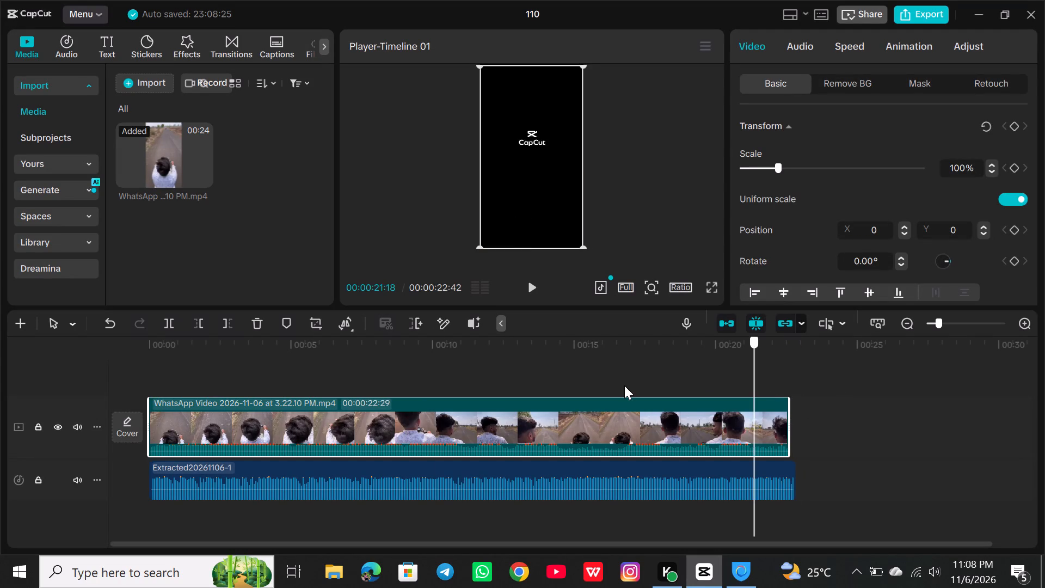
left_click_drag(624, 385, 141, 462)
key("space")
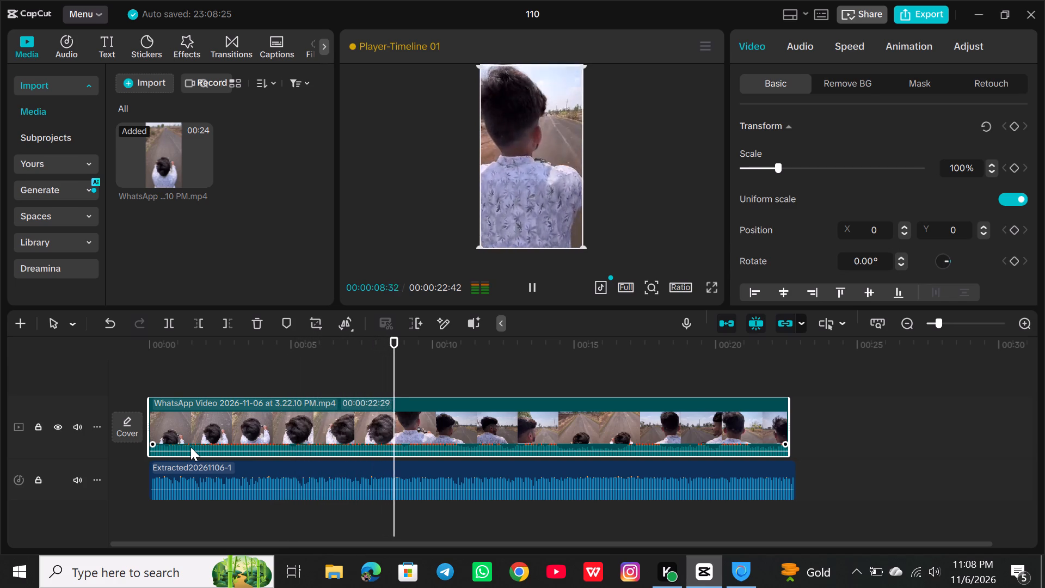
key("space")
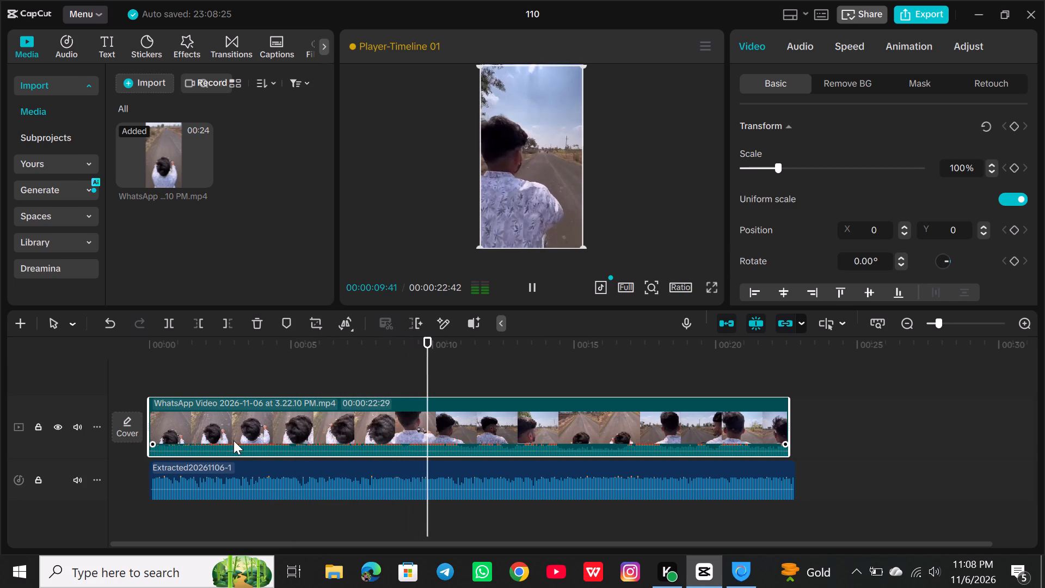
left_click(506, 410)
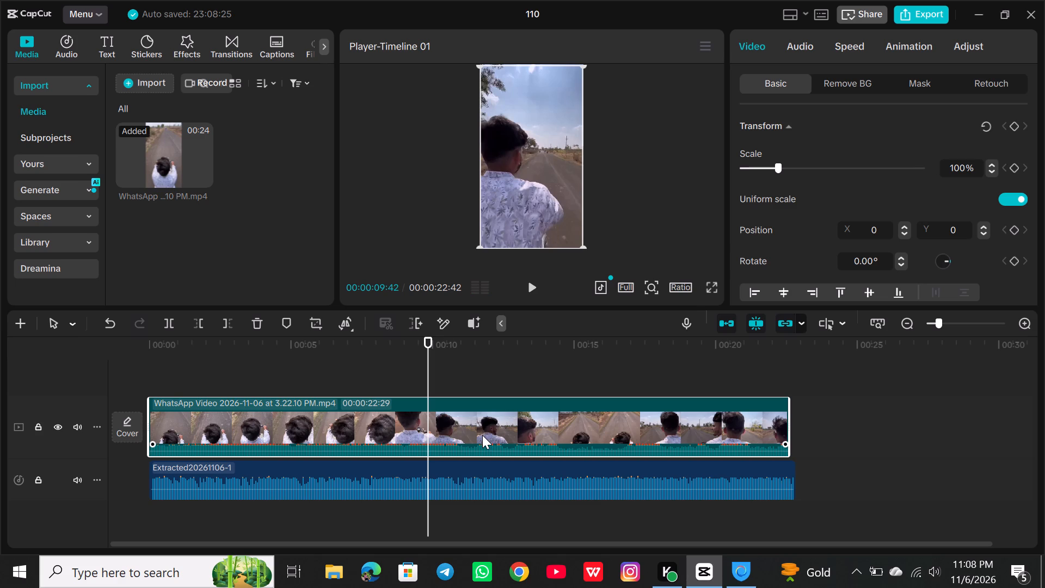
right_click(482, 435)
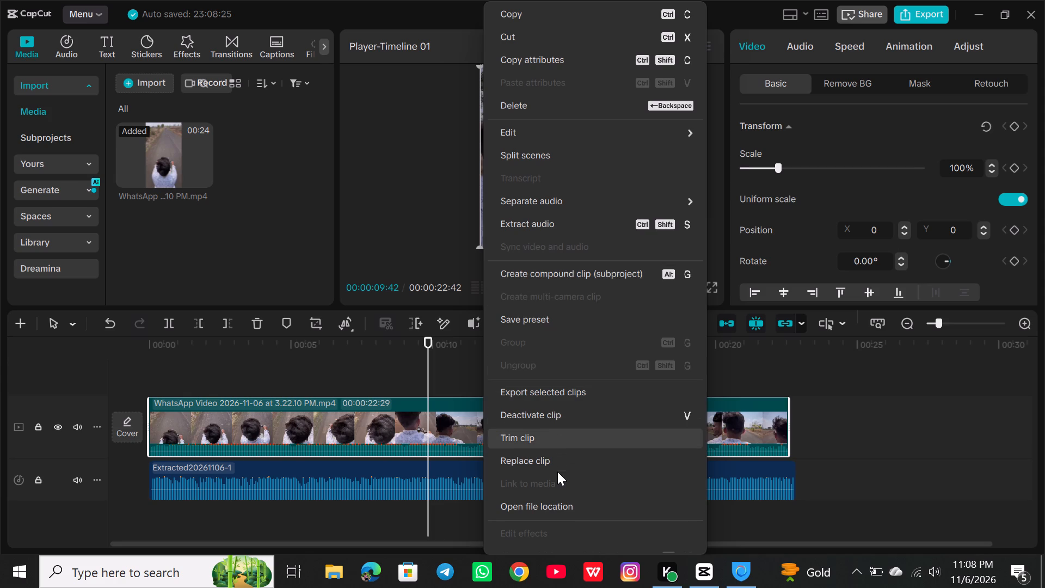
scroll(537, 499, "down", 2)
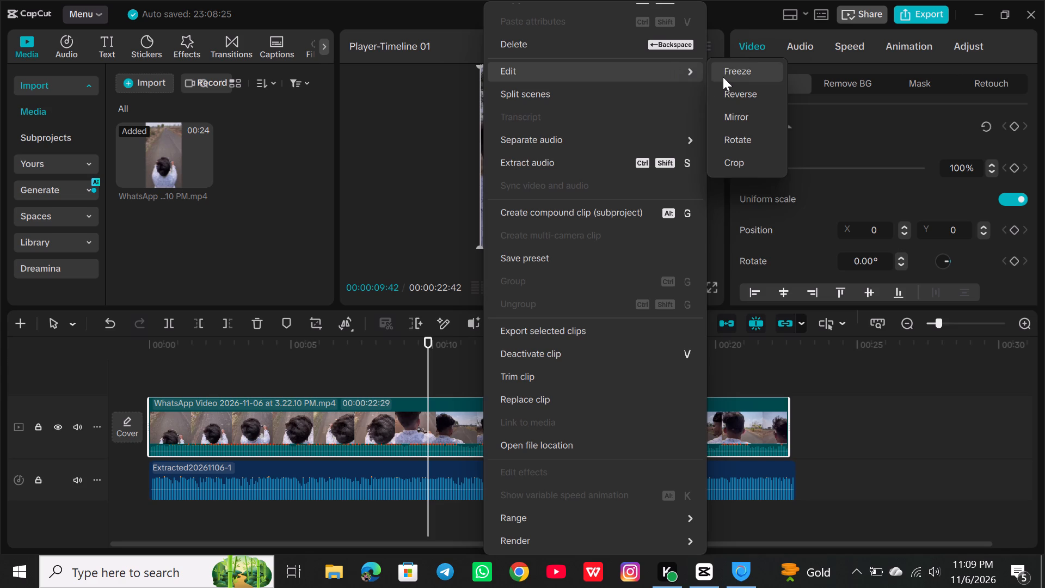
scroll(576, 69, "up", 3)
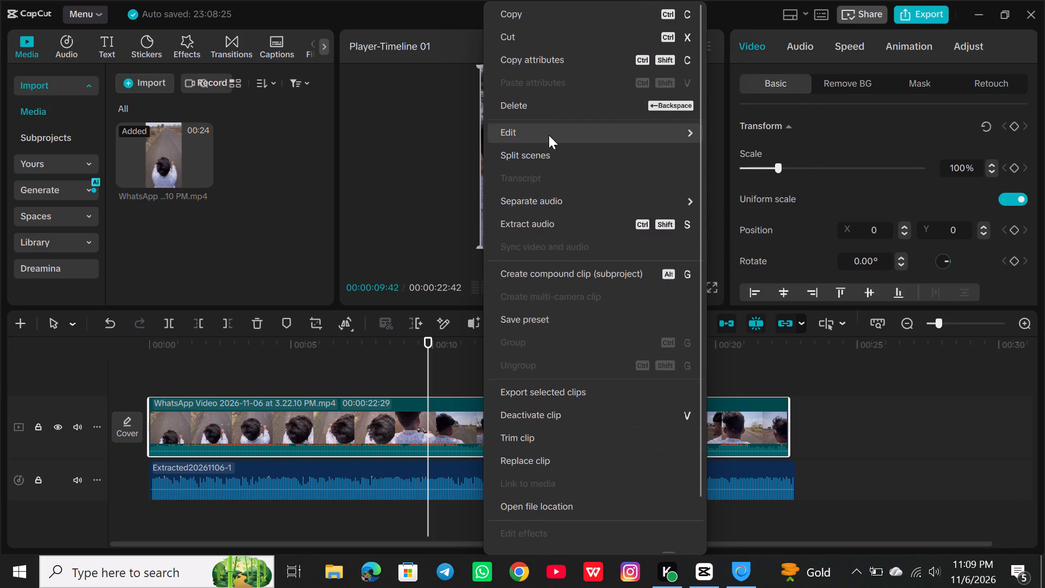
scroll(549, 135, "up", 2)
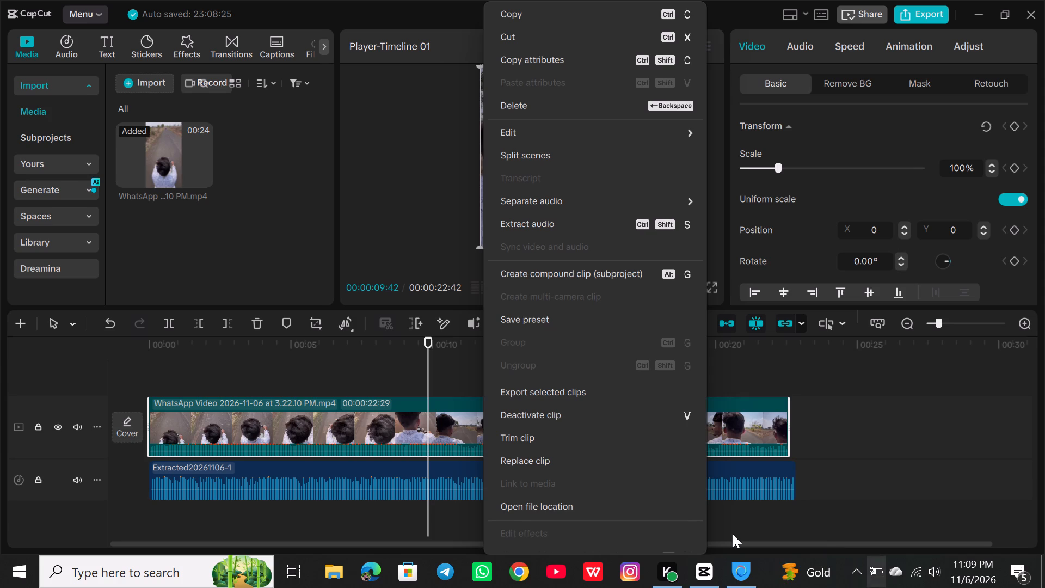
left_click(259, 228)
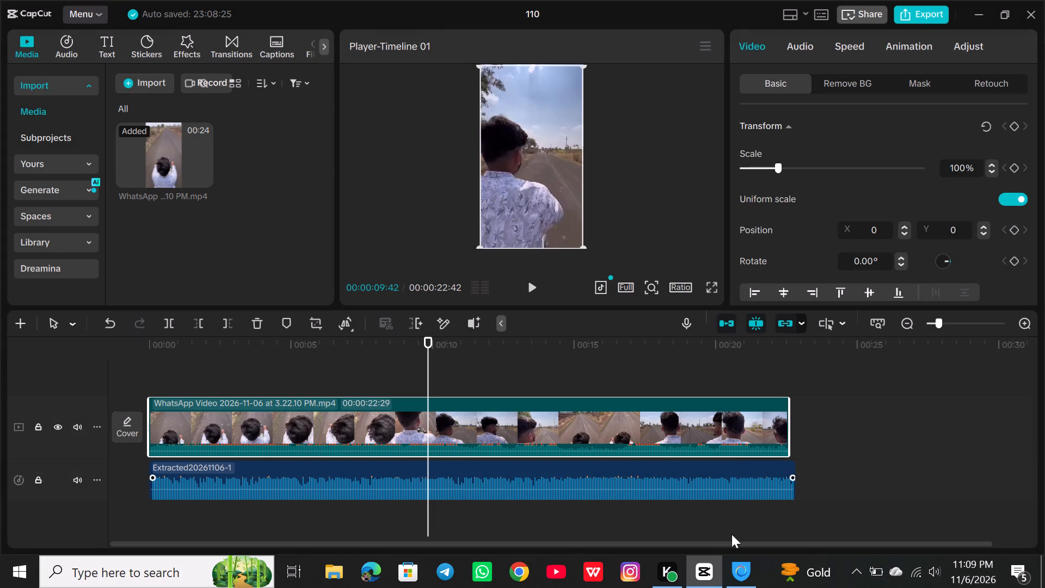
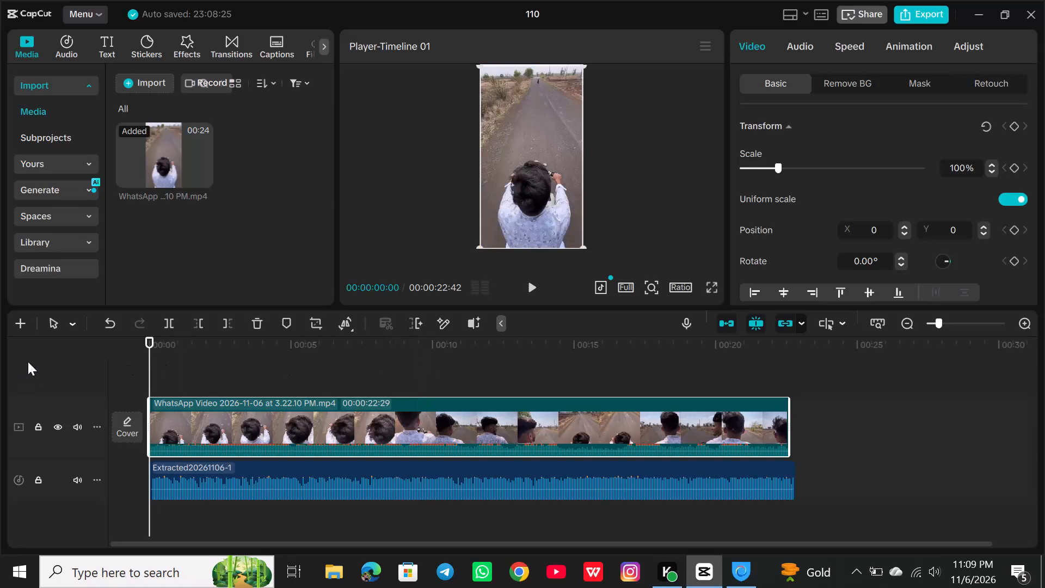
Play the timeline from the start to review the opening of the trimmed video.
key("space")
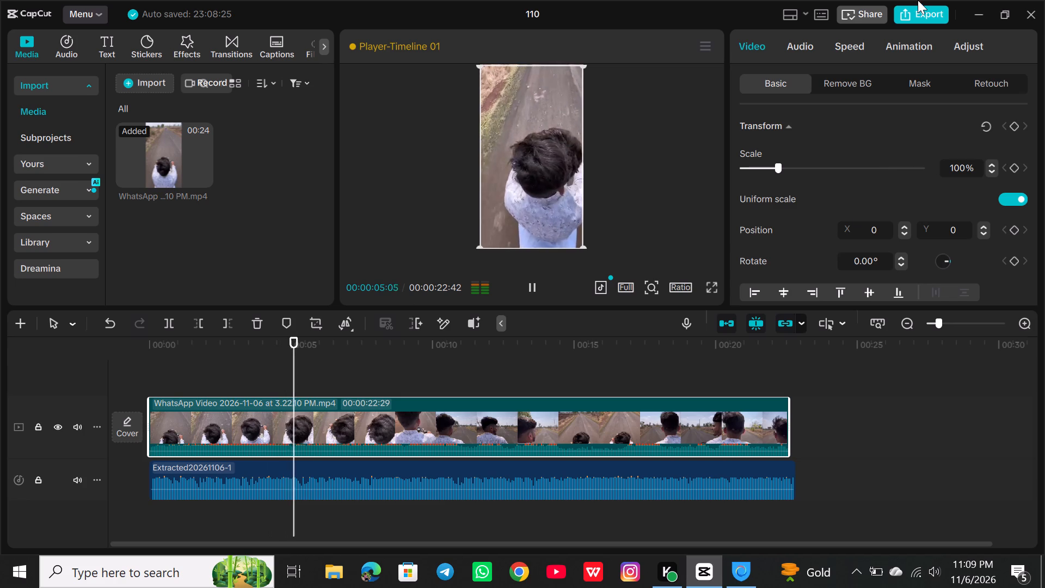
Examine the WhatsApp clip's standard speed, curve, velocity effect, animation and audio options.
left_click(850, 44)
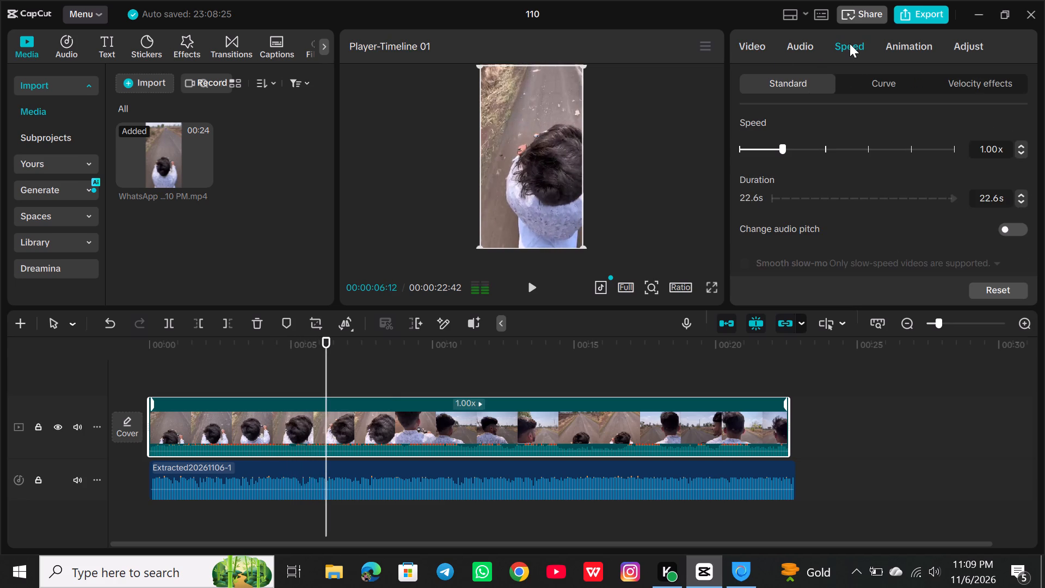
scroll(892, 147, "down", 4)
scroll(826, 175, "up", 4)
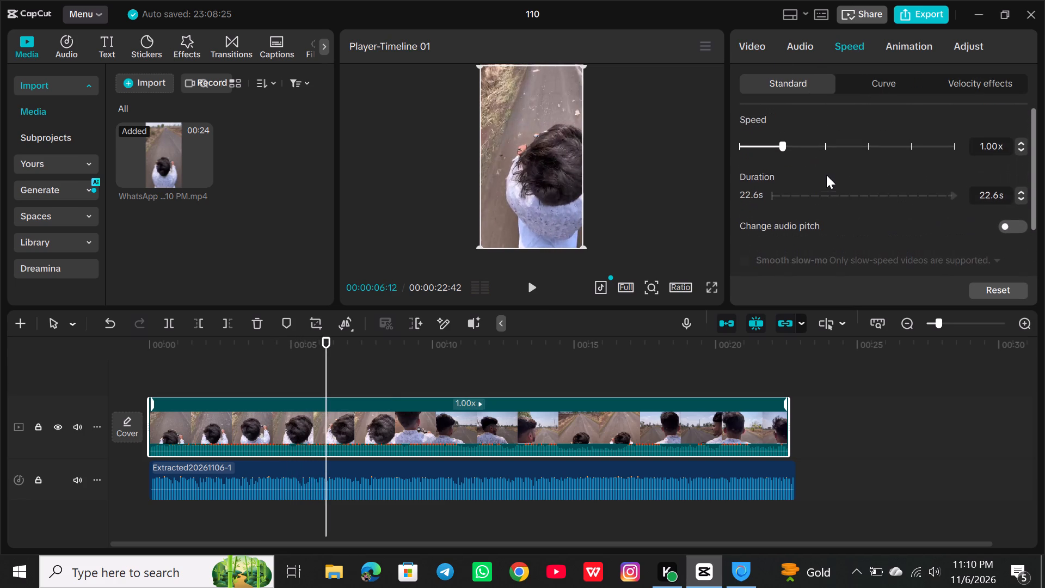
left_click(860, 87)
left_click(998, 75)
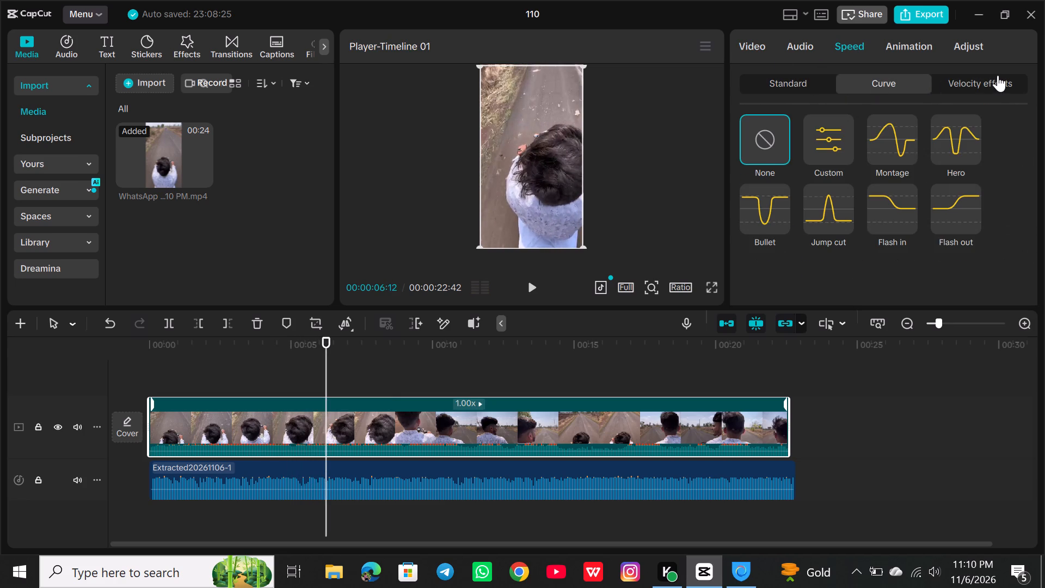
left_click(920, 51)
left_click(944, 41)
left_click(975, 41)
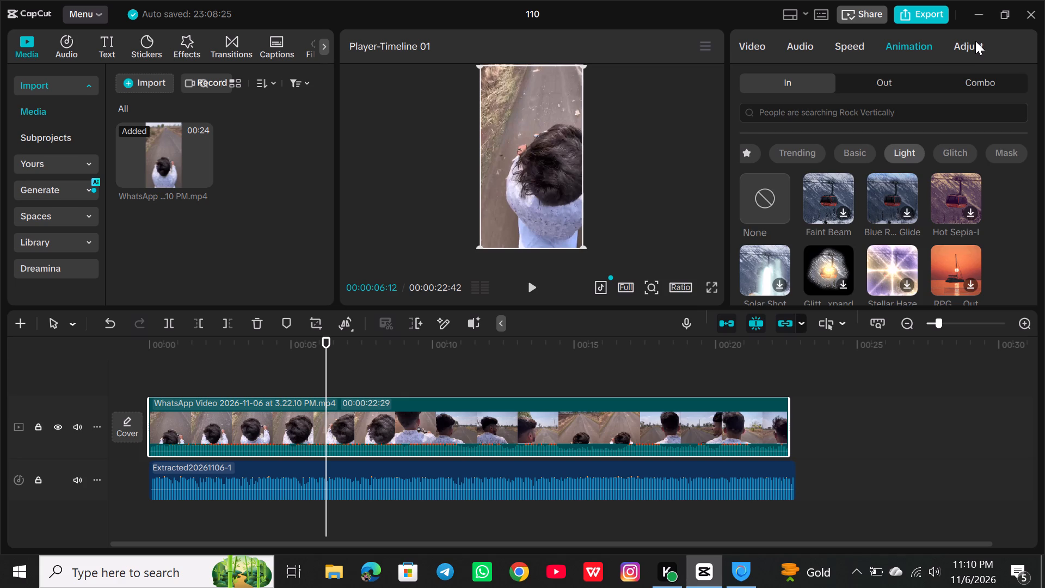
left_click(930, 43)
left_click(860, 44)
left_click(875, 78)
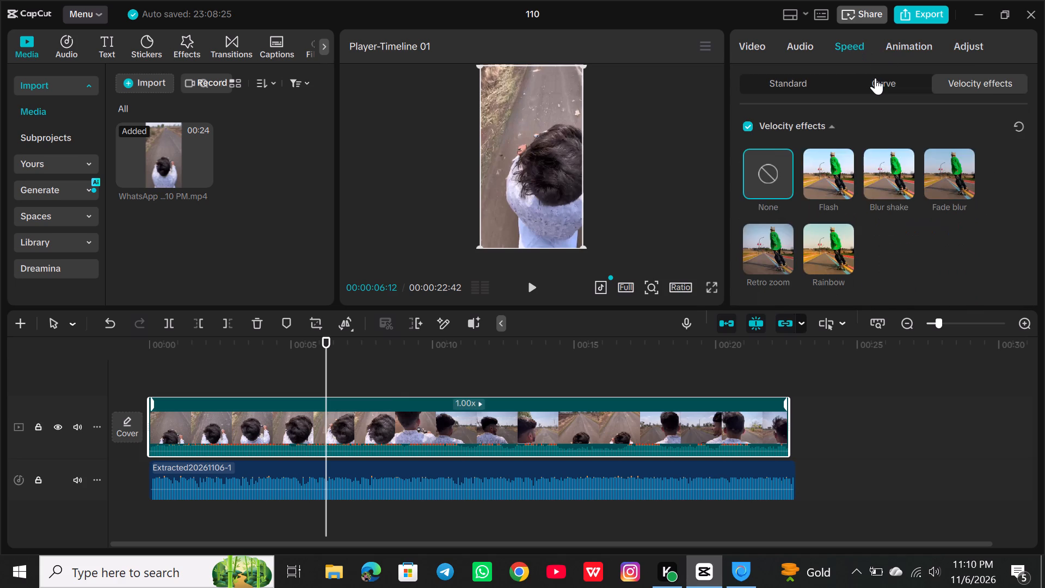
left_click(805, 85)
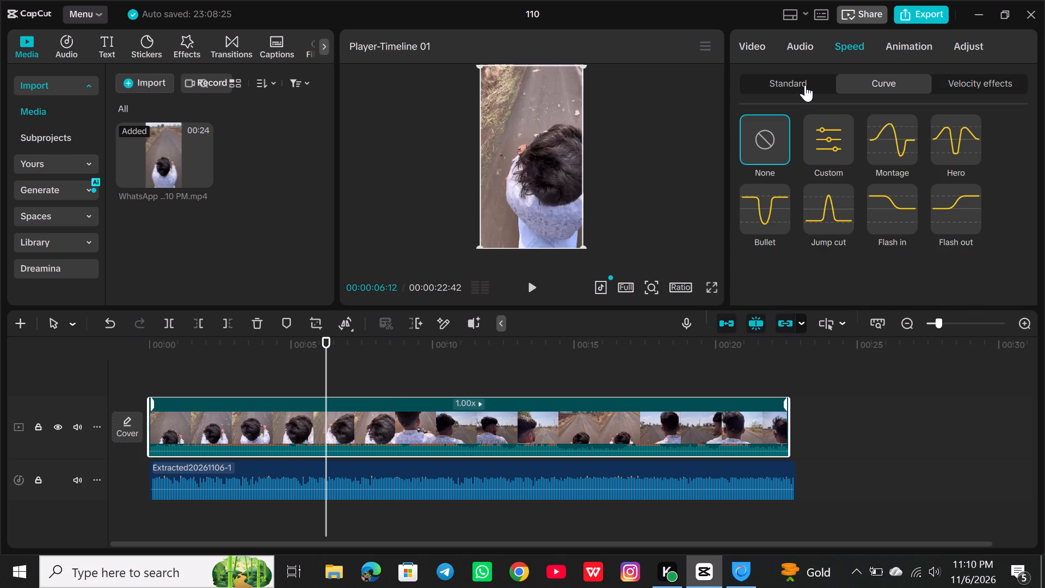
left_click(808, 38)
left_click(798, 50)
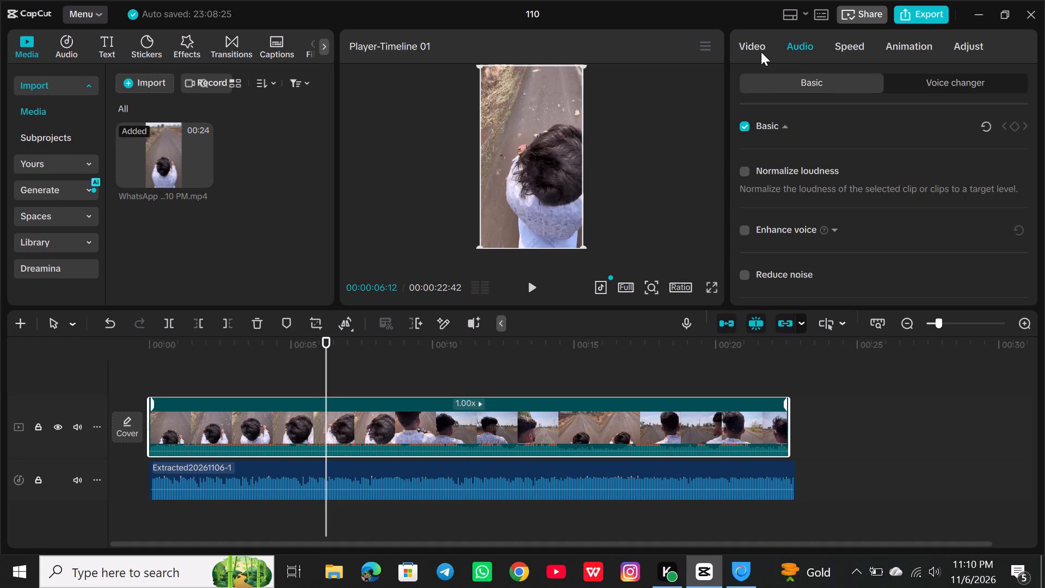
Examine the clip's video options, including retouch and the basic settings such as AI remix, stabilize and motion blur.
left_click(760, 52)
double_click(753, 48)
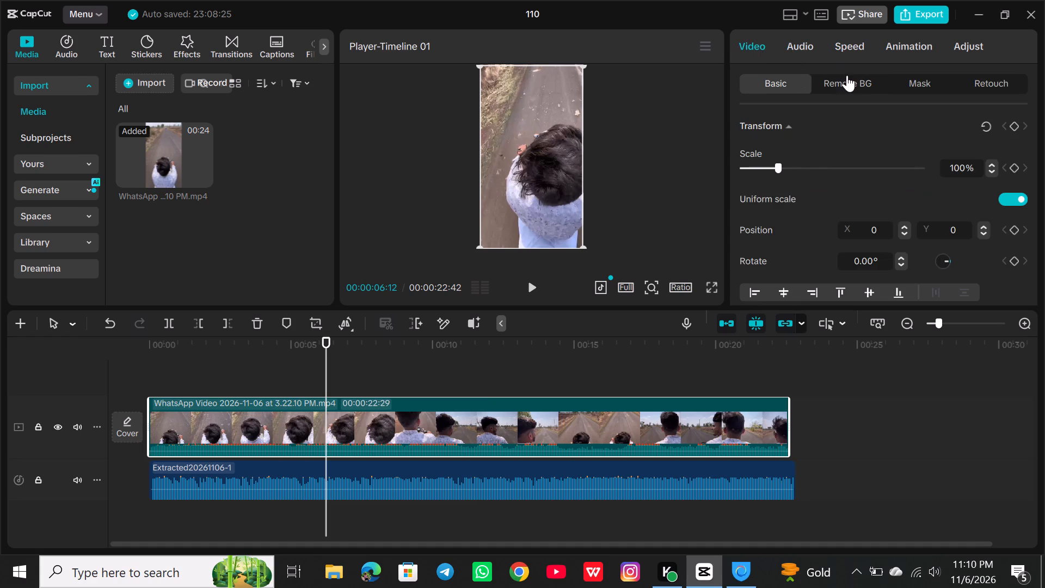
left_click(846, 76)
left_click(914, 78)
left_click(962, 78)
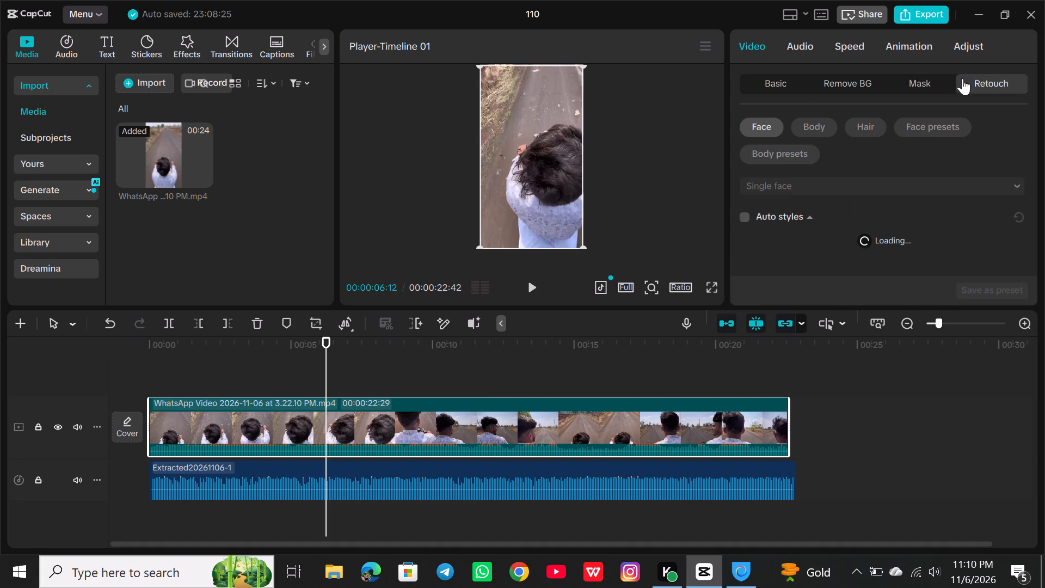
left_click(847, 85)
left_click(769, 87)
scroll(795, 261, "down", 1)
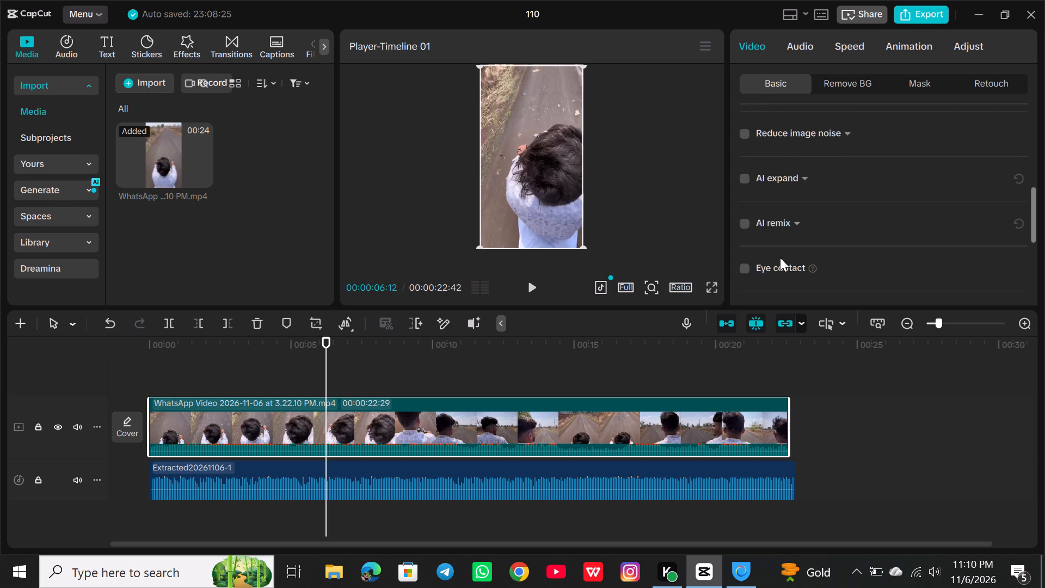
scroll(779, 231, "down", 4)
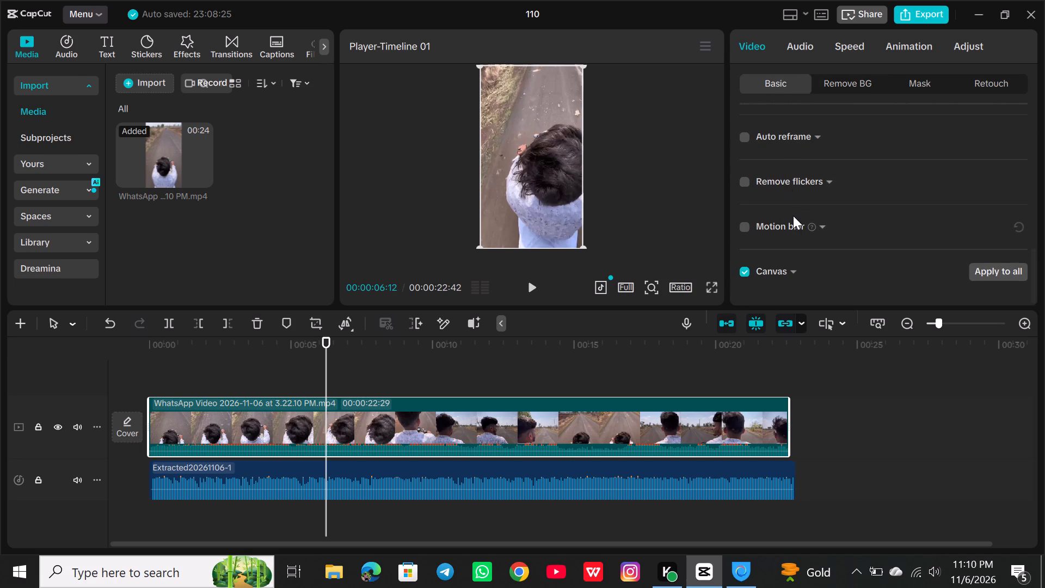
scroll(795, 224, "up", 2)
scroll(795, 228, "down", 1)
left_click(785, 167)
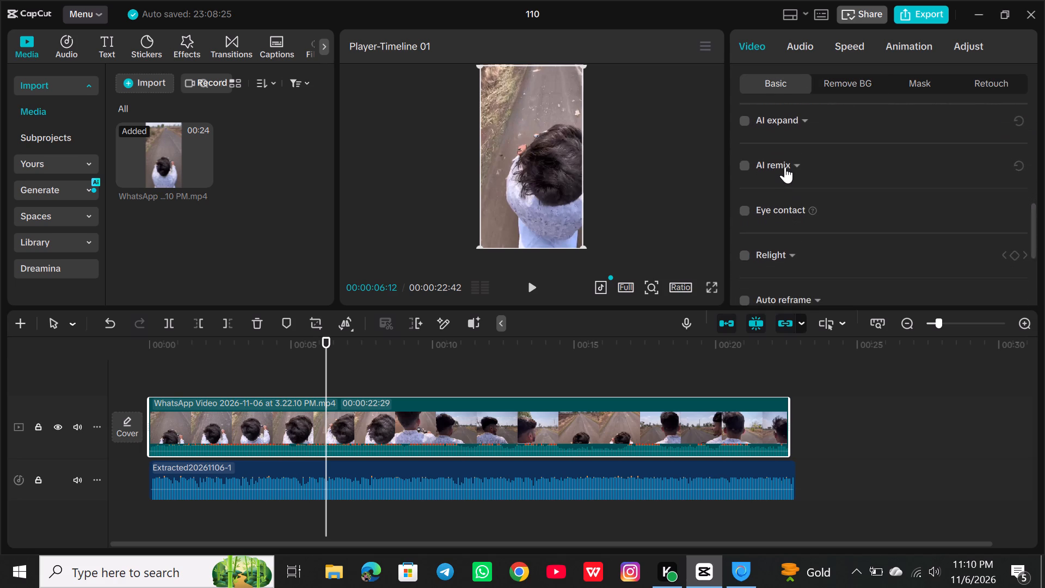
left_click(791, 115)
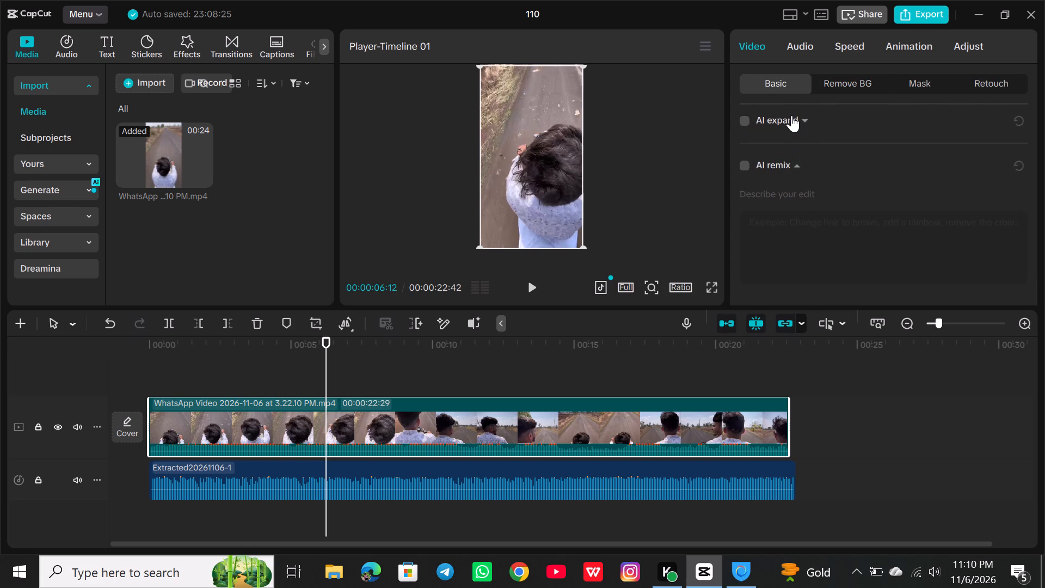
scroll(829, 158, "up", 2)
scroll(770, 237, "down", 1)
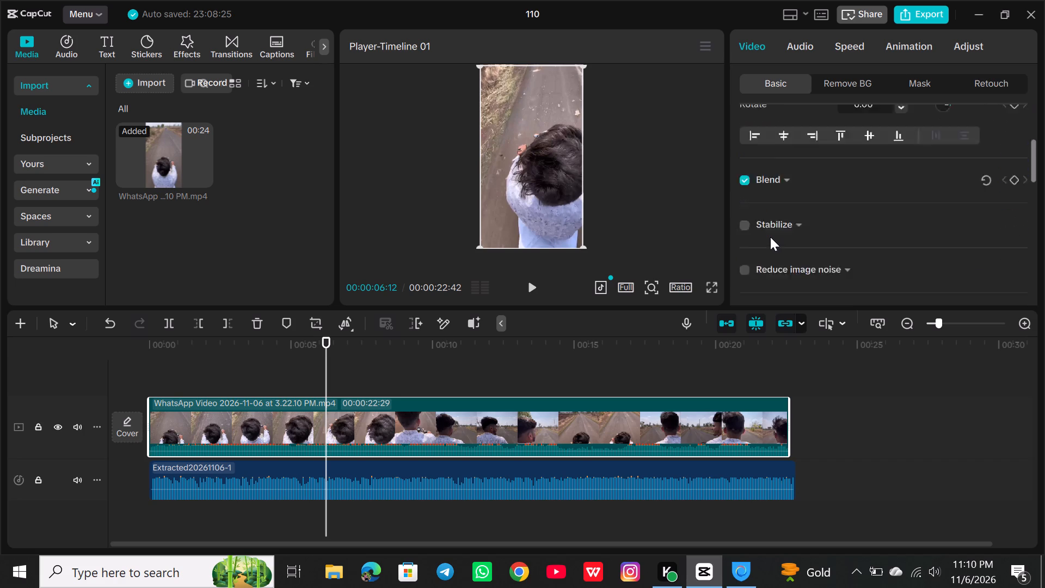
scroll(765, 179, "up", 1)
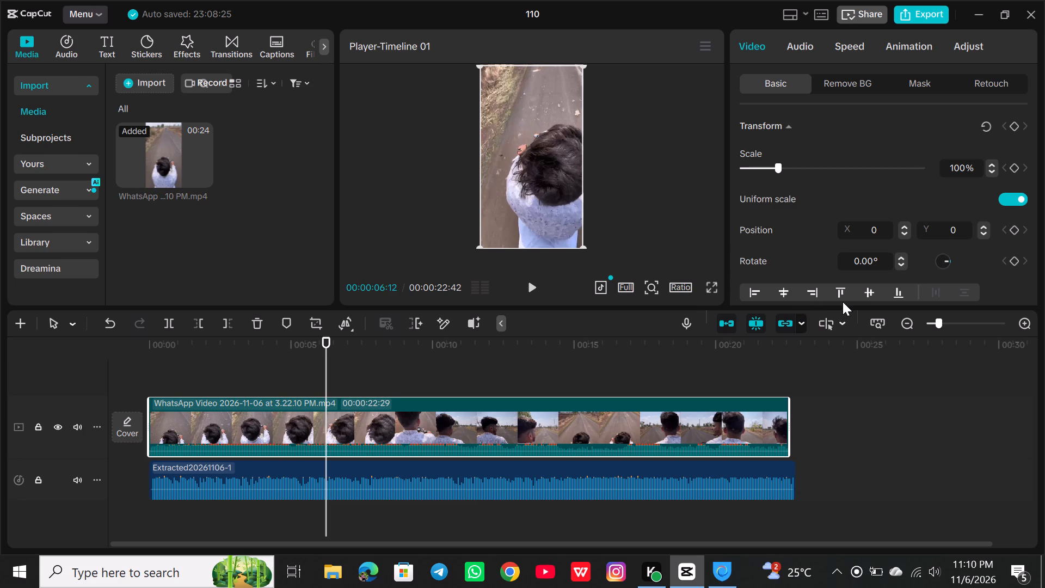
Play the video on from about 00:00:06:12 to review it and return the playhead to the start.
key("space")
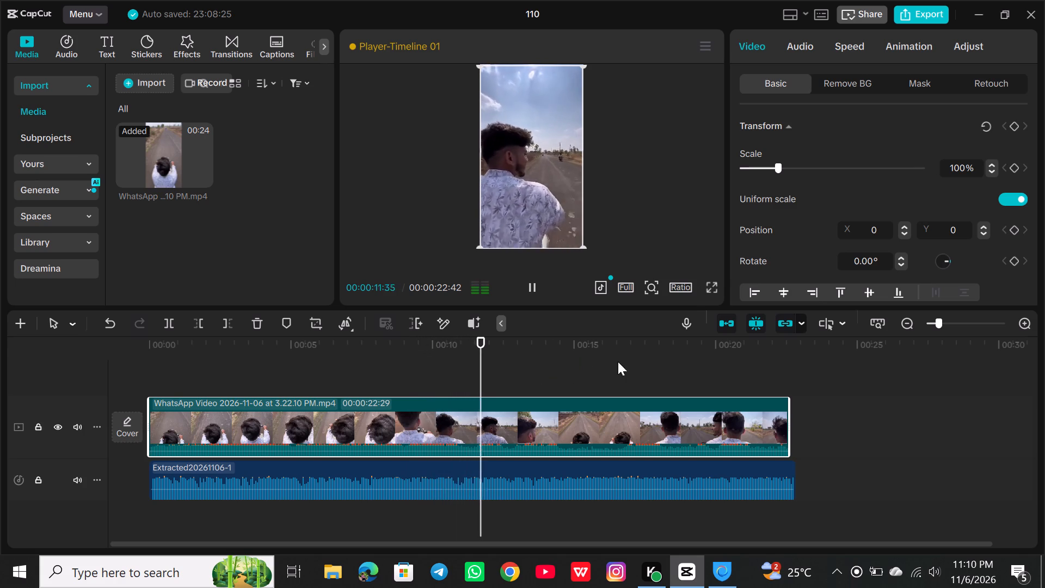
key("space")
key("space")
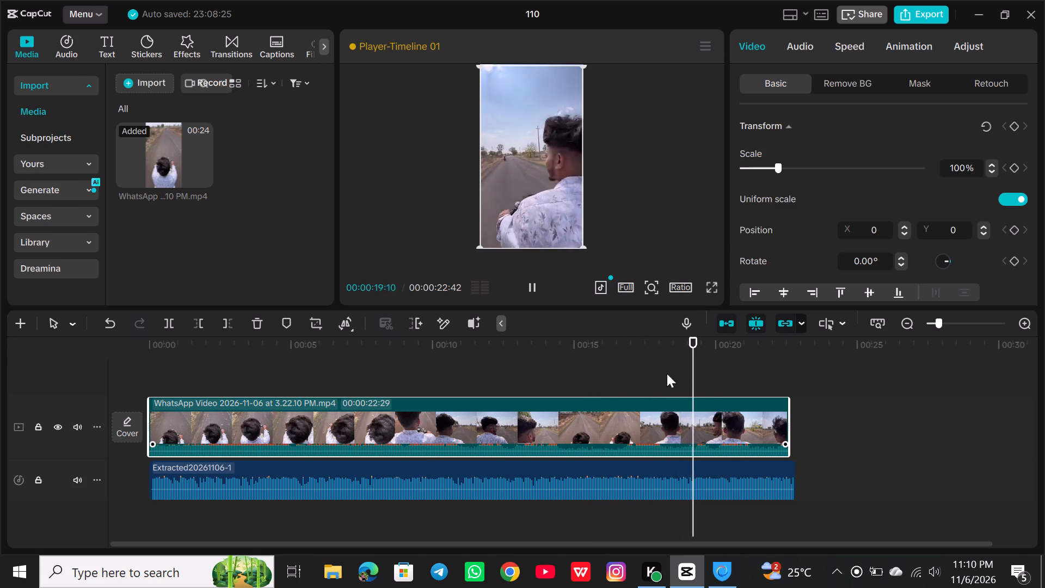
left_click_drag(716, 376, 1, 467)
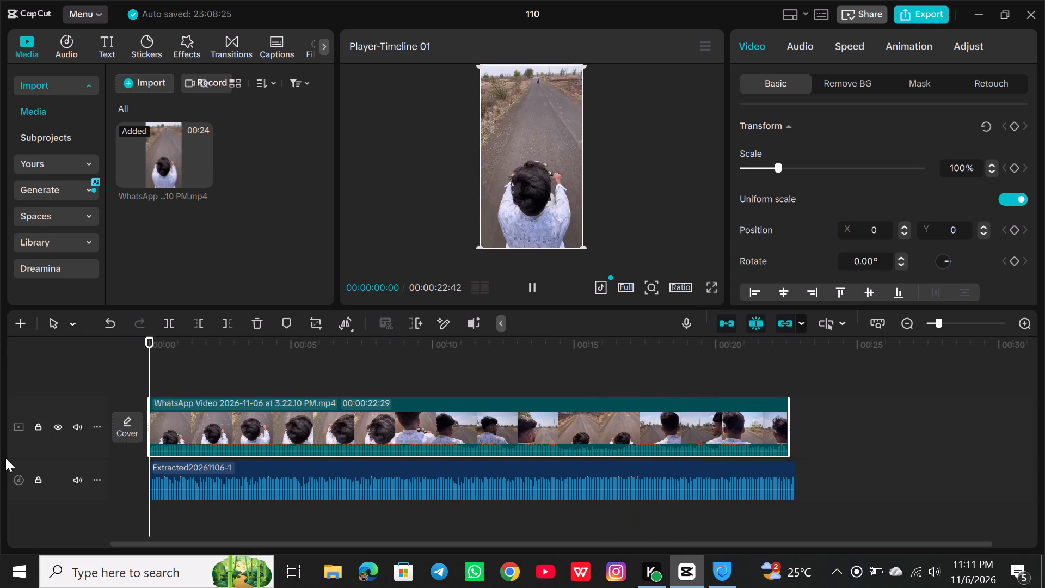
Mute the WhatsApp video track, leaving the extracted audio track on.
left_click(97, 424)
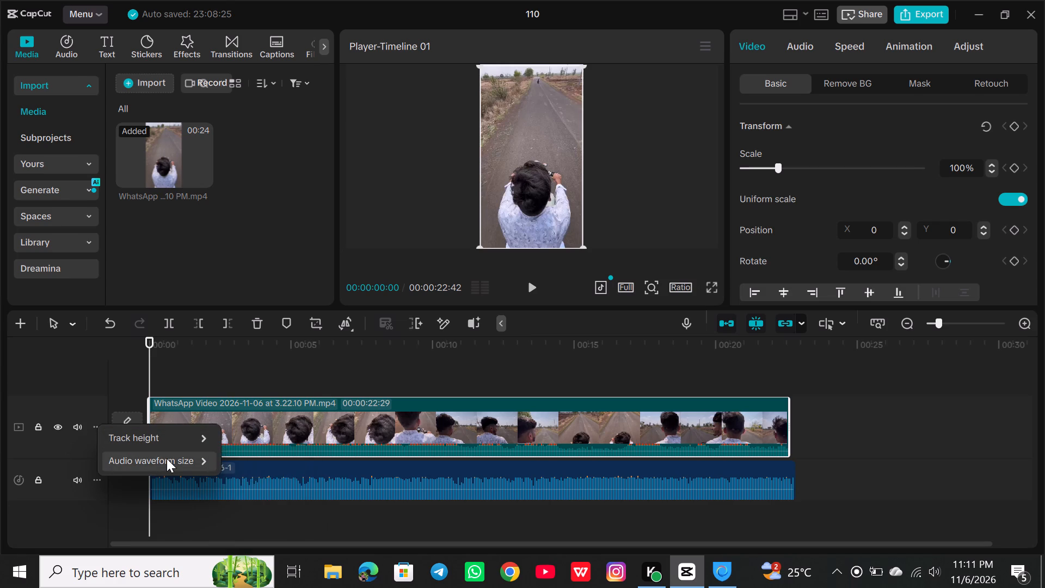
left_click(75, 425)
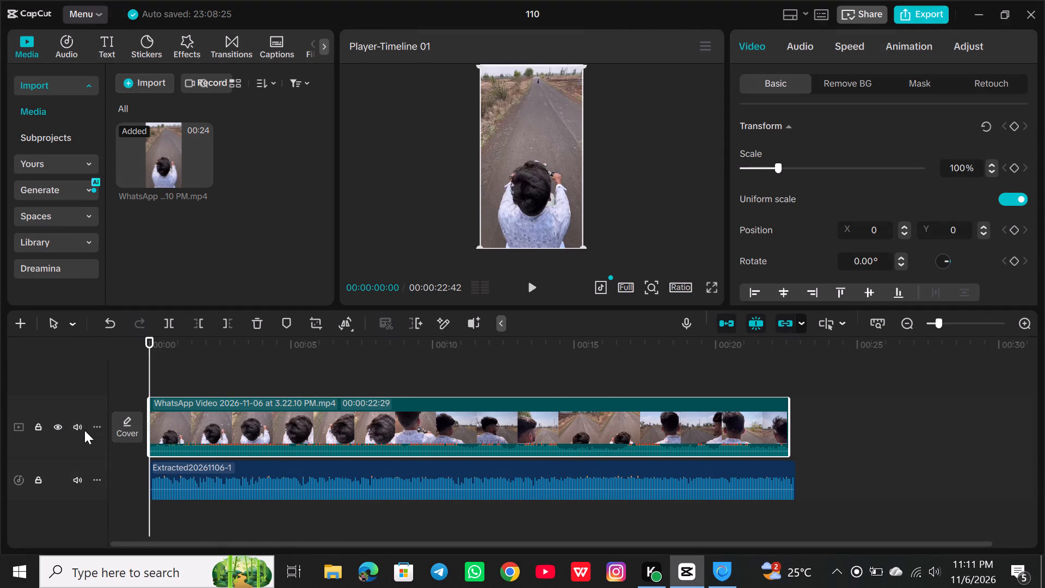
left_click(84, 426)
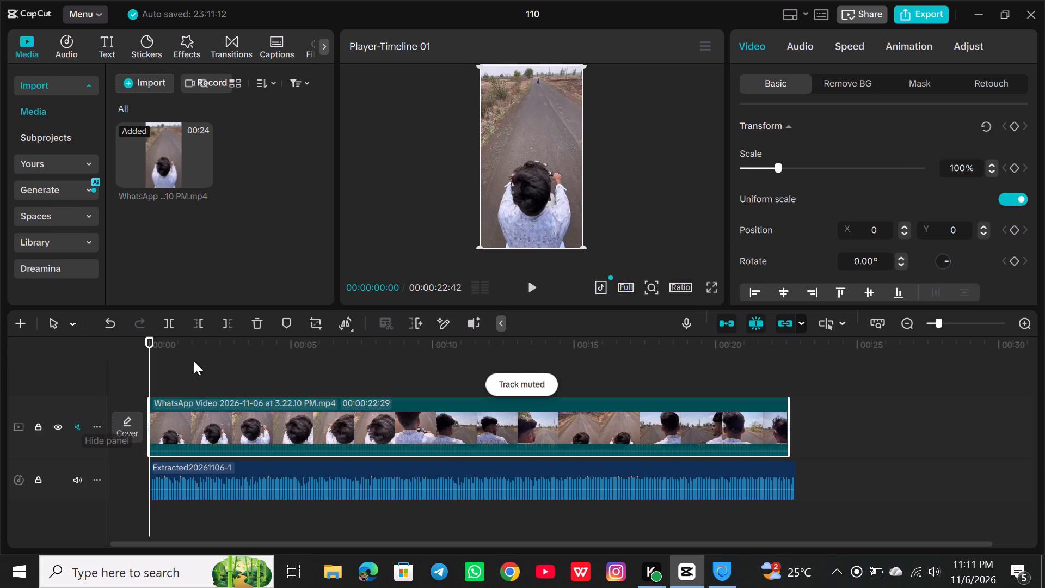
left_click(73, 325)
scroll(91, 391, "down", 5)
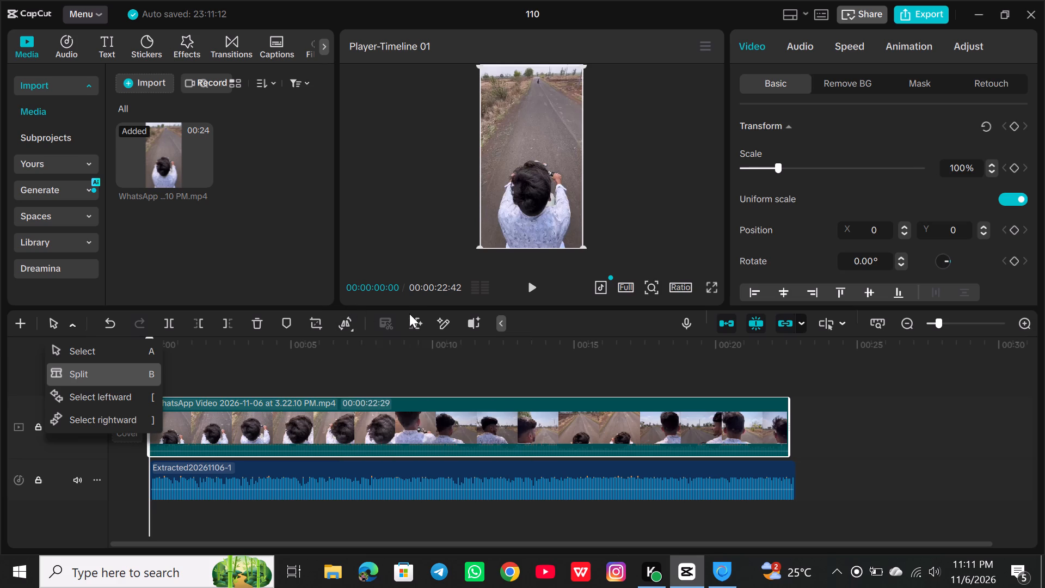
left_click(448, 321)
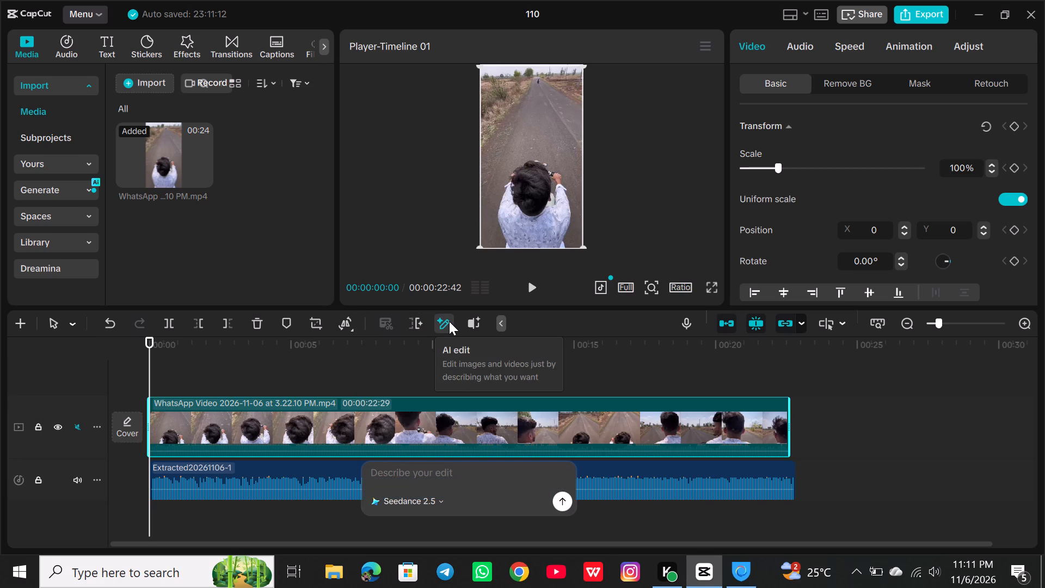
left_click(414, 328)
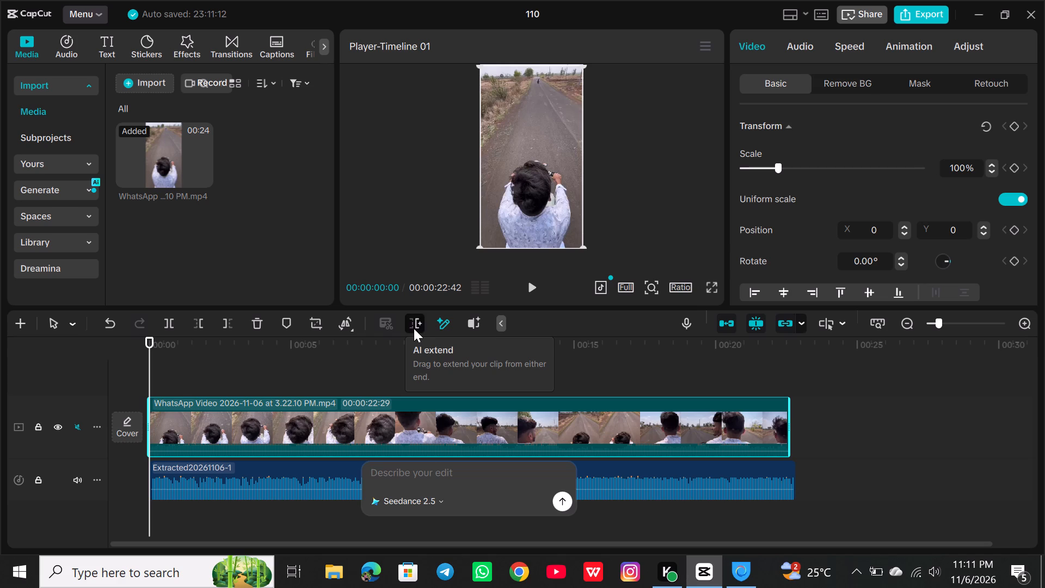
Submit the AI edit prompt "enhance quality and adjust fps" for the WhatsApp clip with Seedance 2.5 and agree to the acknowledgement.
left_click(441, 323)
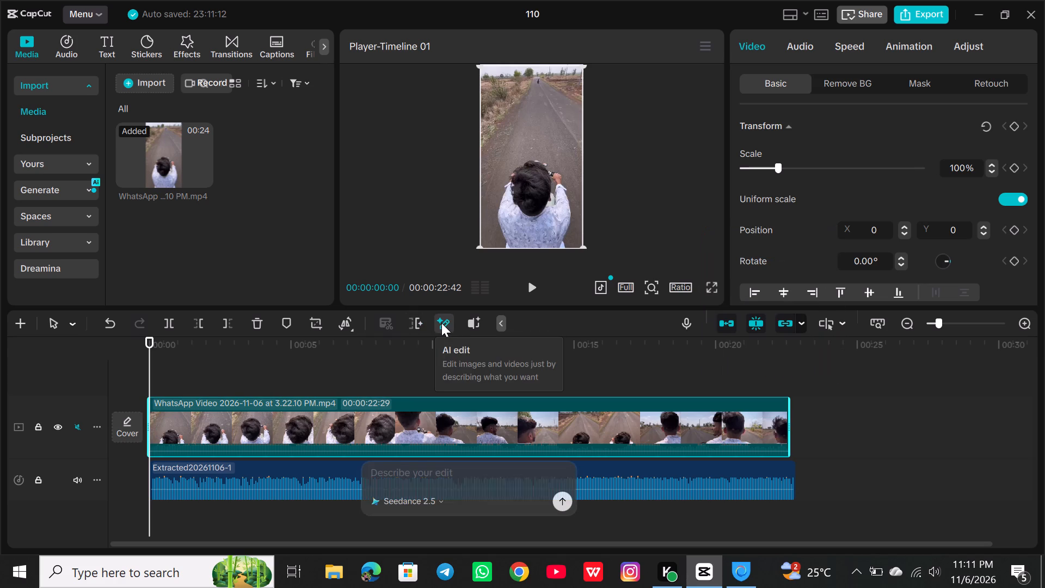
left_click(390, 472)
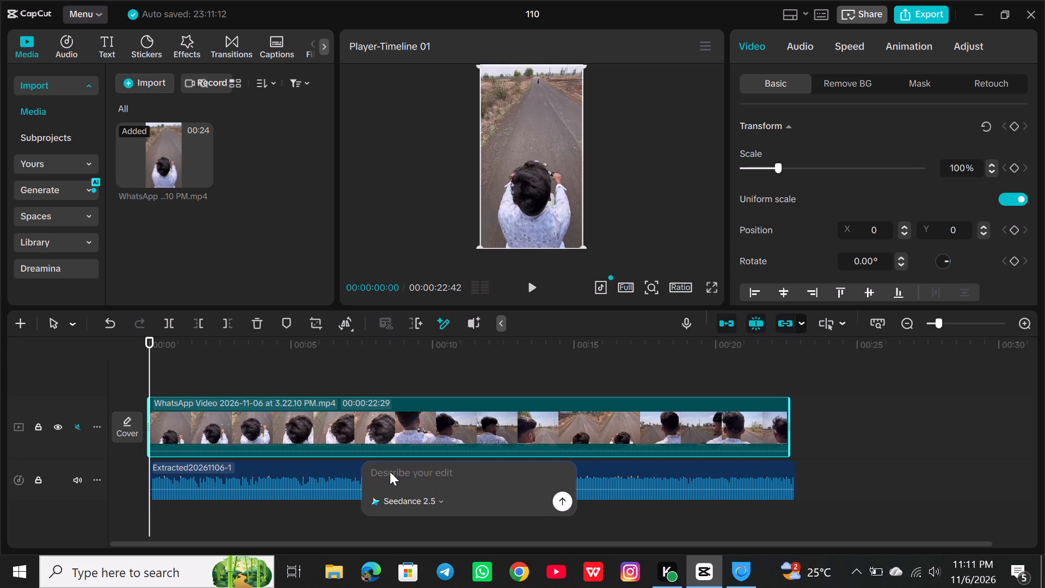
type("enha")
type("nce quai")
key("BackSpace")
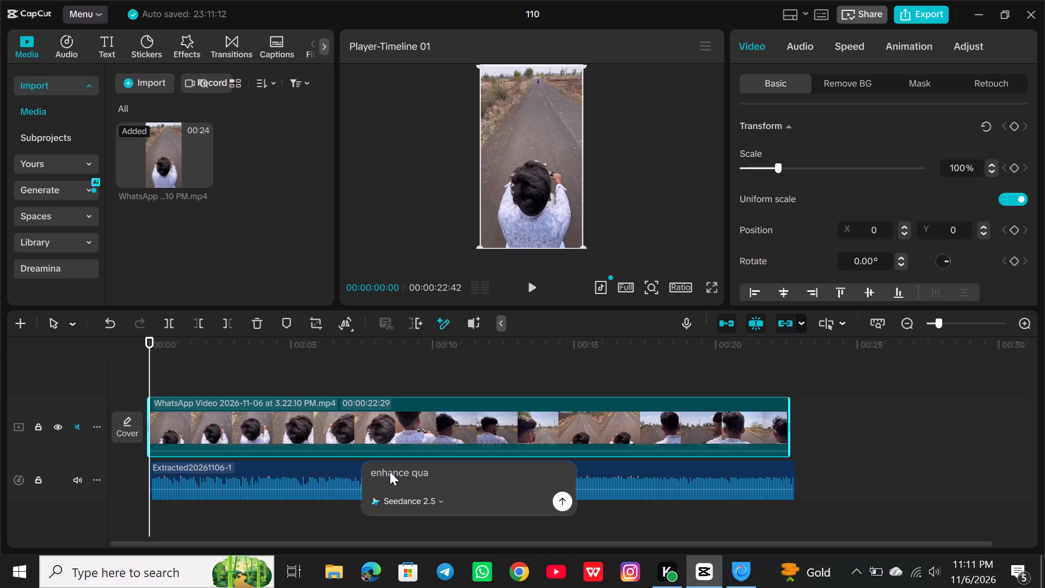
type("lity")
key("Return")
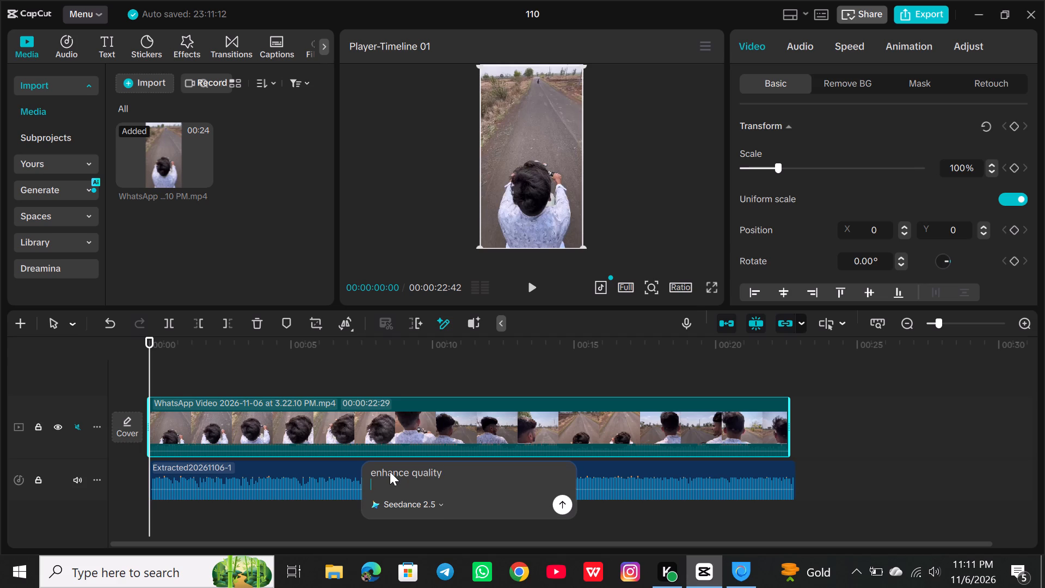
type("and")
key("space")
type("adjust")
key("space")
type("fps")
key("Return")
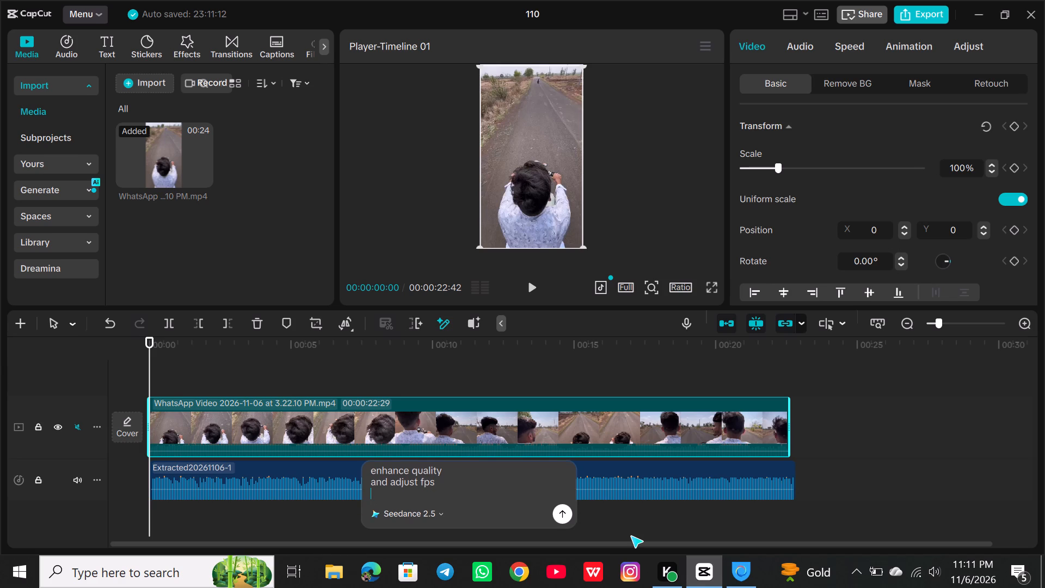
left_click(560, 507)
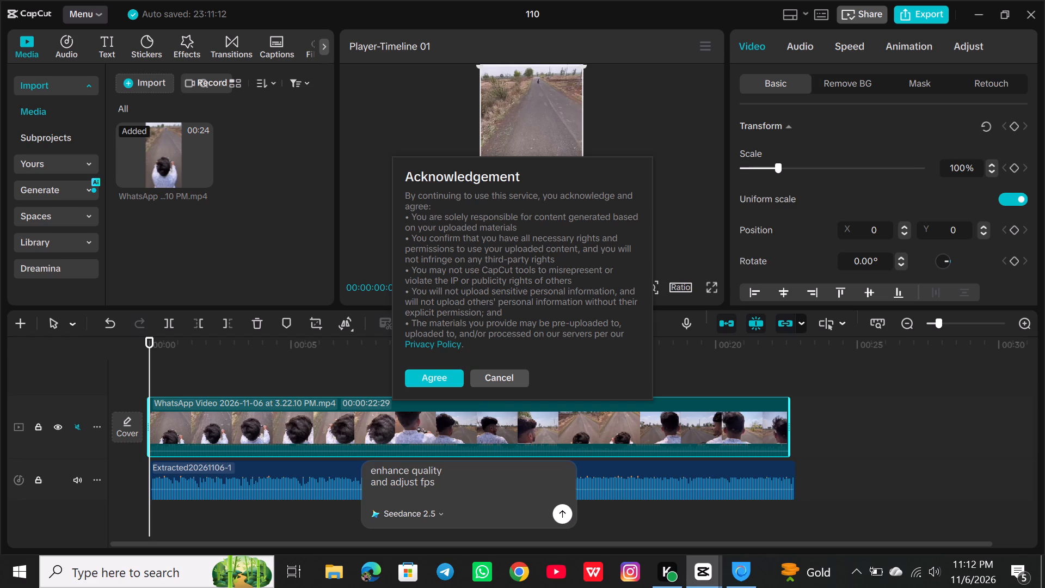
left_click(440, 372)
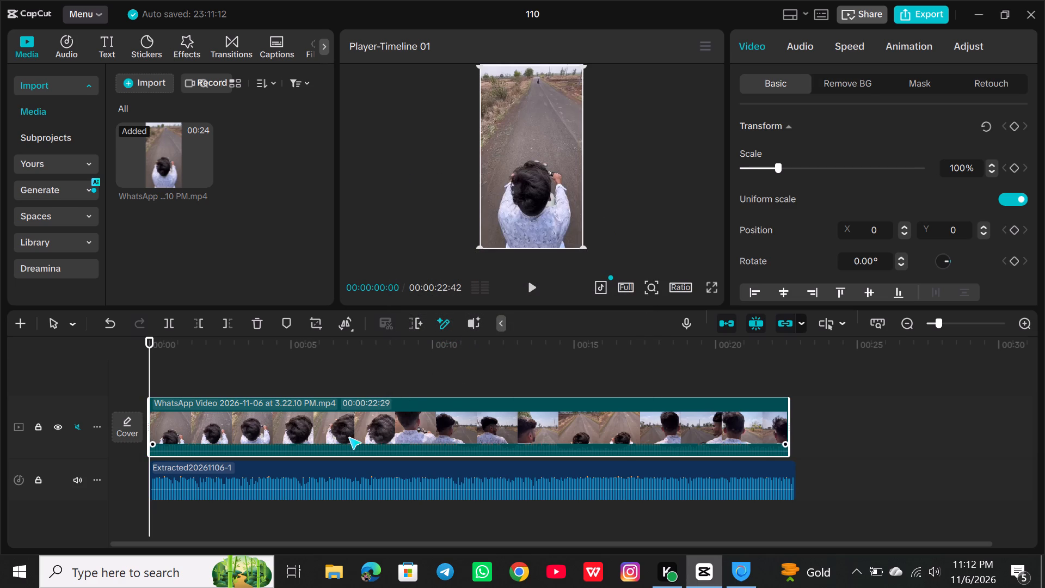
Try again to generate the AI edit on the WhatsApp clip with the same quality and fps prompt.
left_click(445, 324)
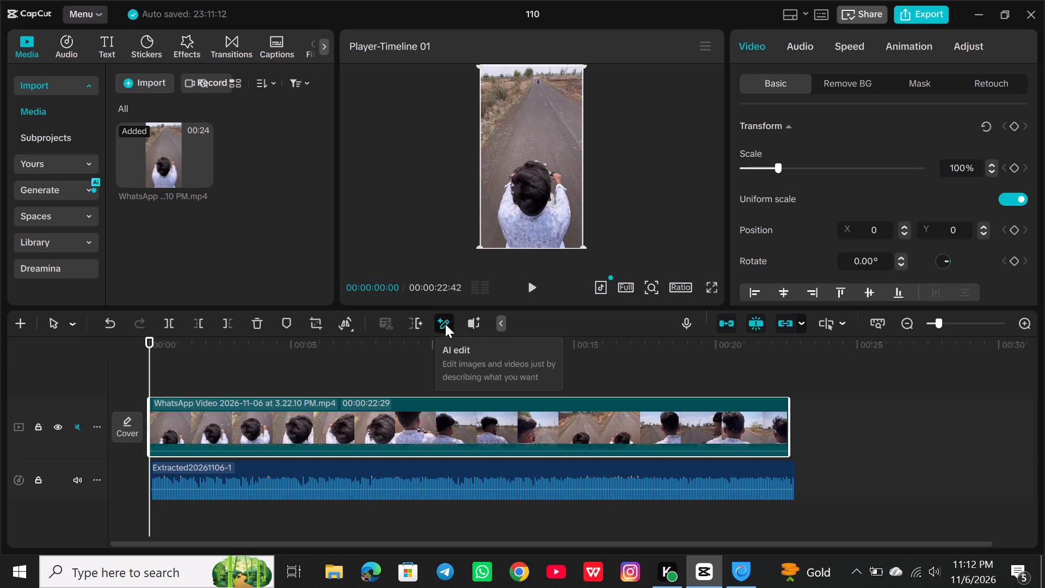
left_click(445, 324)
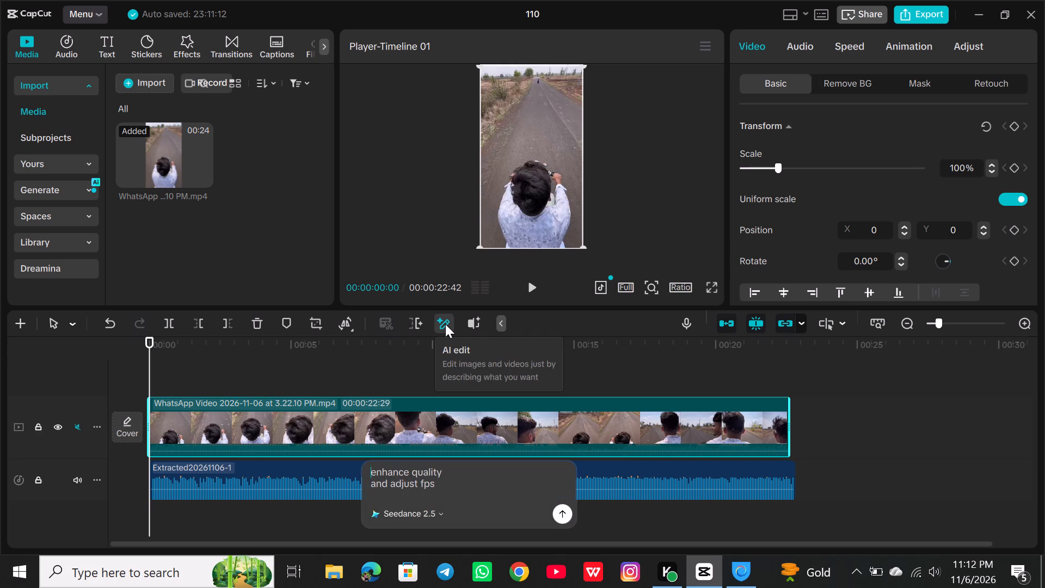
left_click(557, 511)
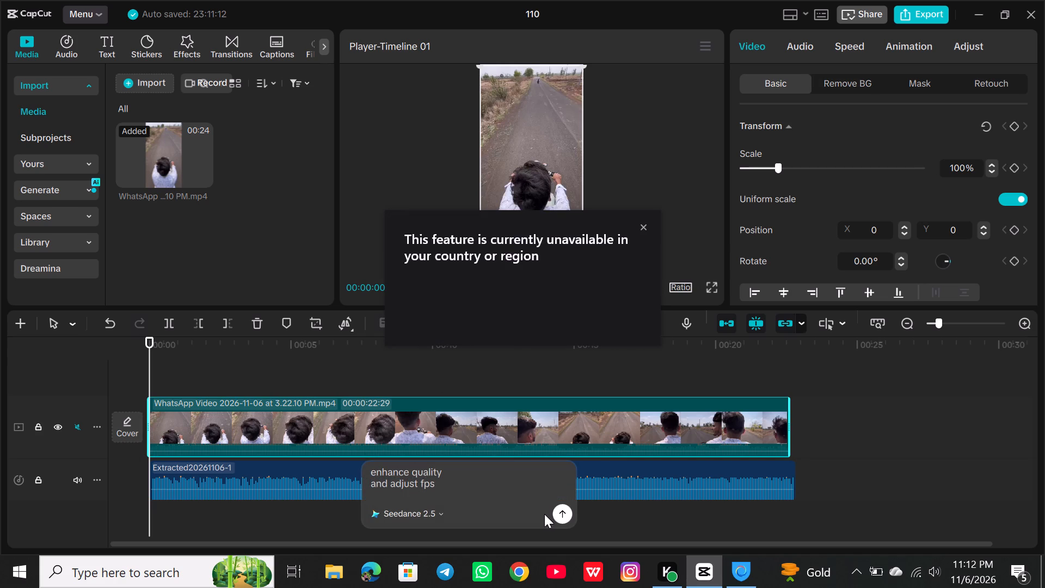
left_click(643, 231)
Play the edit from the start and scrub through it to about 00:00:18:15 to find the cut moment.
key("space")
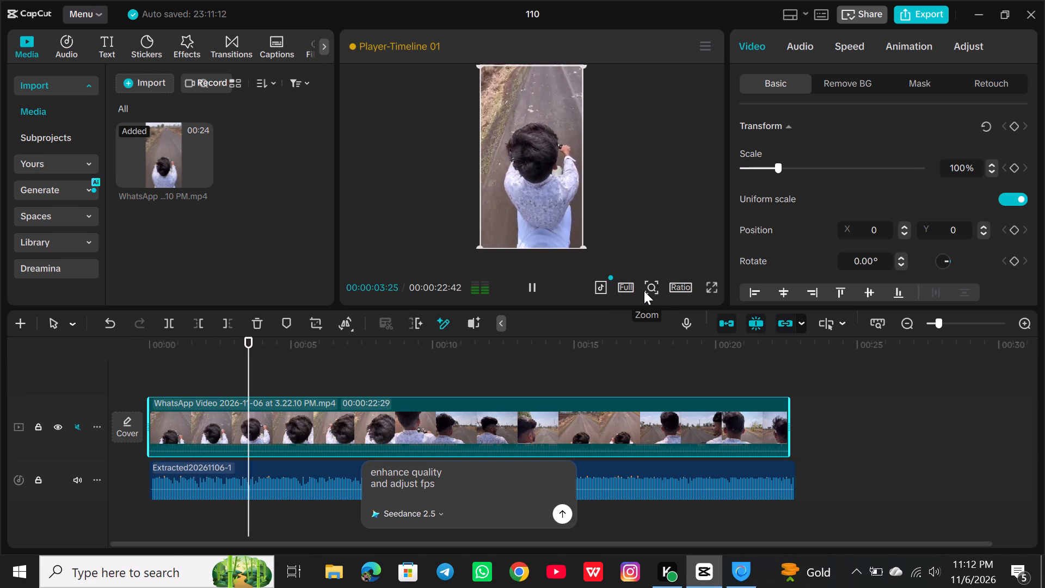
left_click(602, 513)
left_click_drag(602, 513, 522, 523)
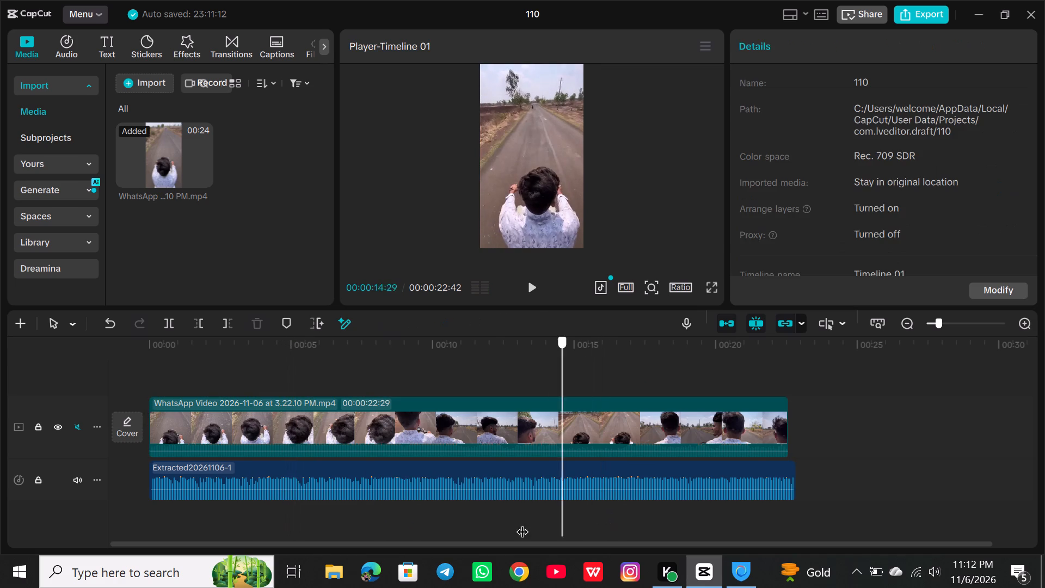
left_click_drag(522, 523, 570, 532)
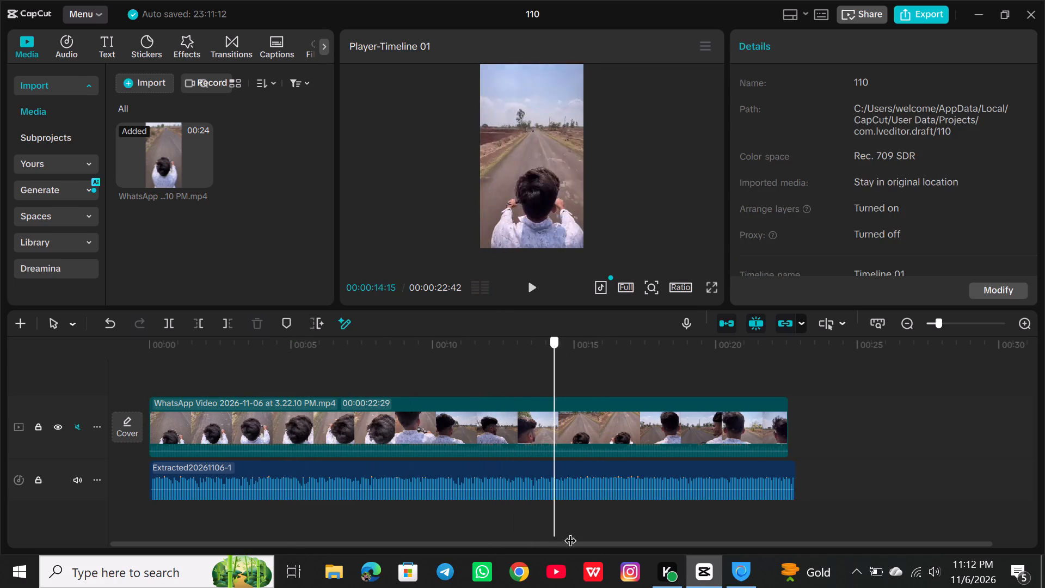
left_click_drag(570, 532, 646, 501)
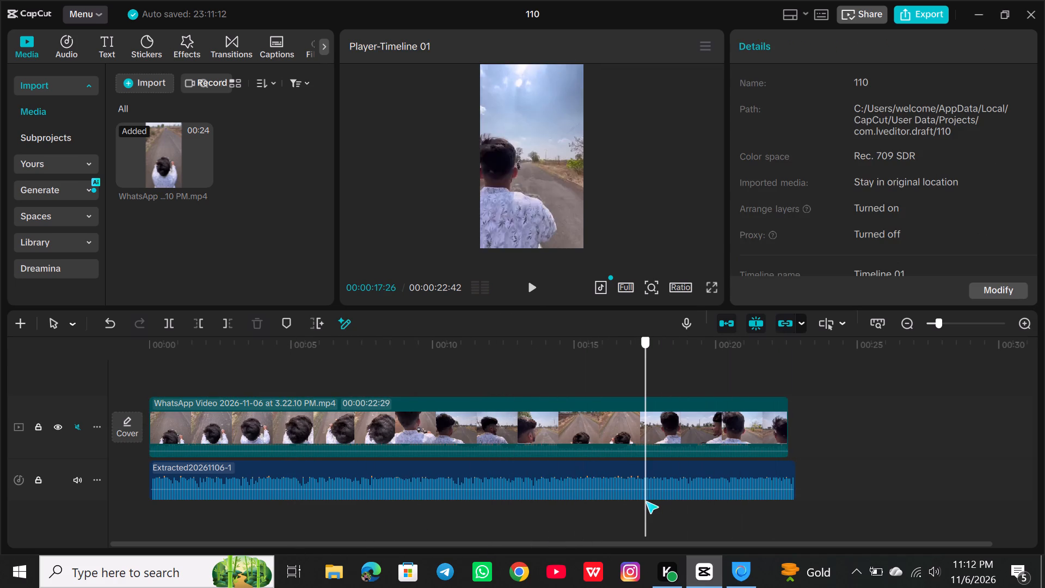
left_click_drag(646, 501, 641, 495)
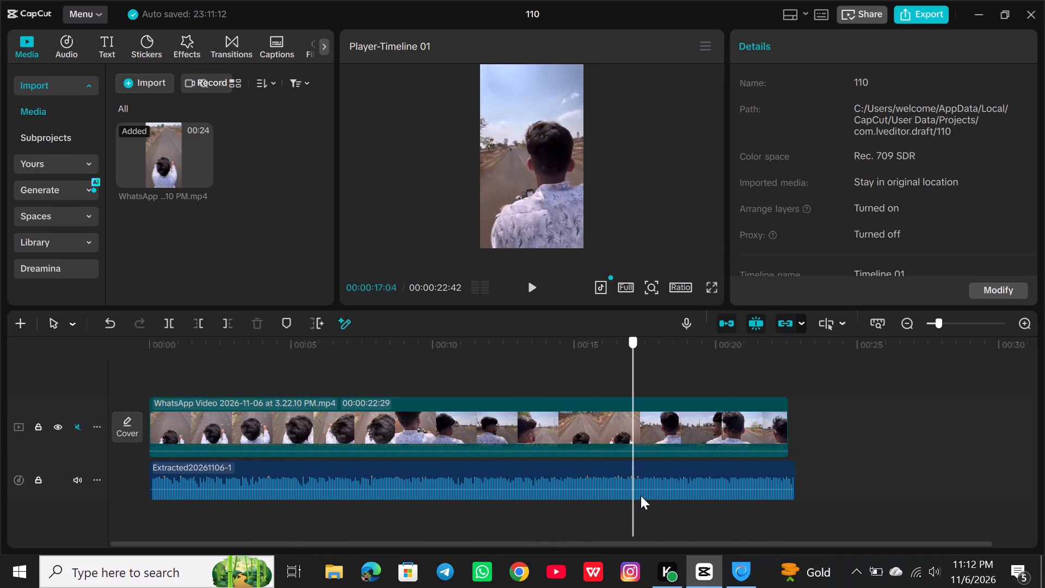
left_click_drag(641, 495, 668, 487)
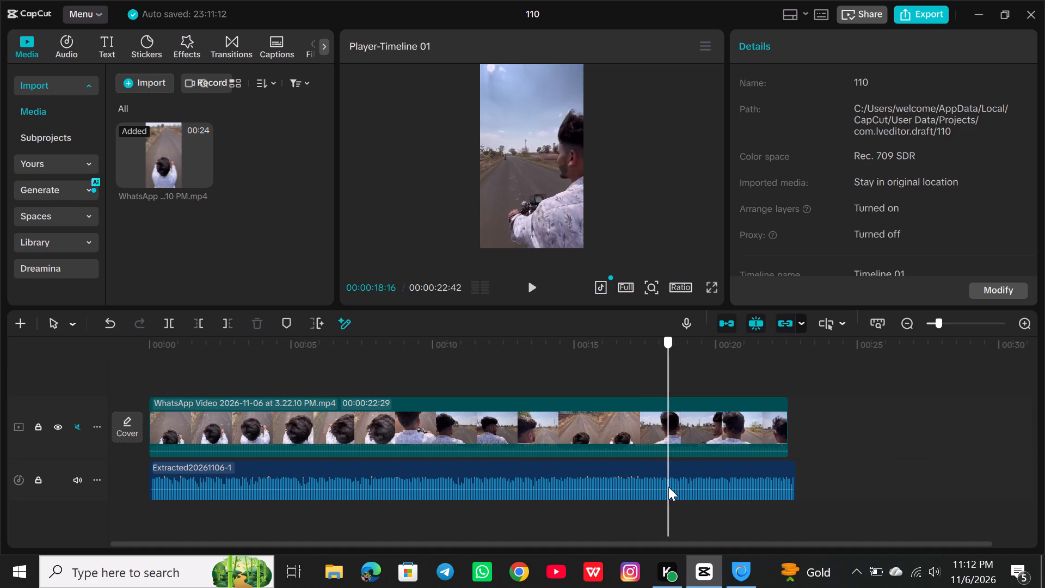
left_click_drag(668, 487, 667, 490)
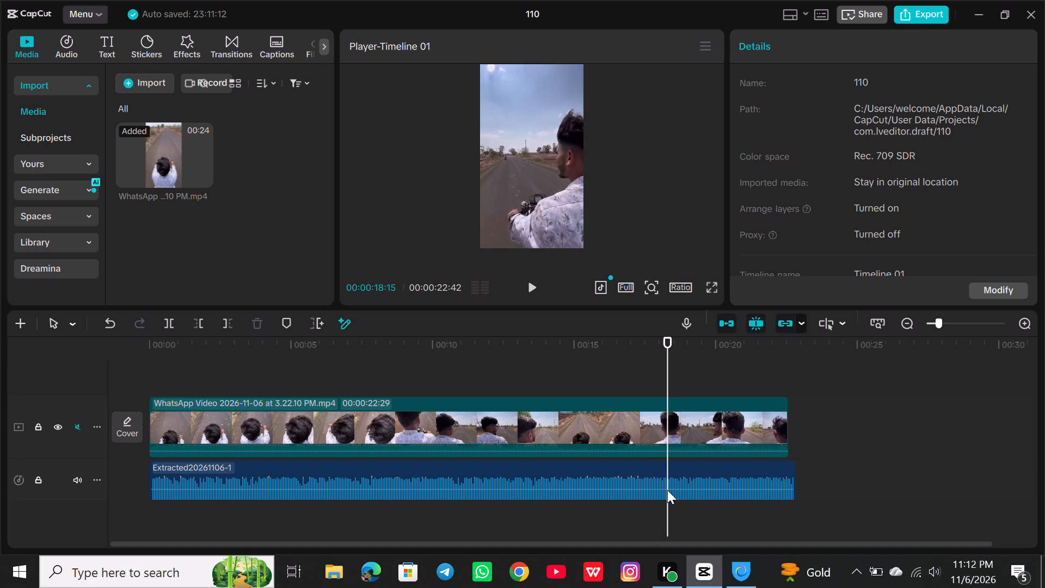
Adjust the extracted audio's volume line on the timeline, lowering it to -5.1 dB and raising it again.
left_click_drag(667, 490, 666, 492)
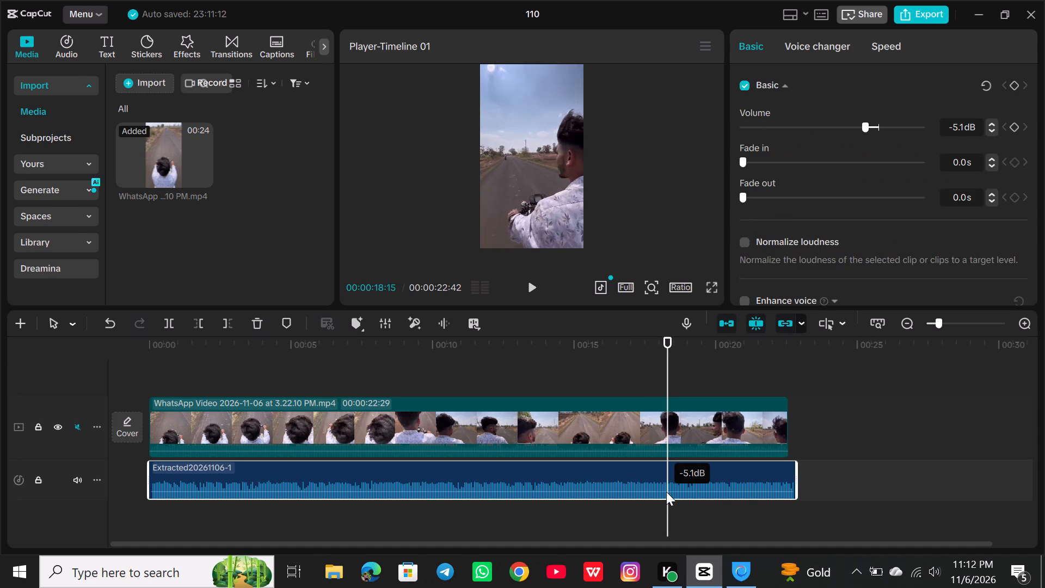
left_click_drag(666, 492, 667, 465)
Undo the recent edits back through the audio volume, video track mute and WhatsApp clip end trim, and try to redo them.
key("ctrl+z")
key("ctrl+z")
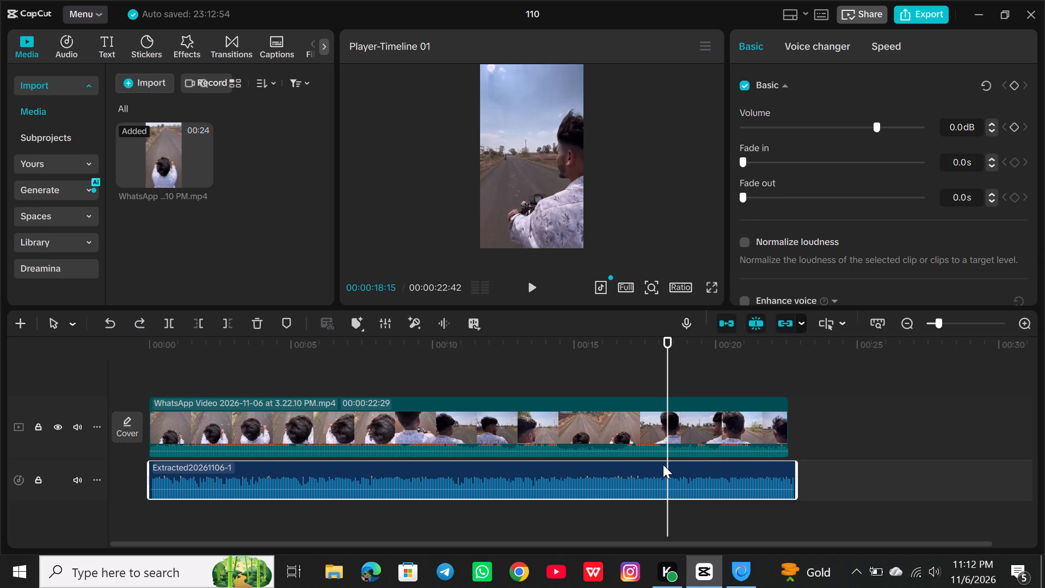
key("ctrl+z")
key("ctrl+z")
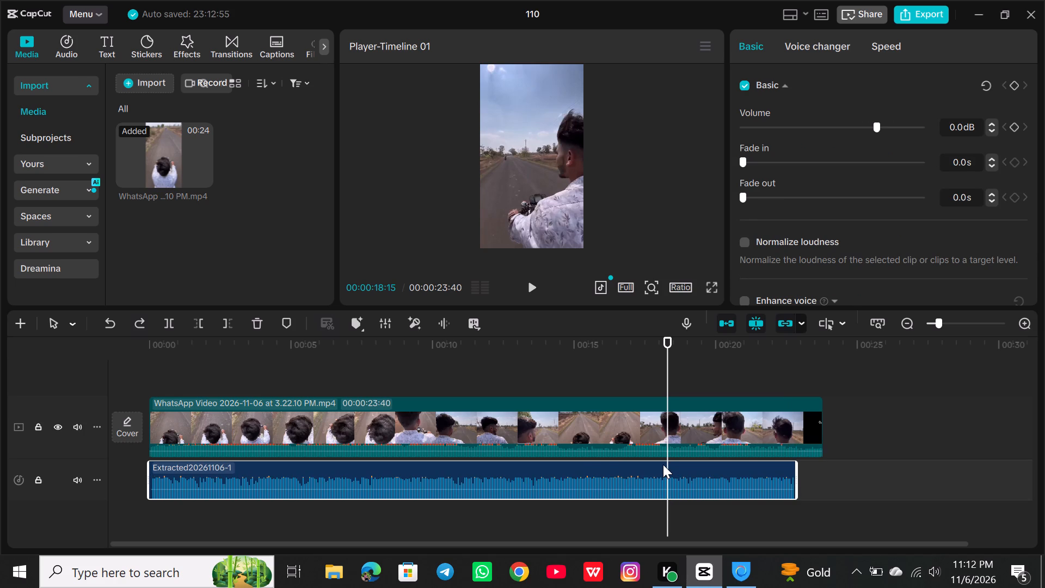
key("ctrl+y")
key("ctrl+y")
key("ctrl+y")
key("ctrl+y")
key("ctrl+y")
key("ctrl+y")
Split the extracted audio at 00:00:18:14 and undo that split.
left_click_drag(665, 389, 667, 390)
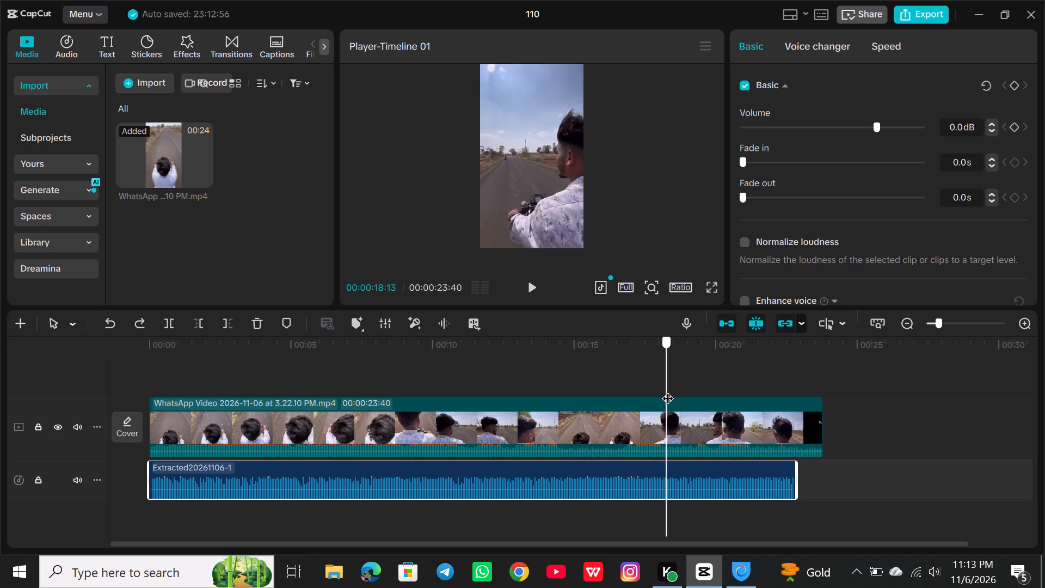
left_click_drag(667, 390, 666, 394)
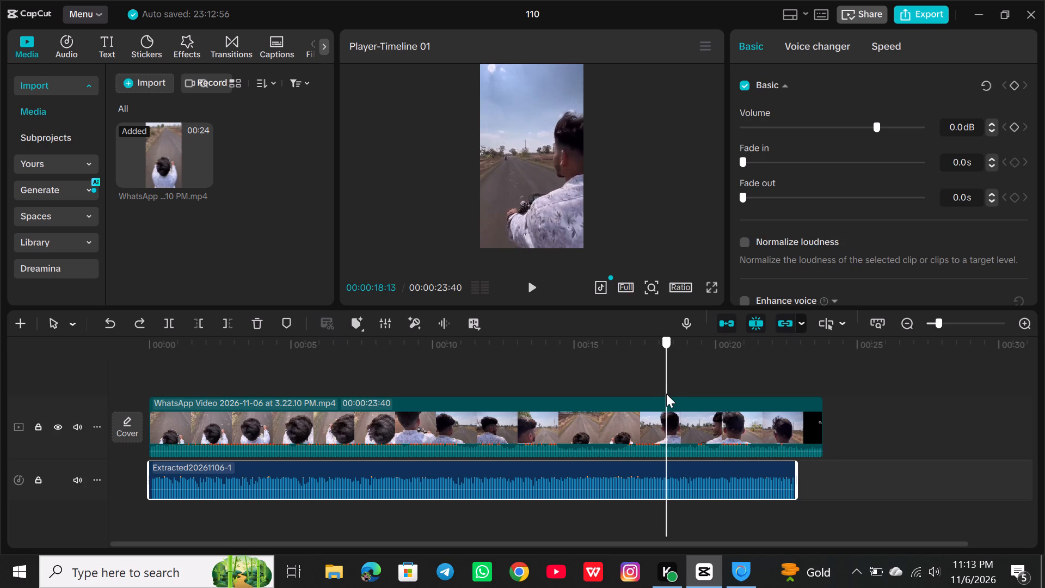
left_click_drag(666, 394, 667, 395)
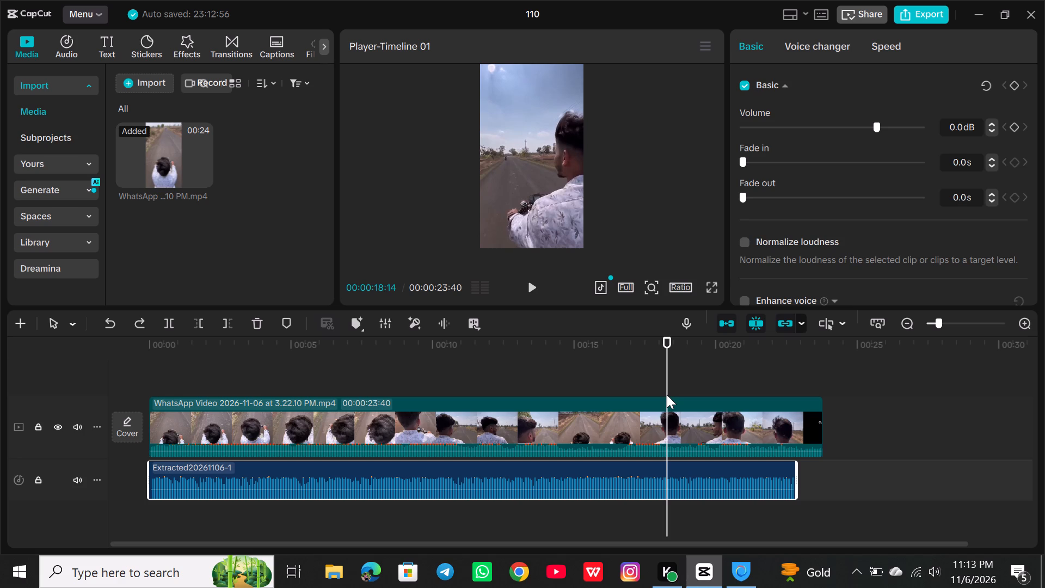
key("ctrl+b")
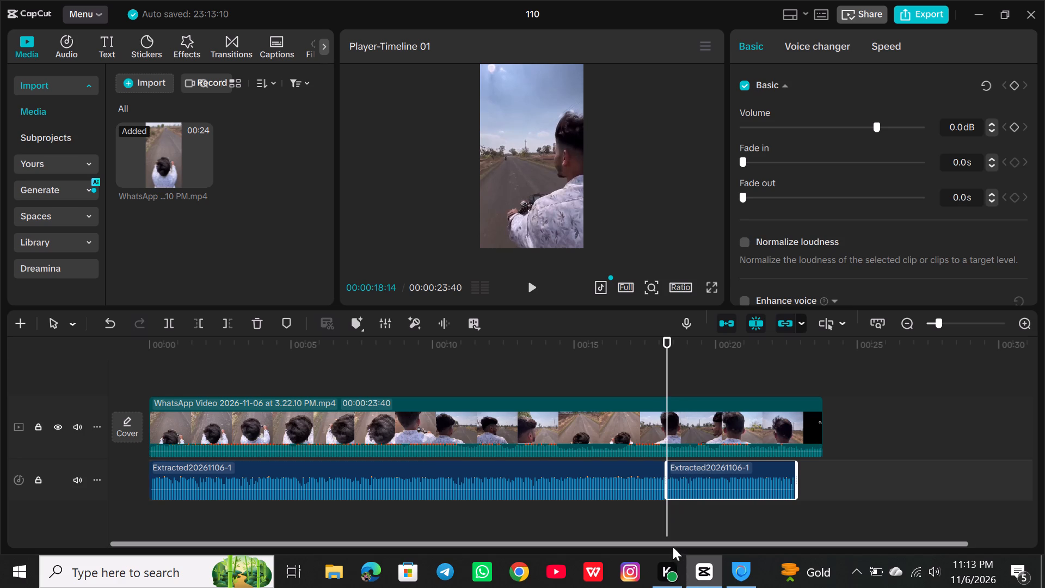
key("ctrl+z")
Split the WhatsApp video clip at 00:00:18:12.
left_click(675, 422)
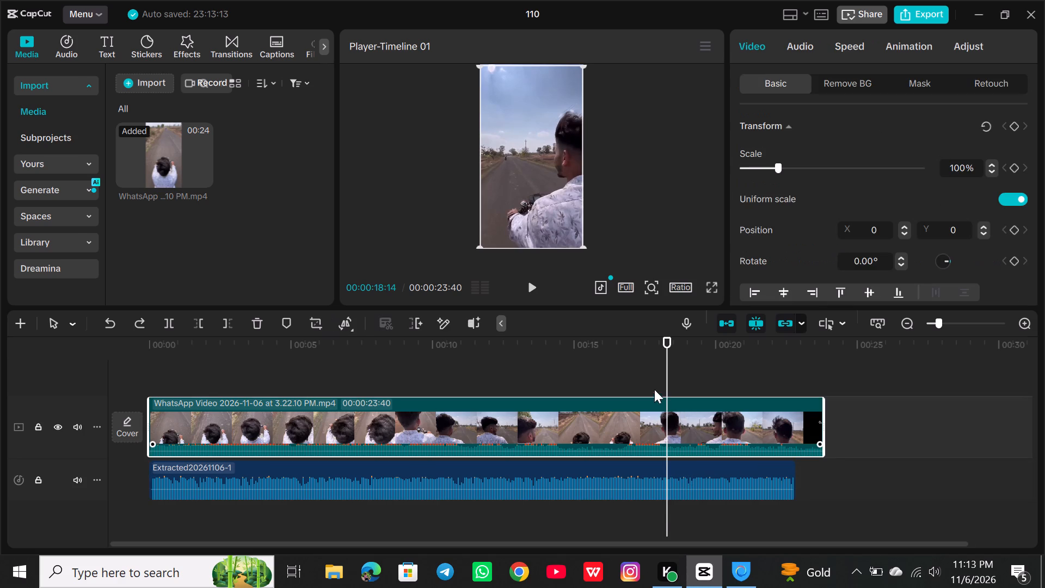
left_click_drag(666, 383, 666, 386)
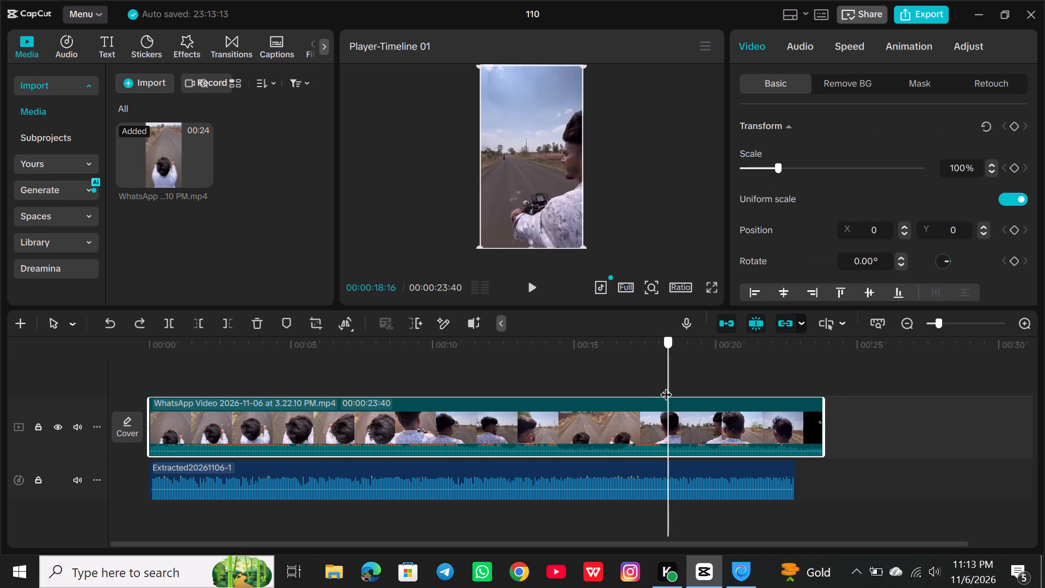
left_click_drag(666, 386, 666, 388)
key("ctrl+b")
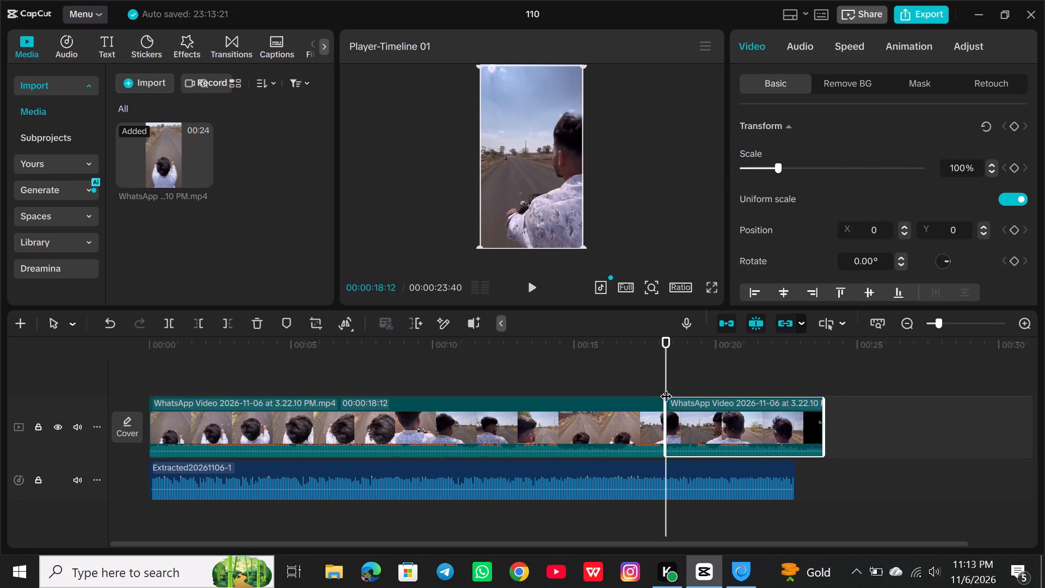
Play the WhatsApp video across the split at 00:00:18:12 and return the playhead to that cut.
left_click_drag(665, 390, 657, 390)
left_click_drag(657, 390, 654, 391)
key("space")
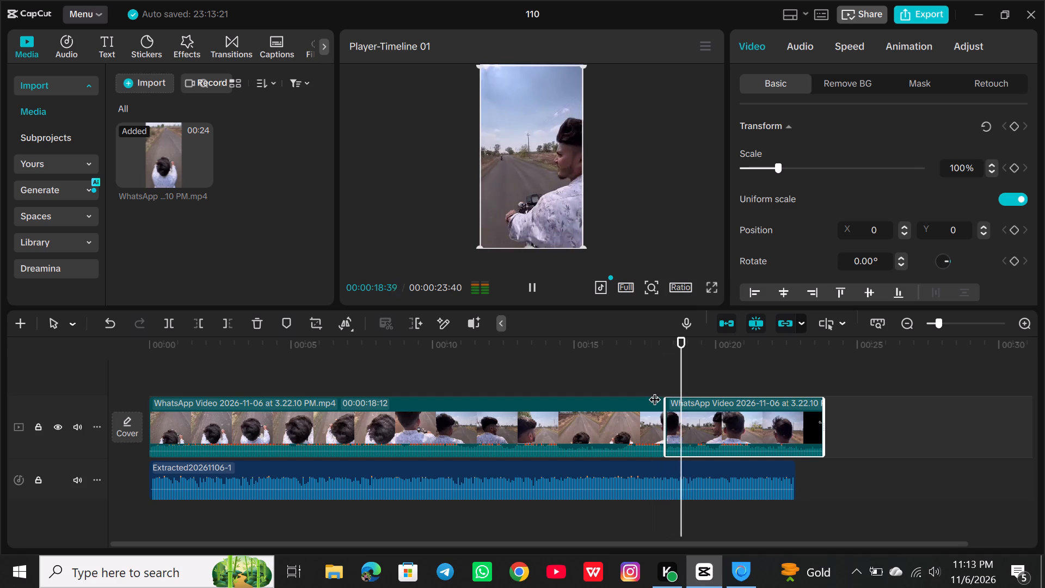
key("space")
left_click_drag(692, 371, 660, 381)
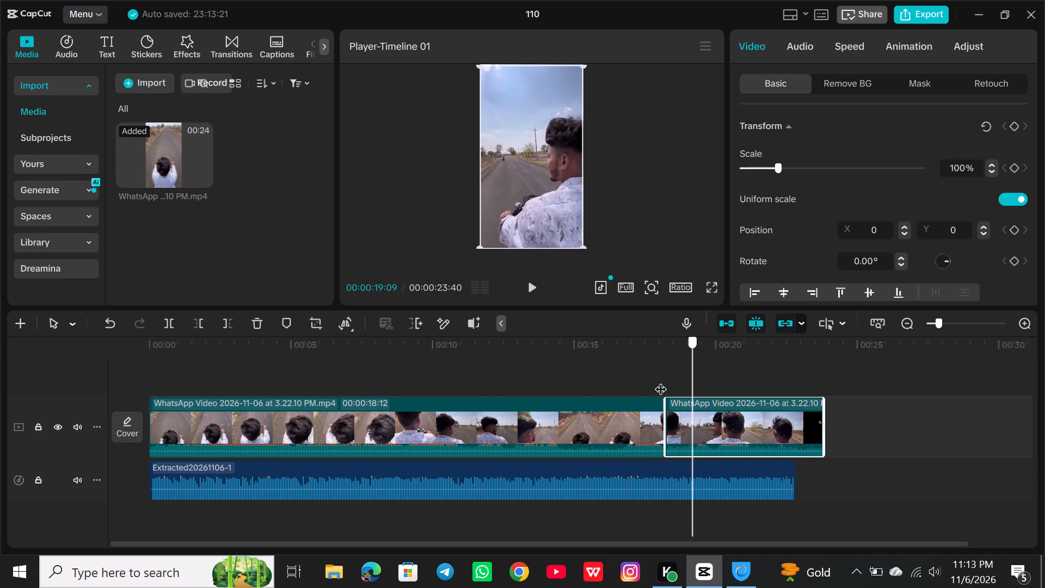
left_click_drag(660, 381, 666, 384)
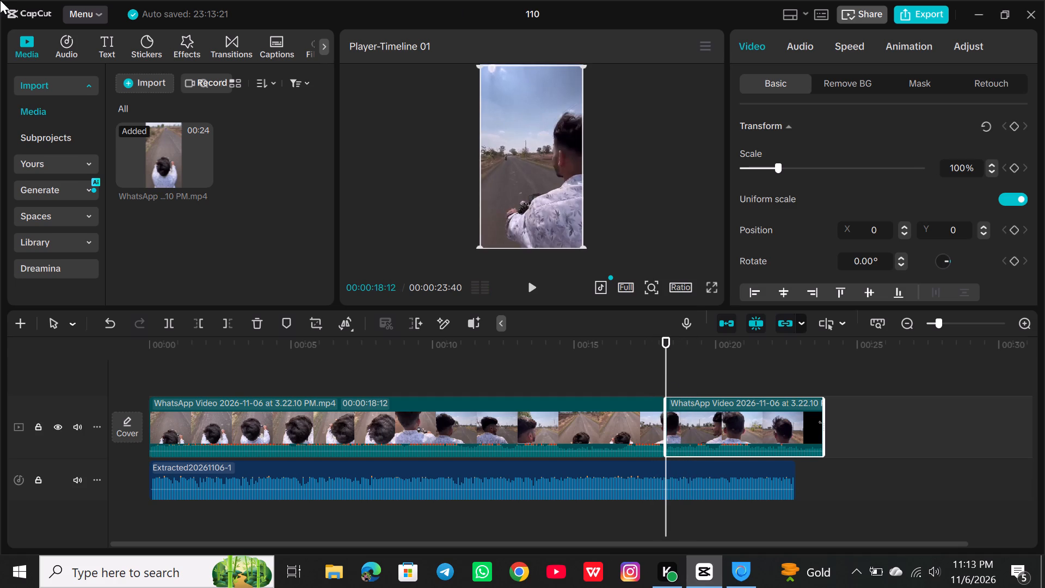
Browse the trending transitions and preview the Prism Clarity transition.
left_click(224, 49)
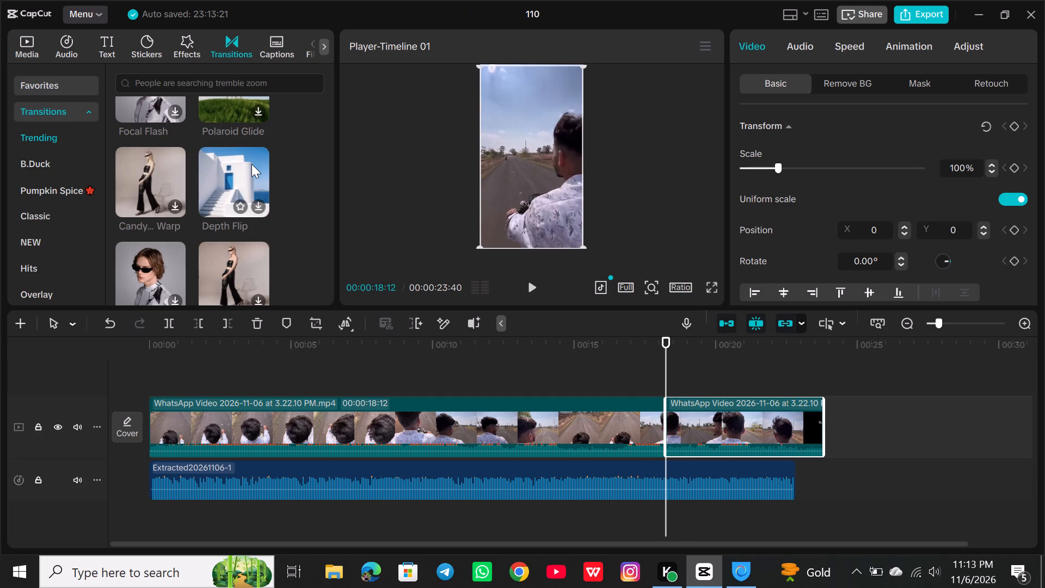
scroll(213, 312, "down", 4)
scroll(211, 225, "down", 5)
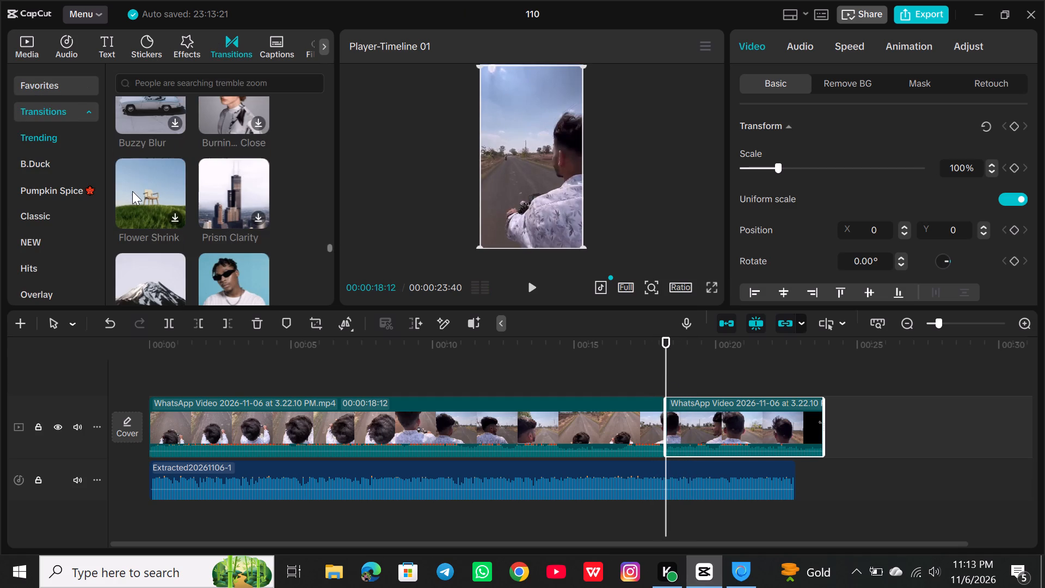
left_click(226, 46)
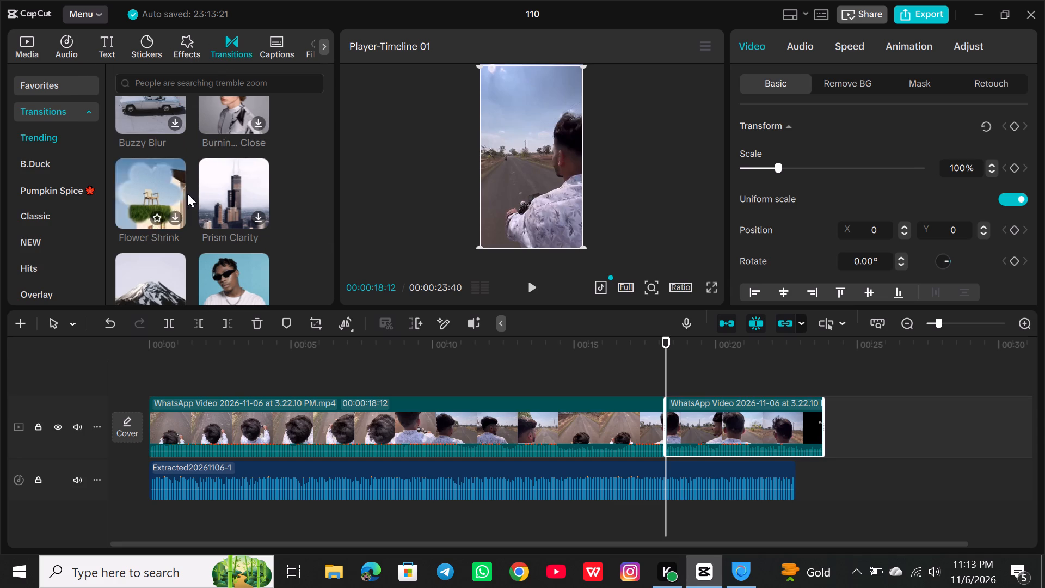
scroll(195, 195, "down", 1)
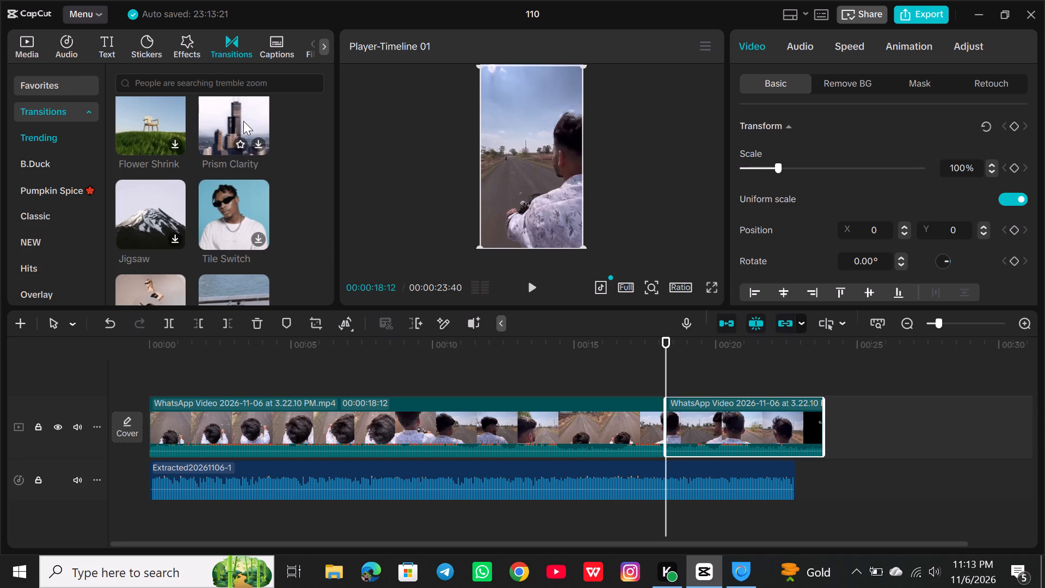
left_click(257, 143)
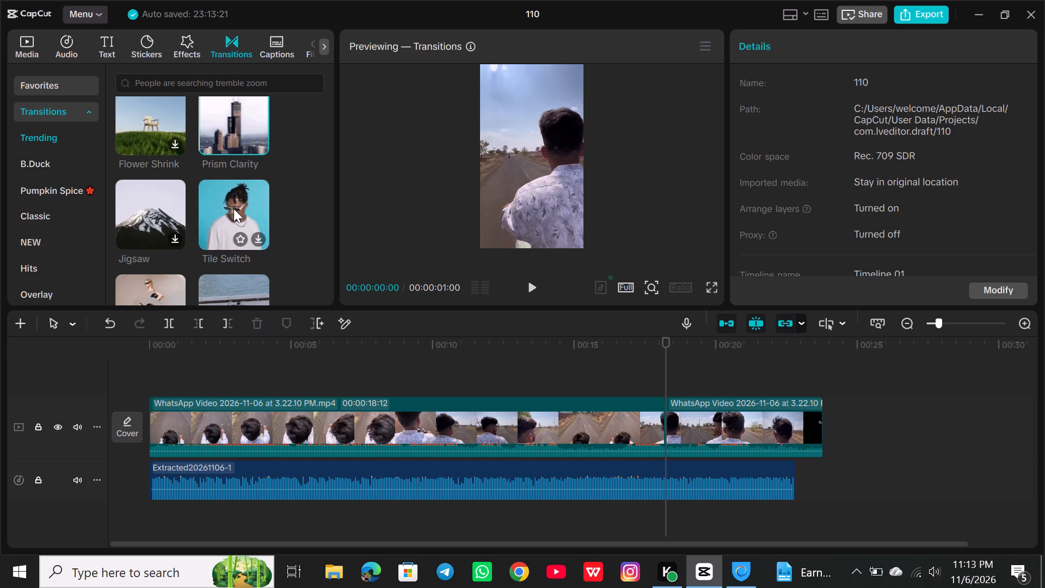
key("space")
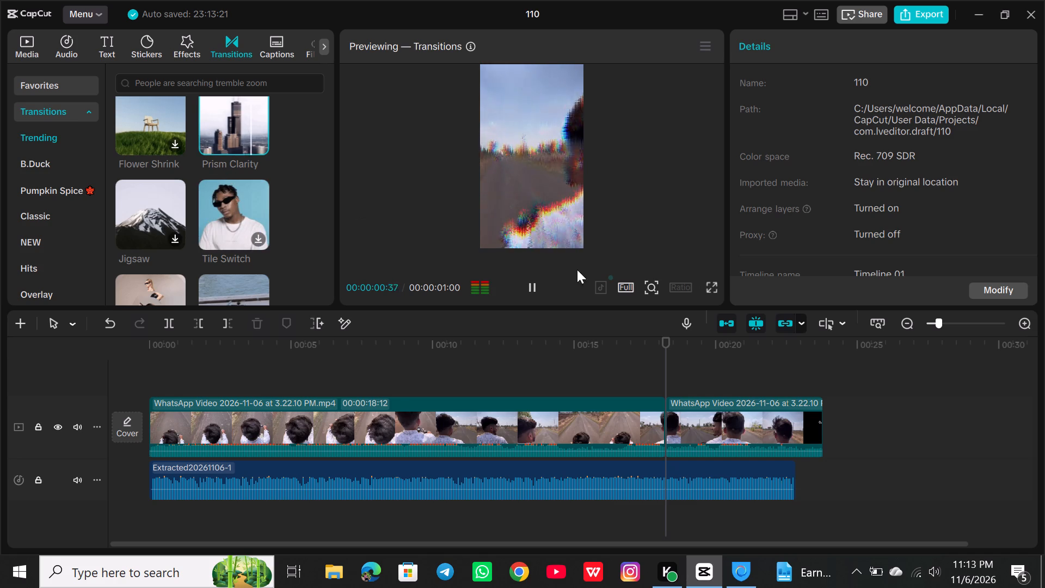
key("space")
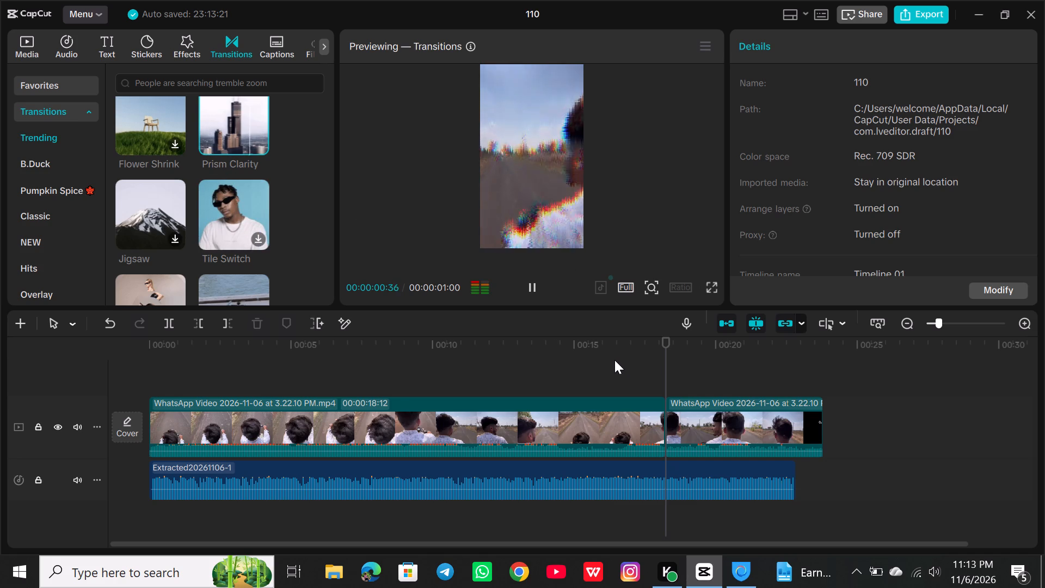
key("space")
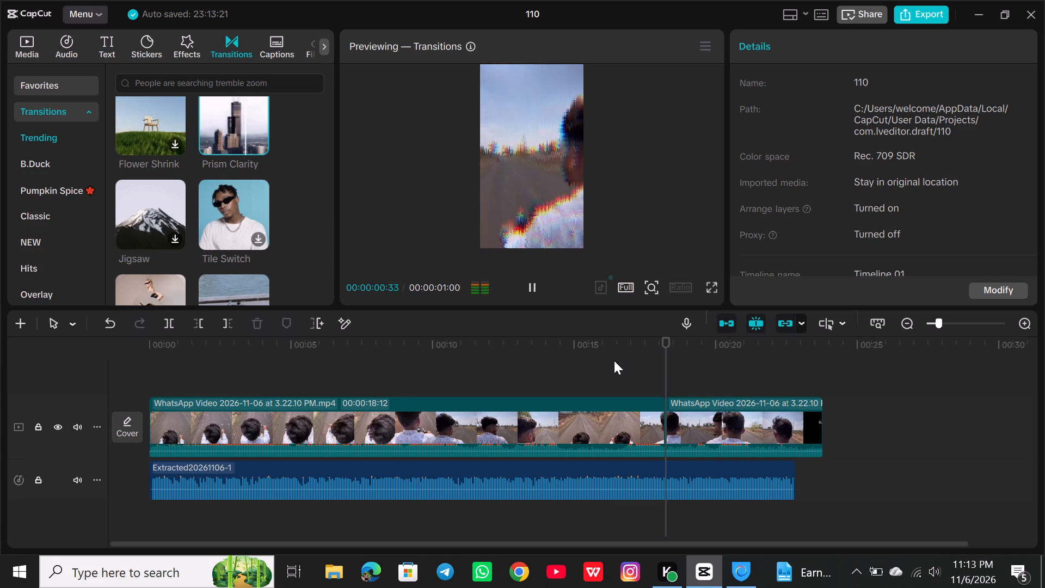
key("space")
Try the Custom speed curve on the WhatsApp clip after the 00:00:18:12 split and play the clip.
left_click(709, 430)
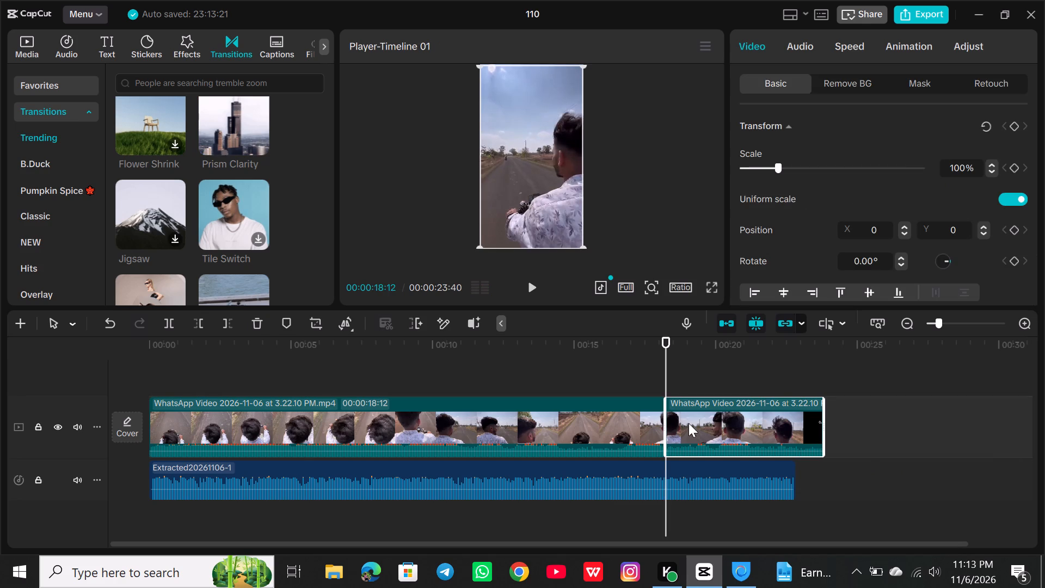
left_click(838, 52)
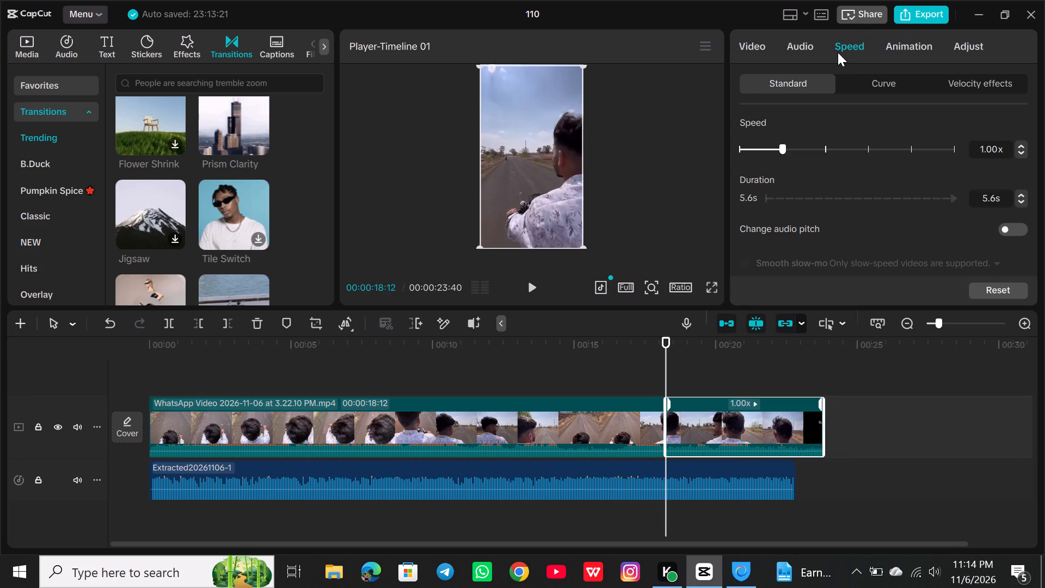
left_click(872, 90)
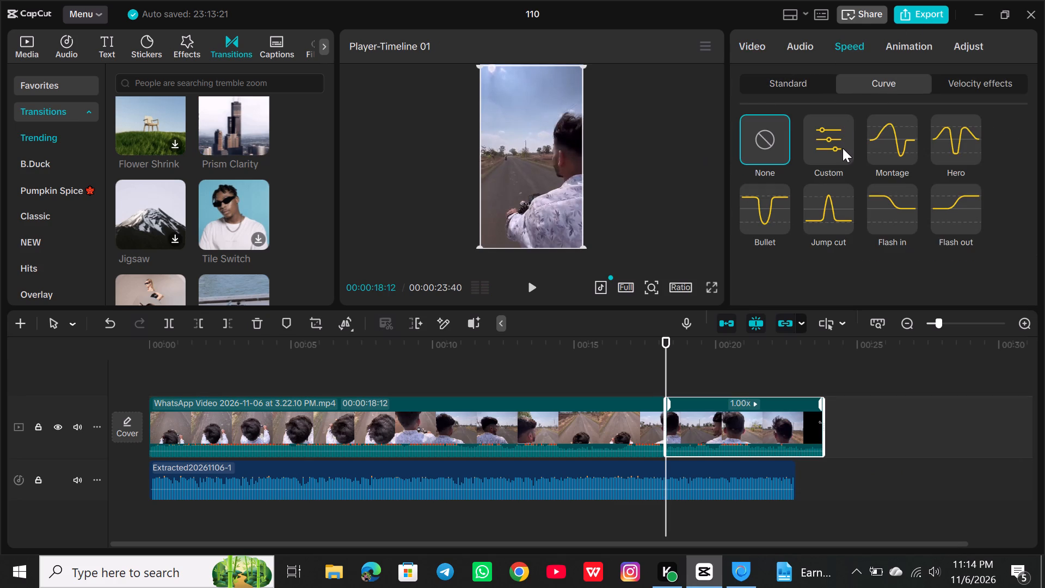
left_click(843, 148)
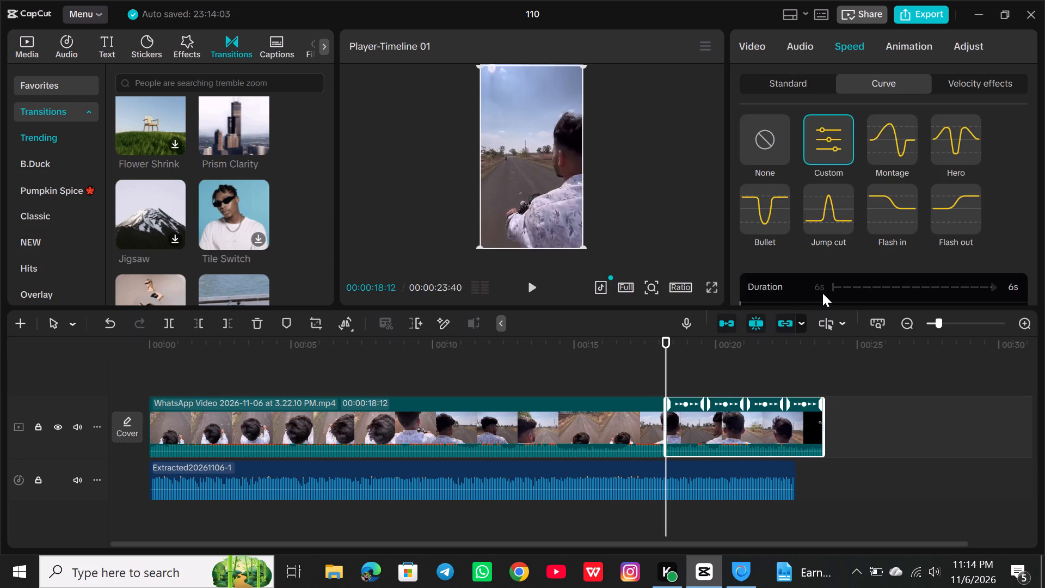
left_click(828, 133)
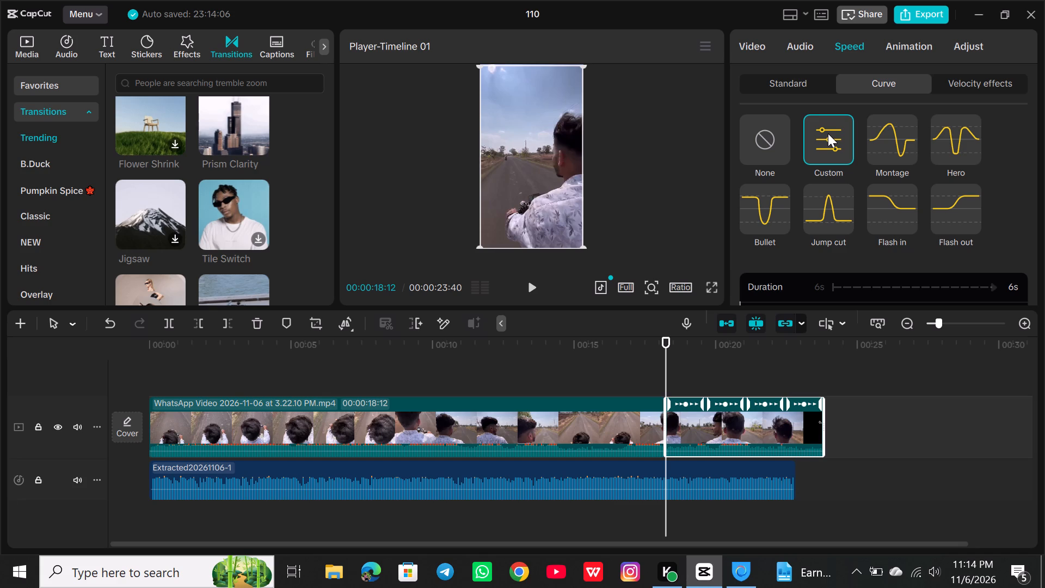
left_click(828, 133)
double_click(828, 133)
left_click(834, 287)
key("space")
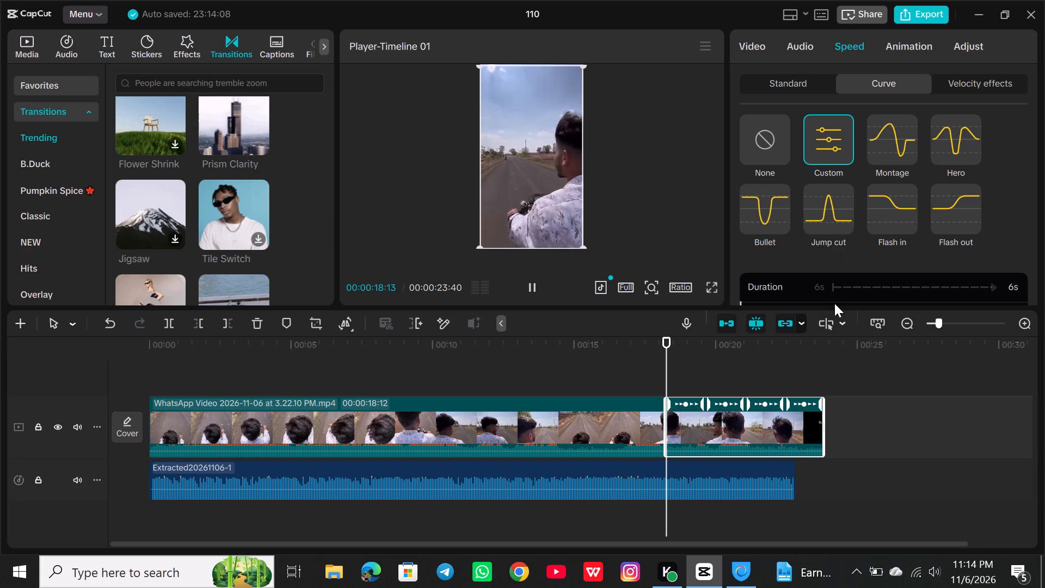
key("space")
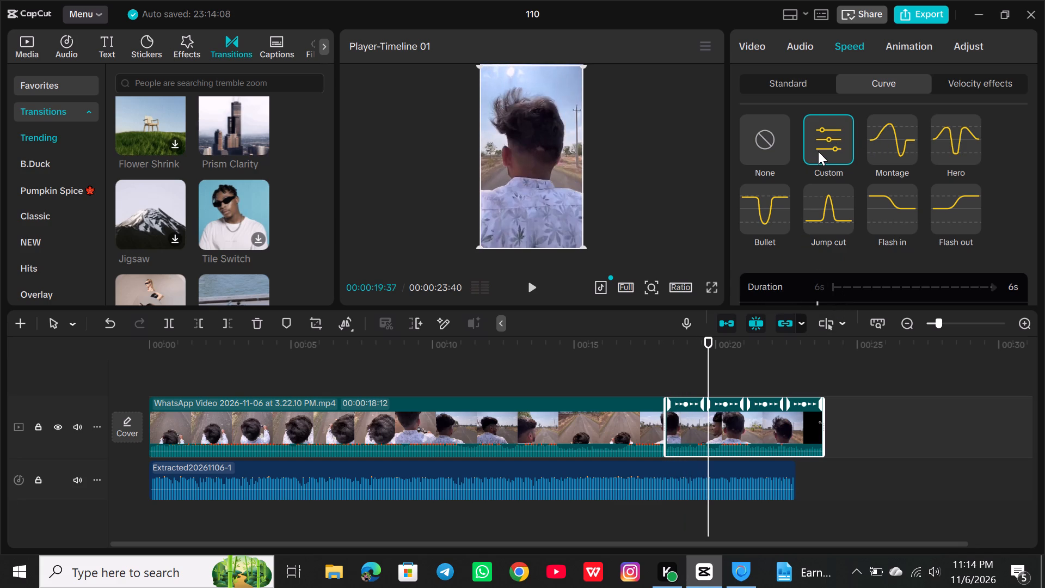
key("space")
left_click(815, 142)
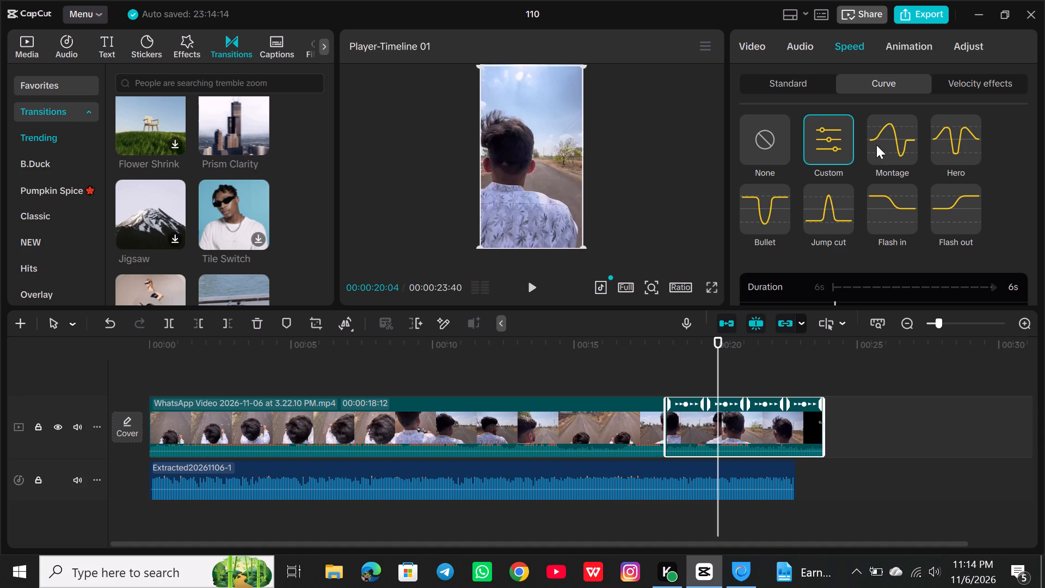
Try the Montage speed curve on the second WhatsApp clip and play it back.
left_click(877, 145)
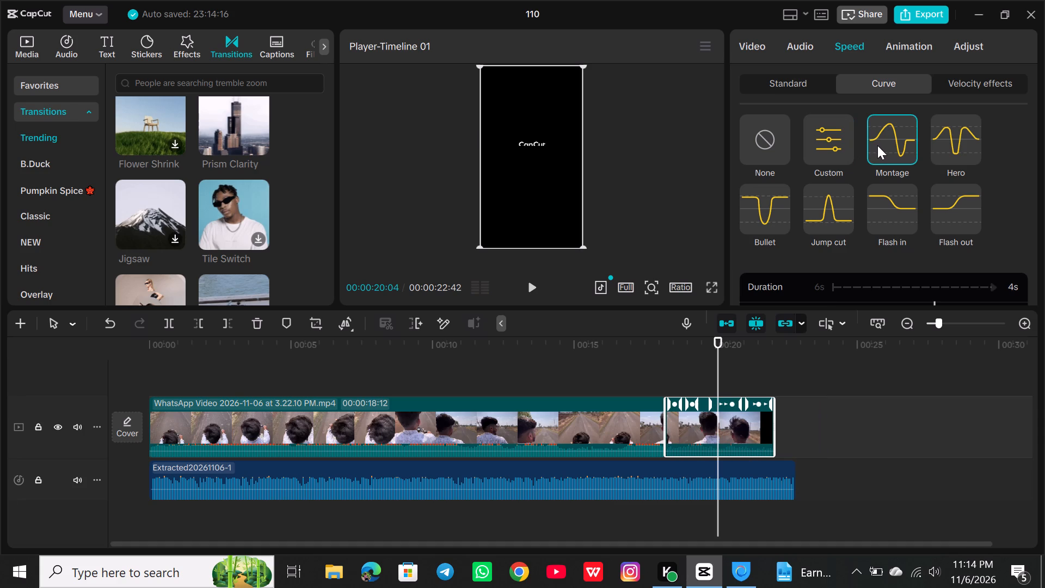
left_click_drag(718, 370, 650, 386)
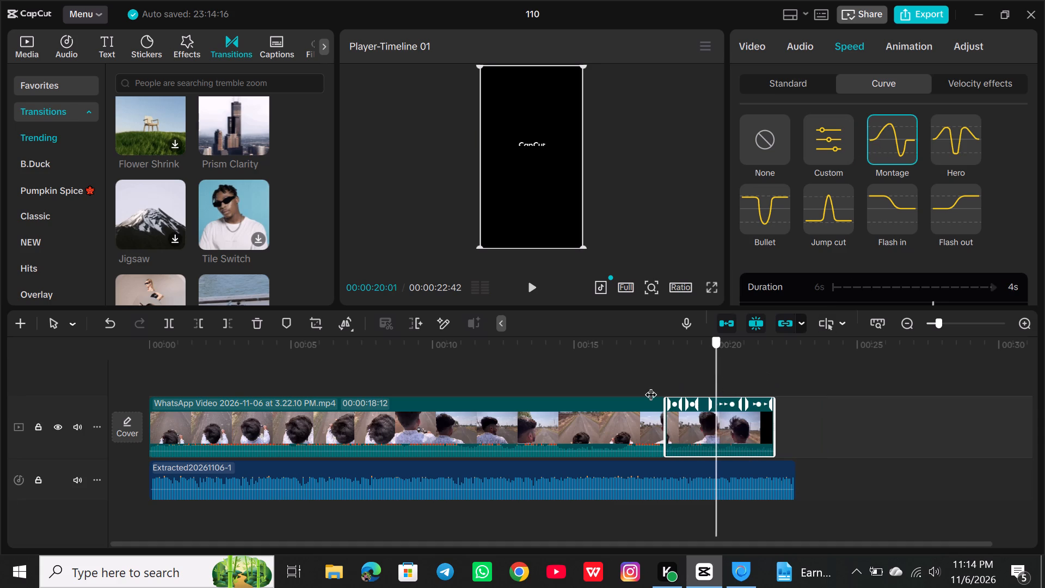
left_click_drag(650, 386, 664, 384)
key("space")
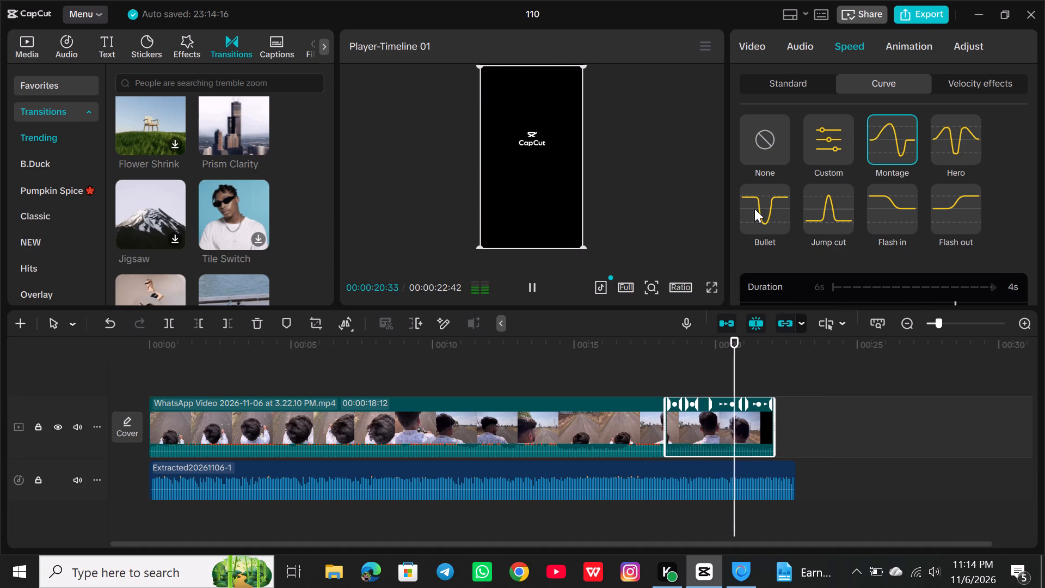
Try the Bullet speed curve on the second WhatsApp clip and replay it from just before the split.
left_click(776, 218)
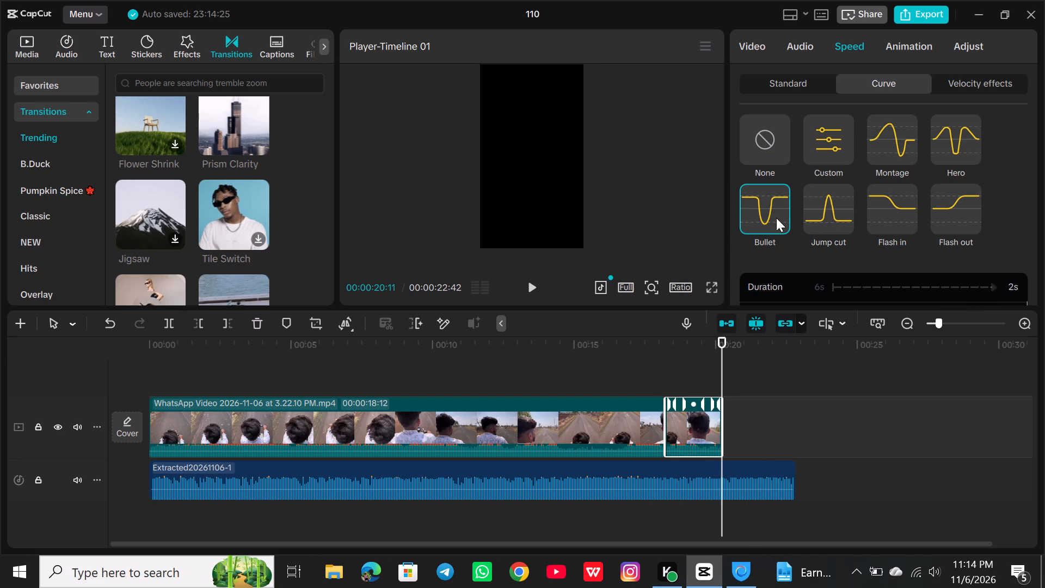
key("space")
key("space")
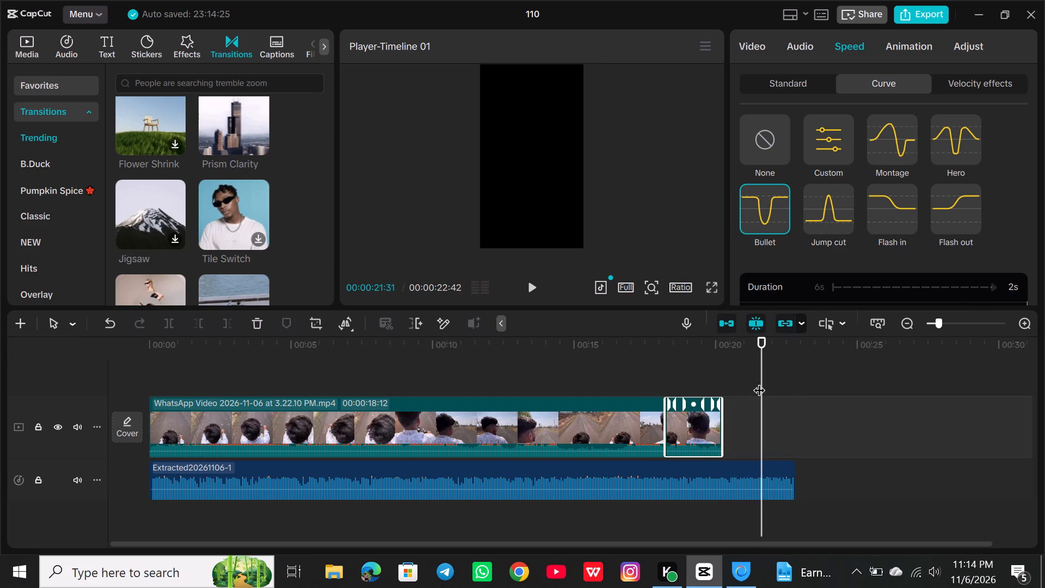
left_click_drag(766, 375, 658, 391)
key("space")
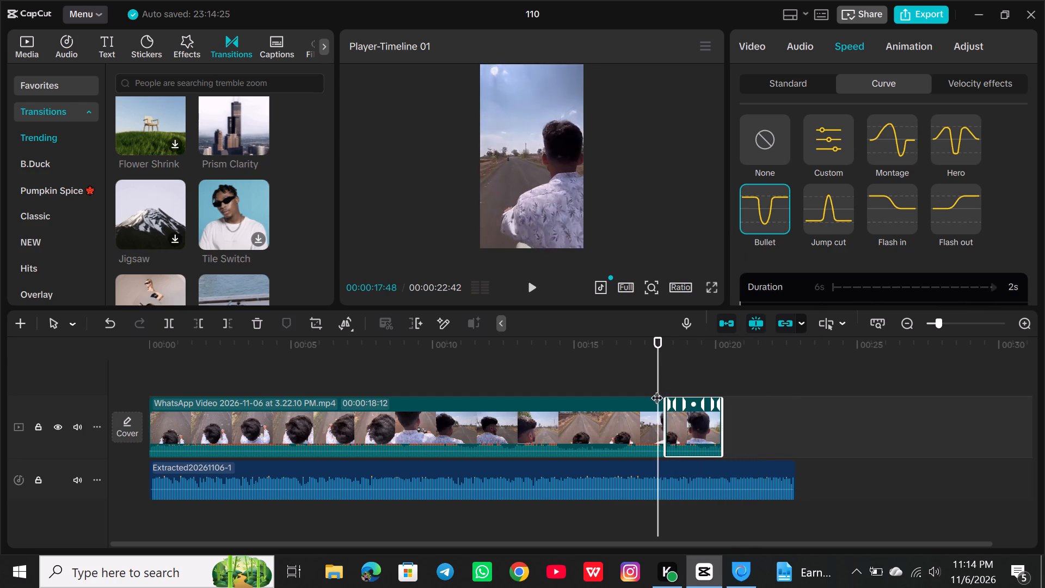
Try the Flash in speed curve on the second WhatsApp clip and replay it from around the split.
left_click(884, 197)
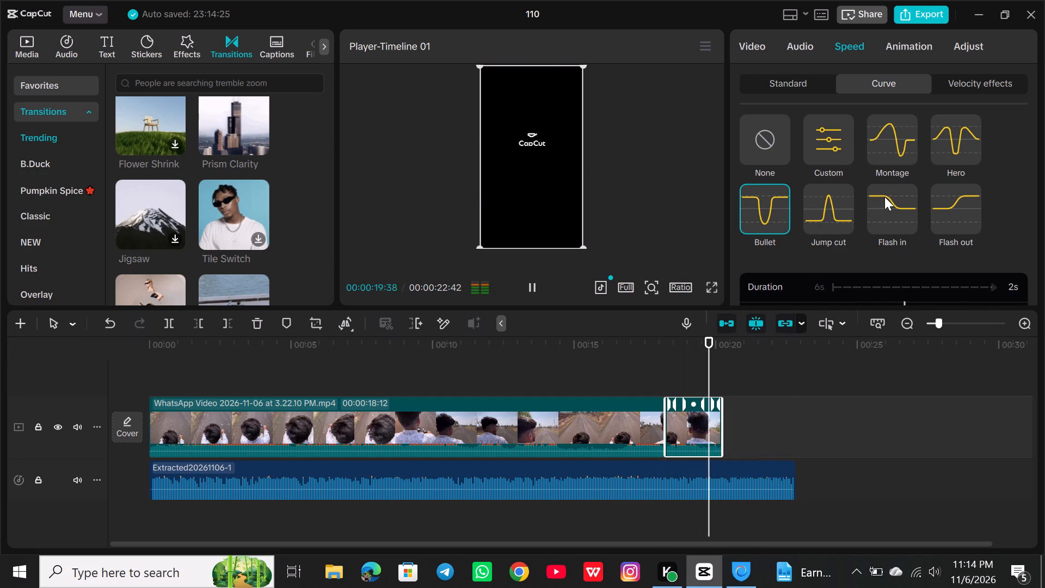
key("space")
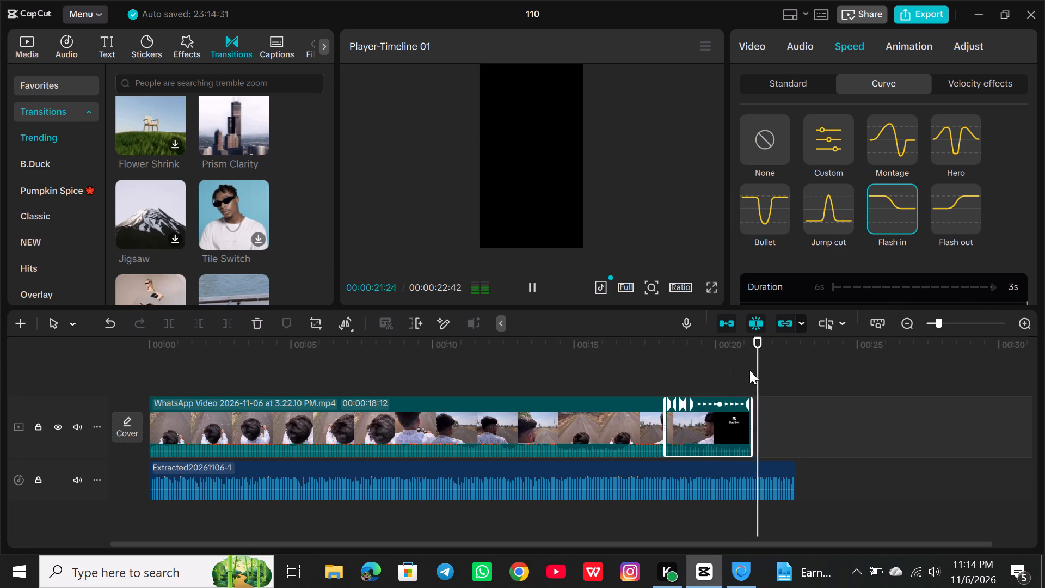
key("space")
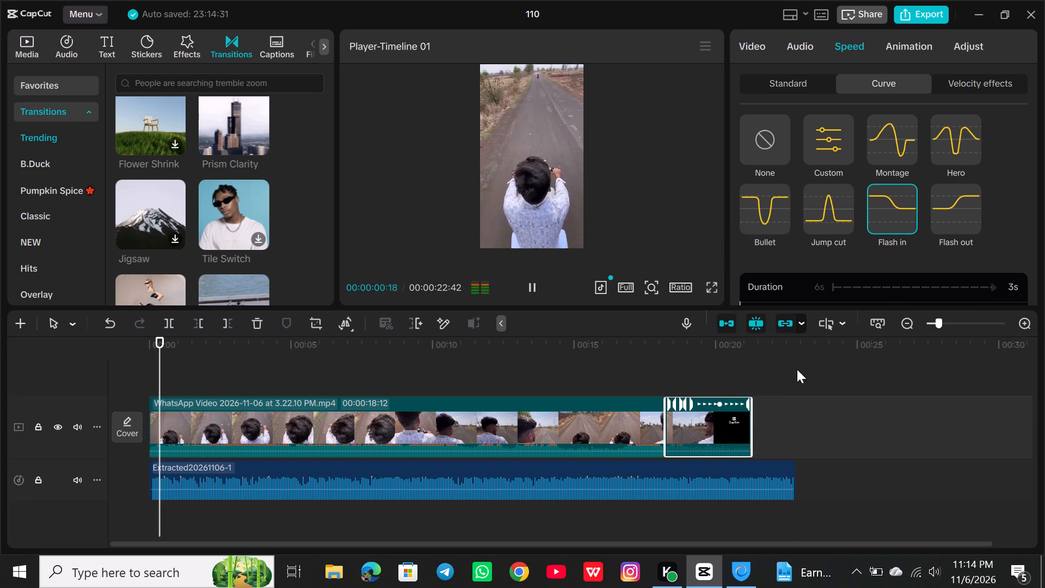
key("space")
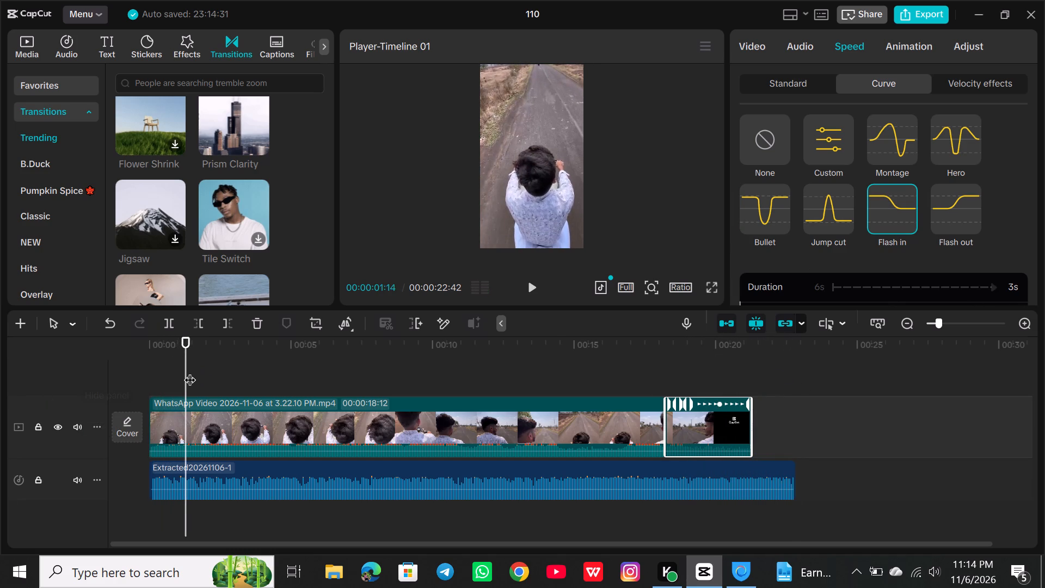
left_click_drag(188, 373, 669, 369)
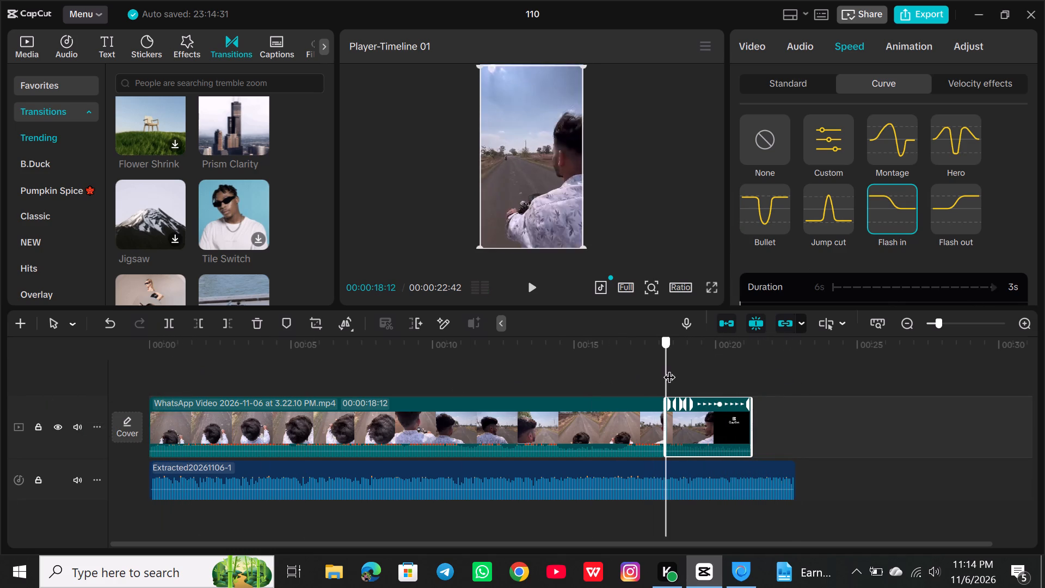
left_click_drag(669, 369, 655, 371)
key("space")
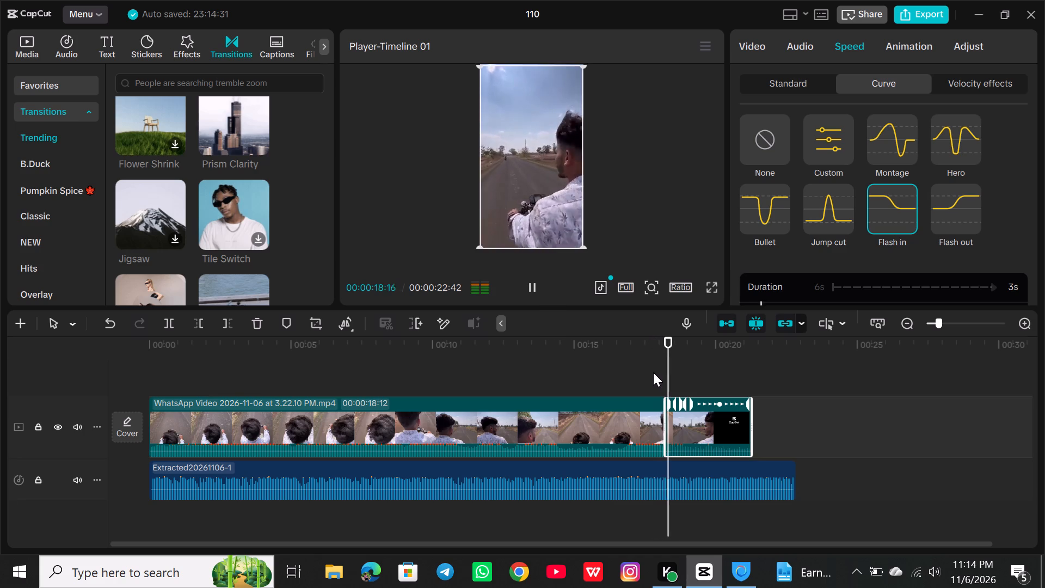
Apply the Flash out speed curve to the second WhatsApp clip.
left_click(954, 206)
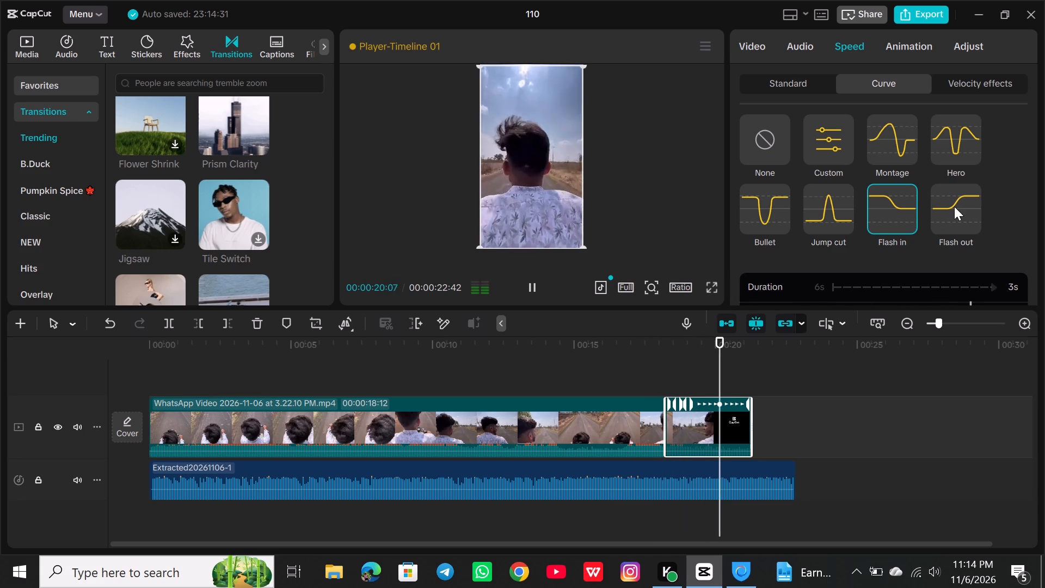
left_click_drag(726, 369, 708, 376)
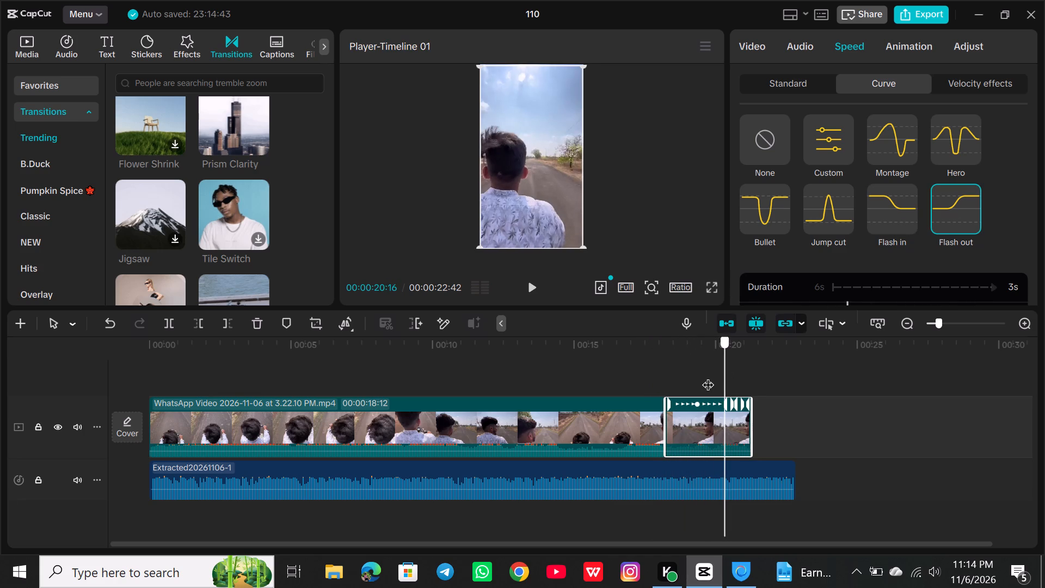
Play back the second WhatsApp clip with its Flash out curve from just before the split.
left_click_drag(708, 376, 635, 397)
key("space")
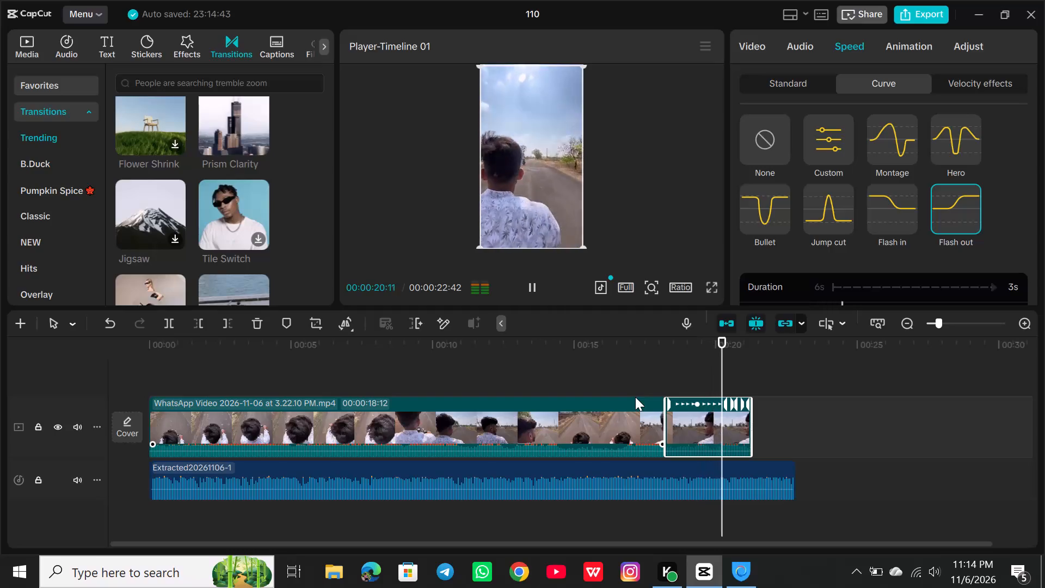
key("space")
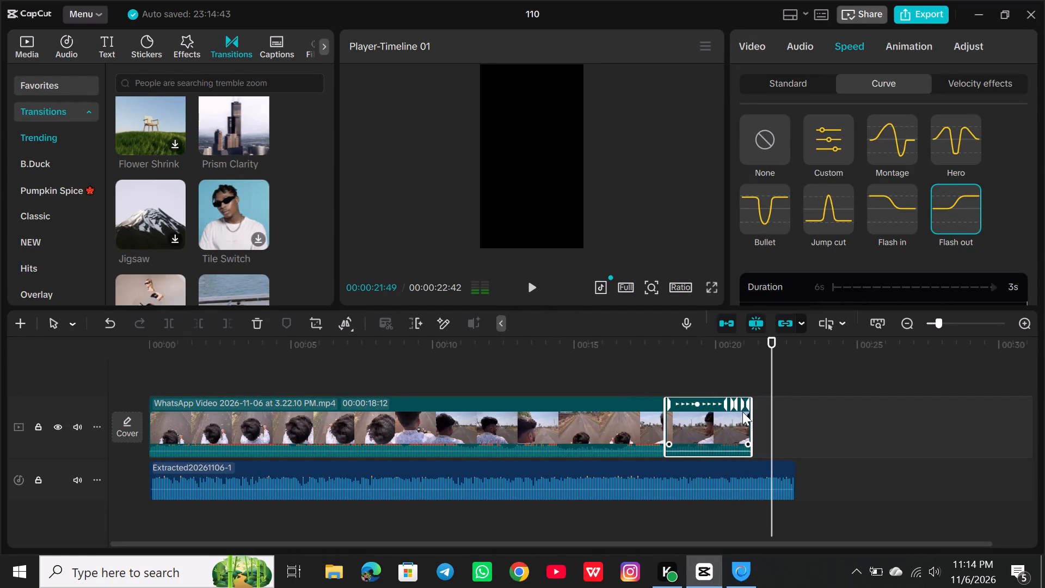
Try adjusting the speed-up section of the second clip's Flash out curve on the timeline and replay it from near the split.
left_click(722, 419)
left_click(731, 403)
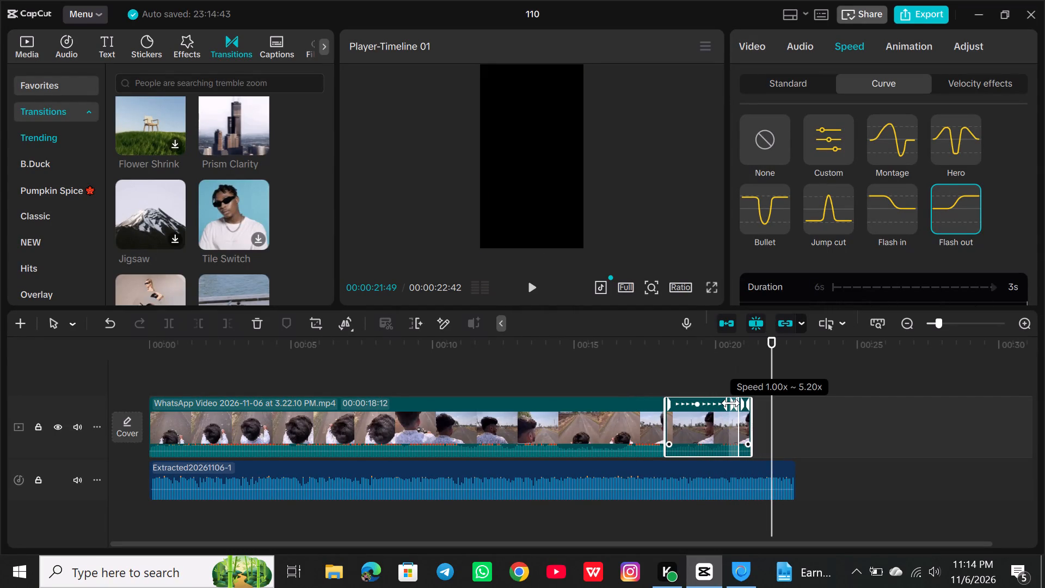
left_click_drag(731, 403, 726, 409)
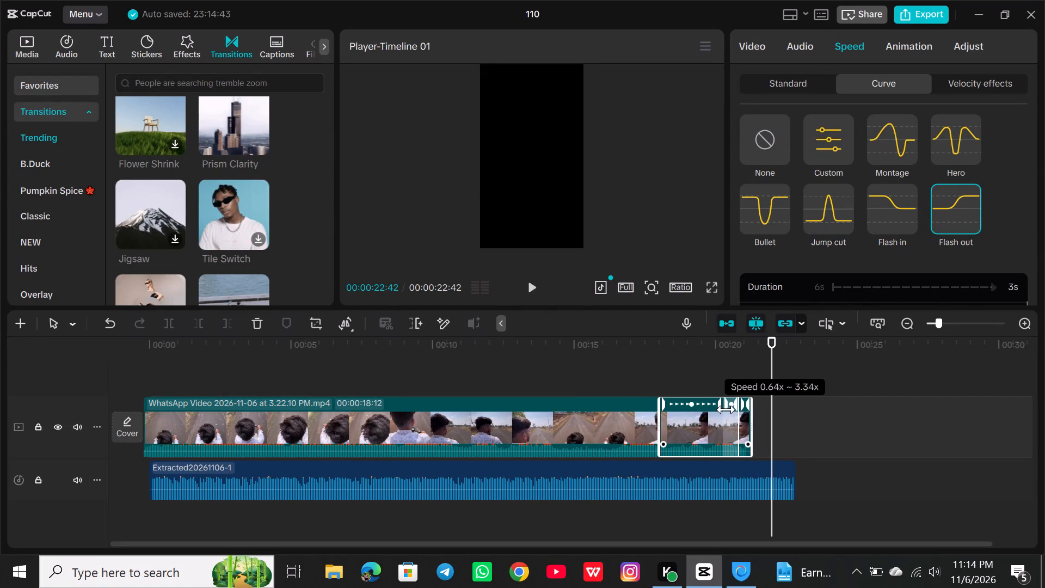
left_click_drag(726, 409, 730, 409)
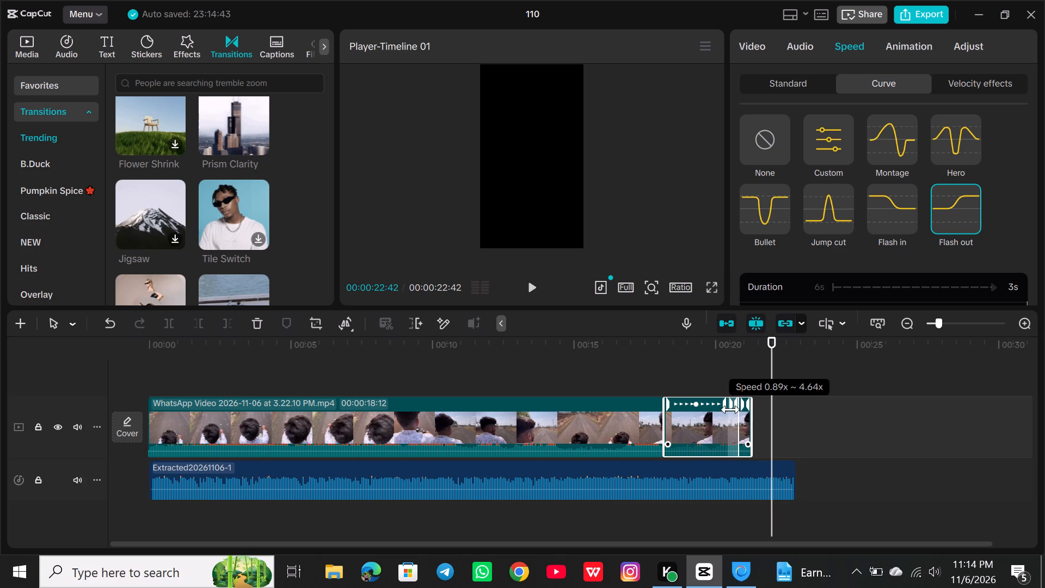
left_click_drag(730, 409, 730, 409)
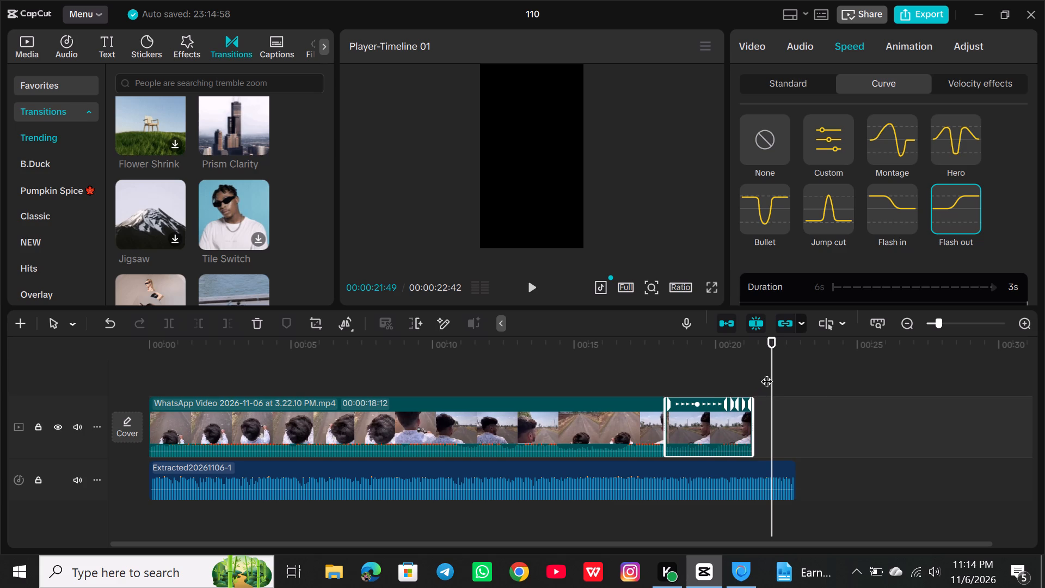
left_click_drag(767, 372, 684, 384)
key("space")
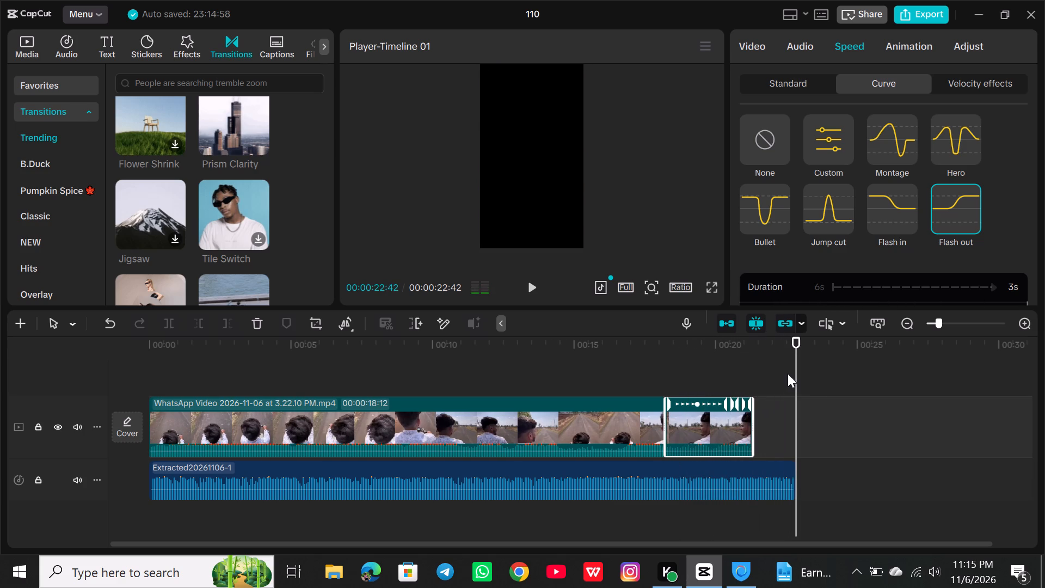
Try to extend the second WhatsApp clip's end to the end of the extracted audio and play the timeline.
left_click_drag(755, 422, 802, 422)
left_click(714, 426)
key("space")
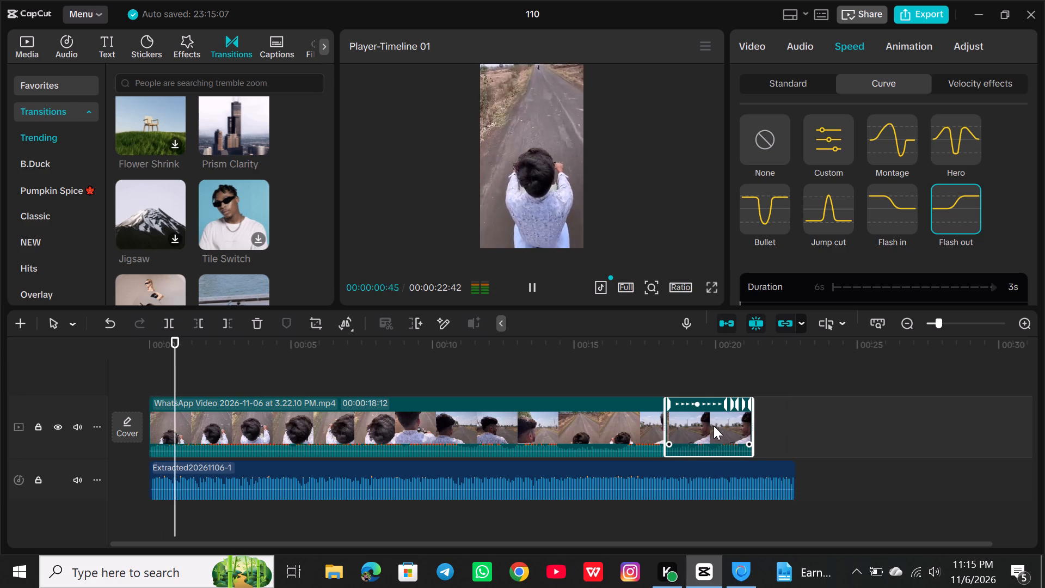
Apply the Custom speed curve to the second WhatsApp clip and play it back from the split.
scroll(909, 224, "down", 4)
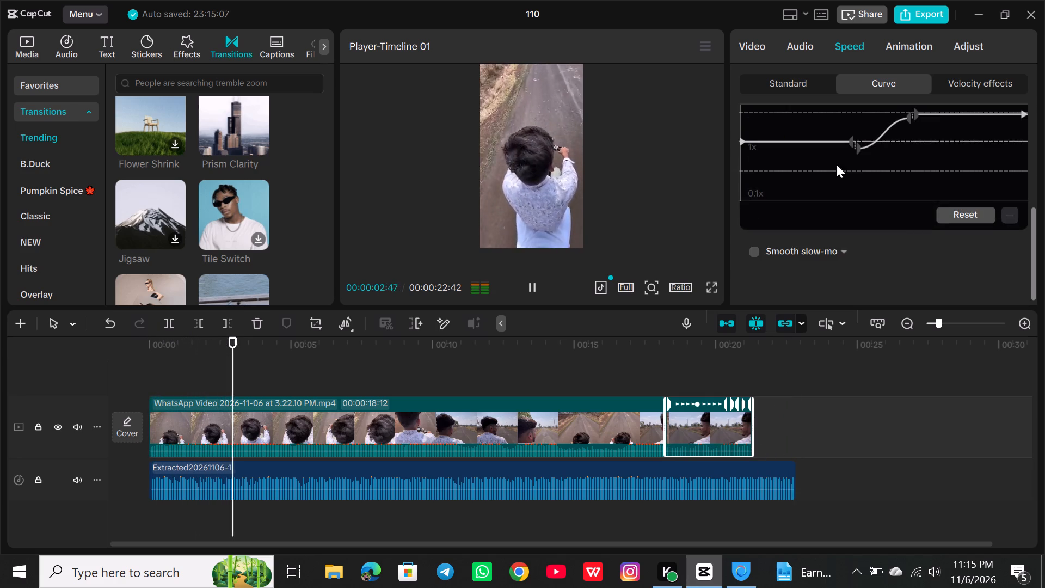
scroll(889, 223, "up", 2)
scroll(889, 223, "down", 2)
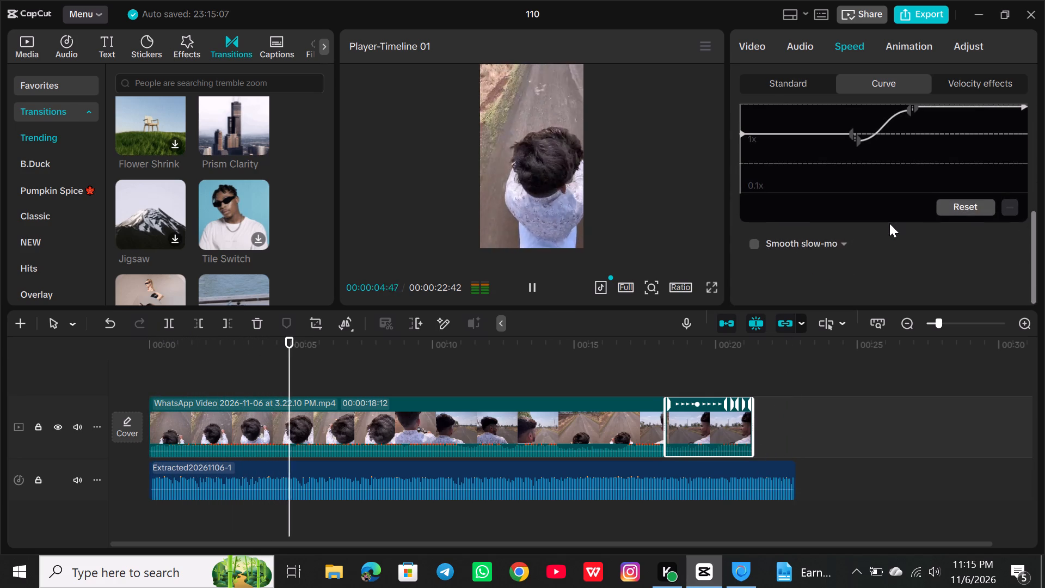
scroll(889, 223, "up", 2)
left_click(818, 145)
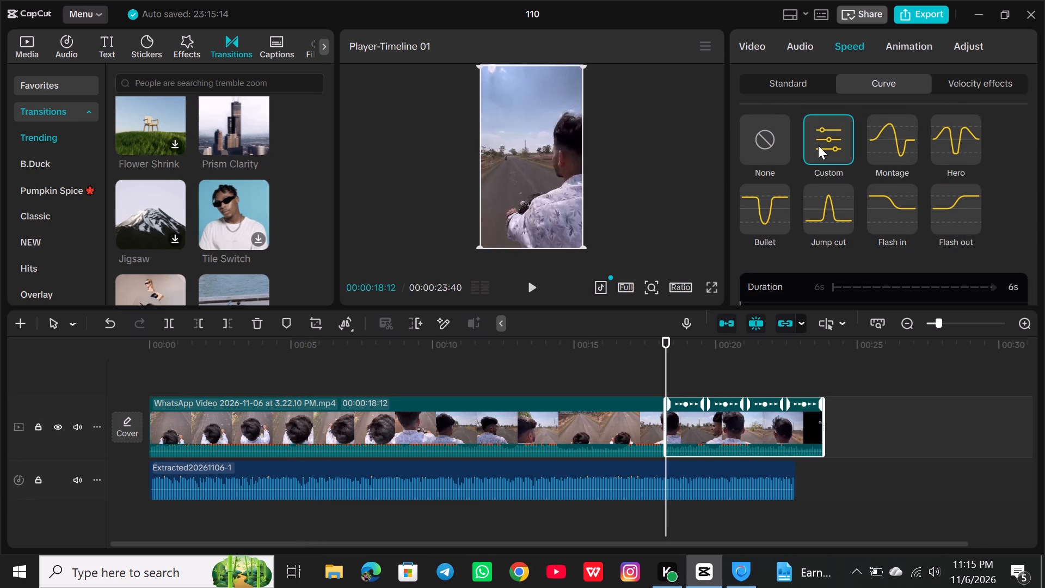
triple_click(818, 145)
double_click(818, 145)
scroll(818, 205, "down", 3)
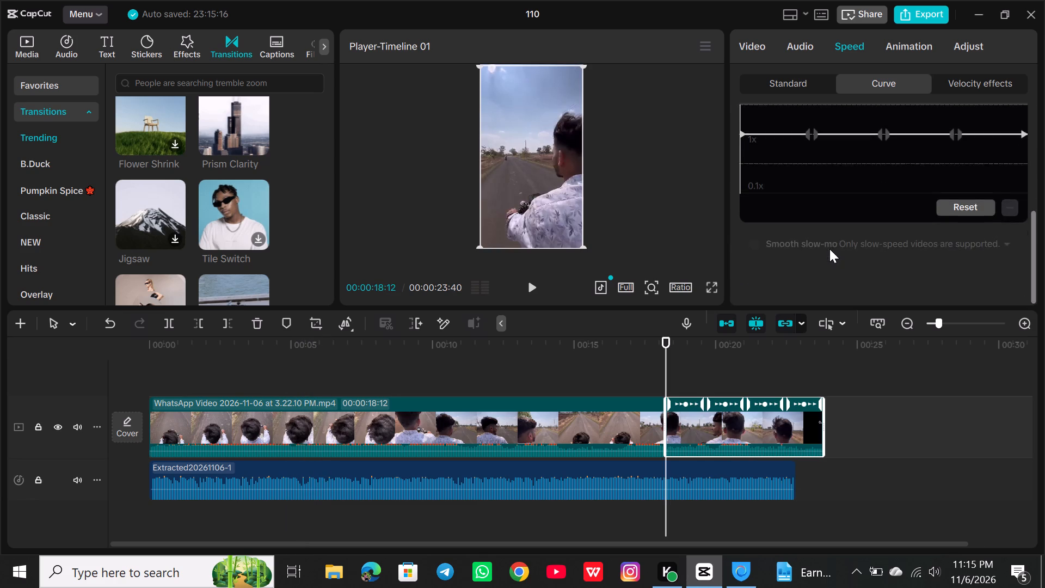
scroll(824, 238, "up", 1)
key("space")
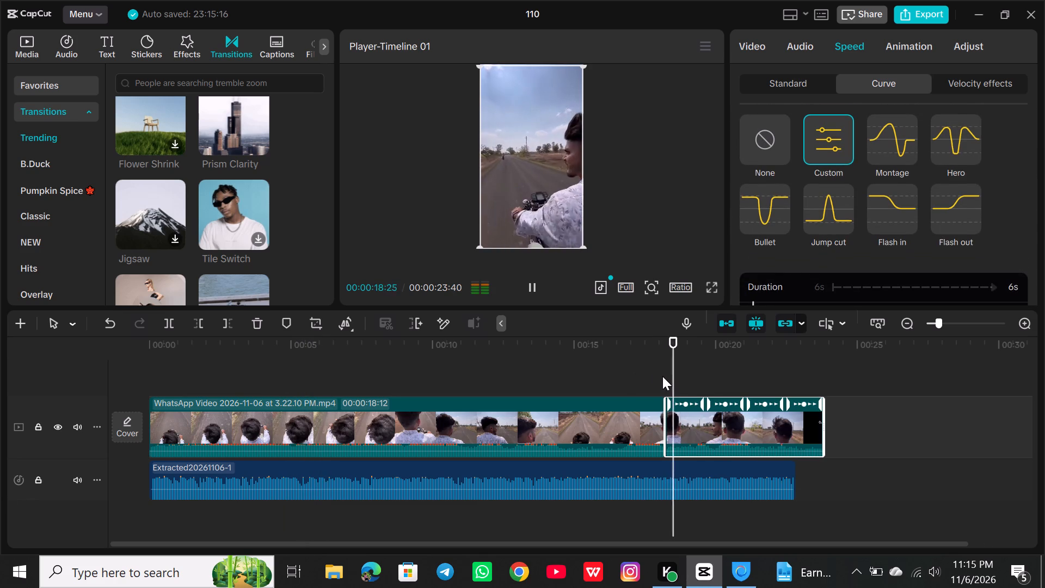
key("space")
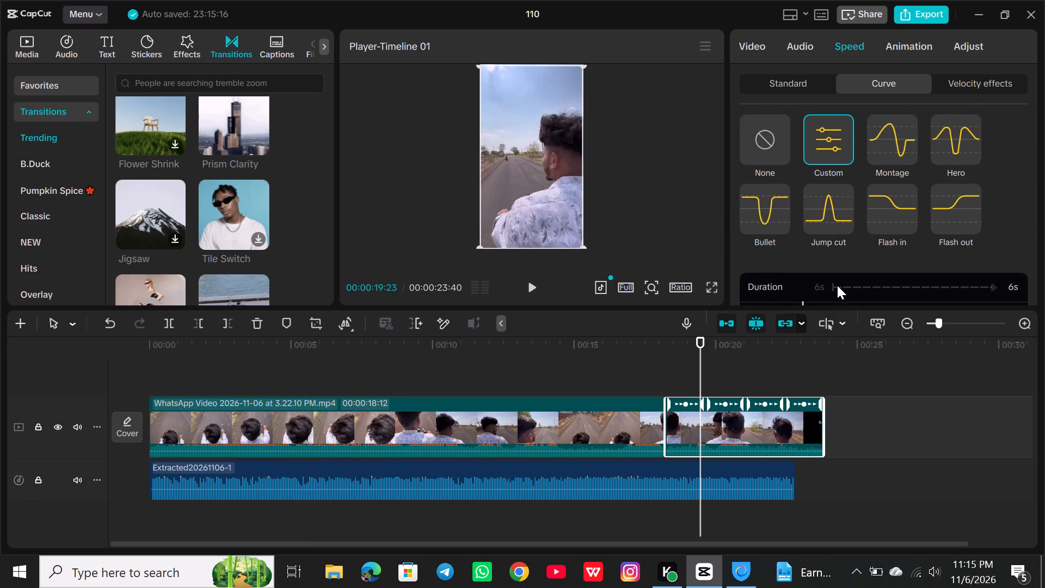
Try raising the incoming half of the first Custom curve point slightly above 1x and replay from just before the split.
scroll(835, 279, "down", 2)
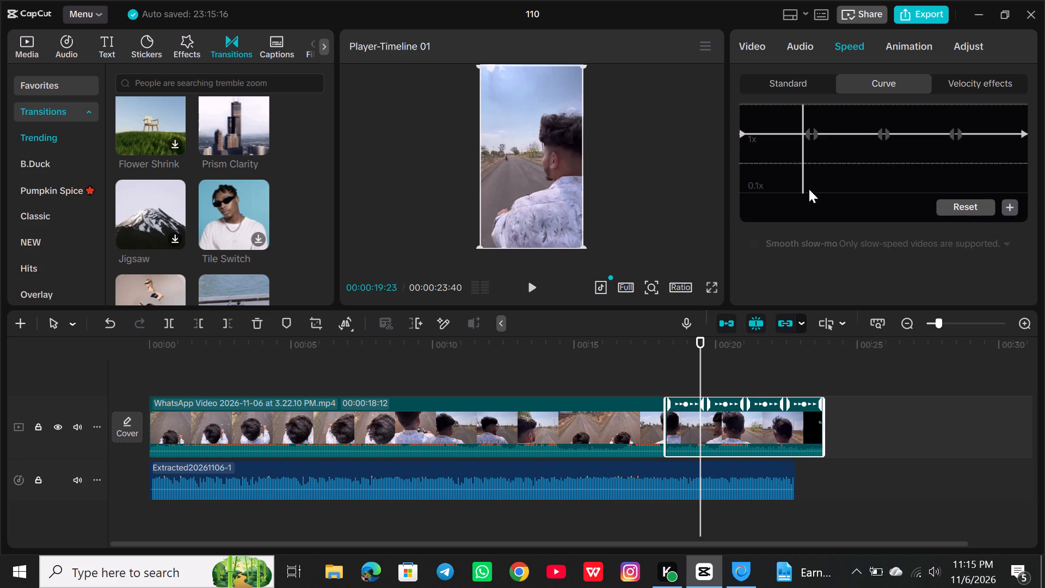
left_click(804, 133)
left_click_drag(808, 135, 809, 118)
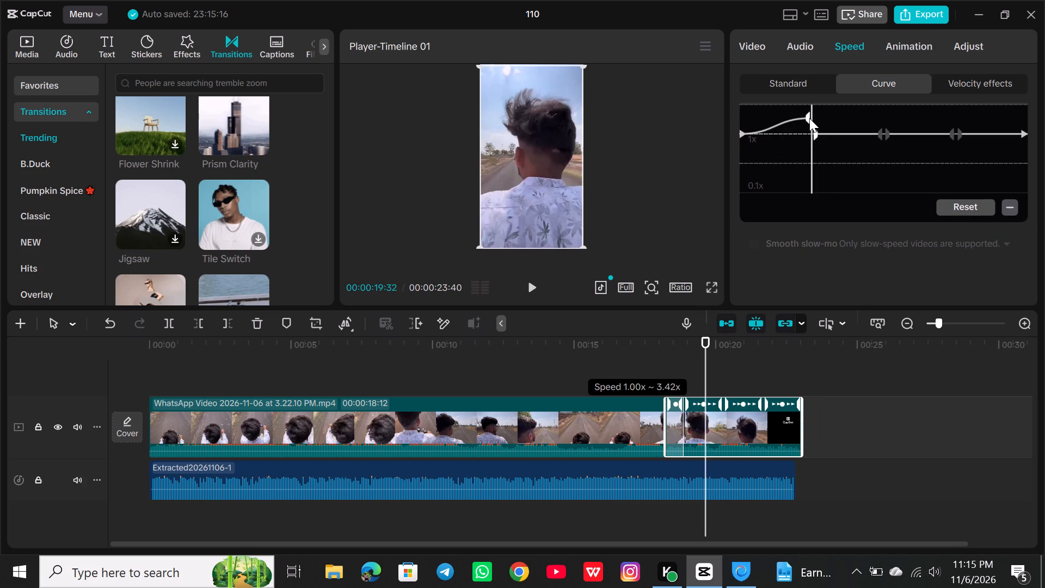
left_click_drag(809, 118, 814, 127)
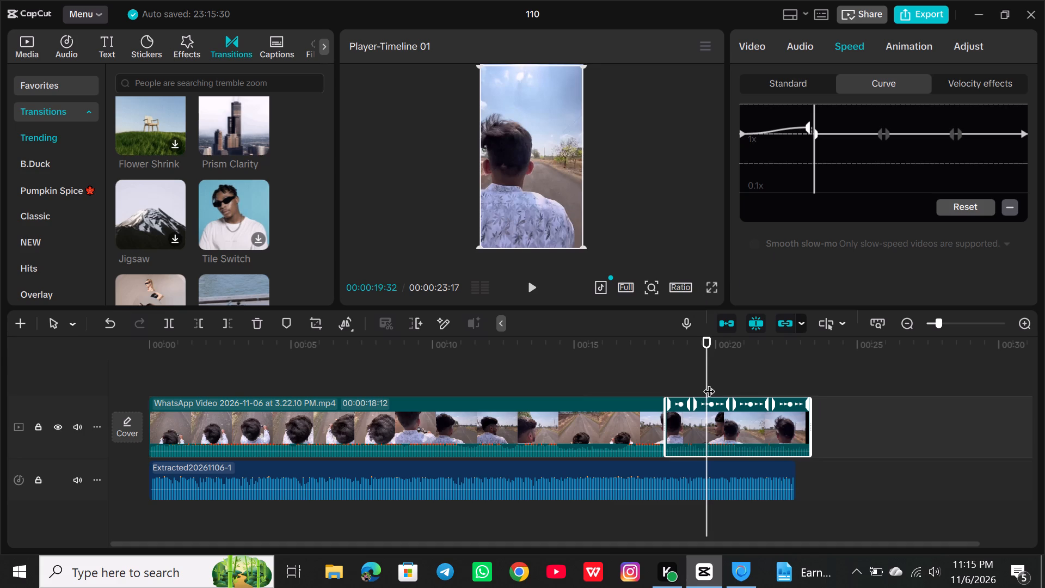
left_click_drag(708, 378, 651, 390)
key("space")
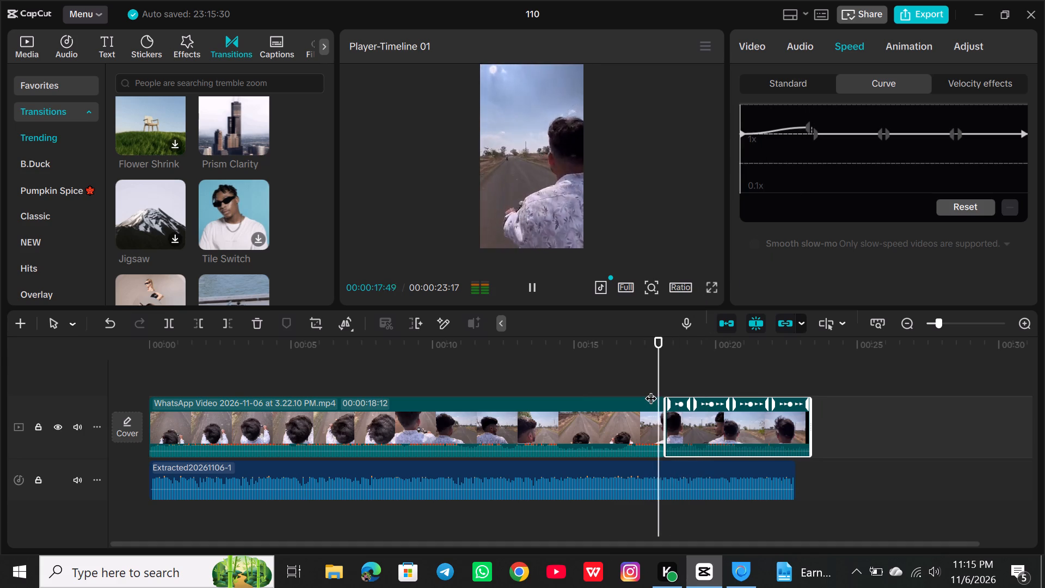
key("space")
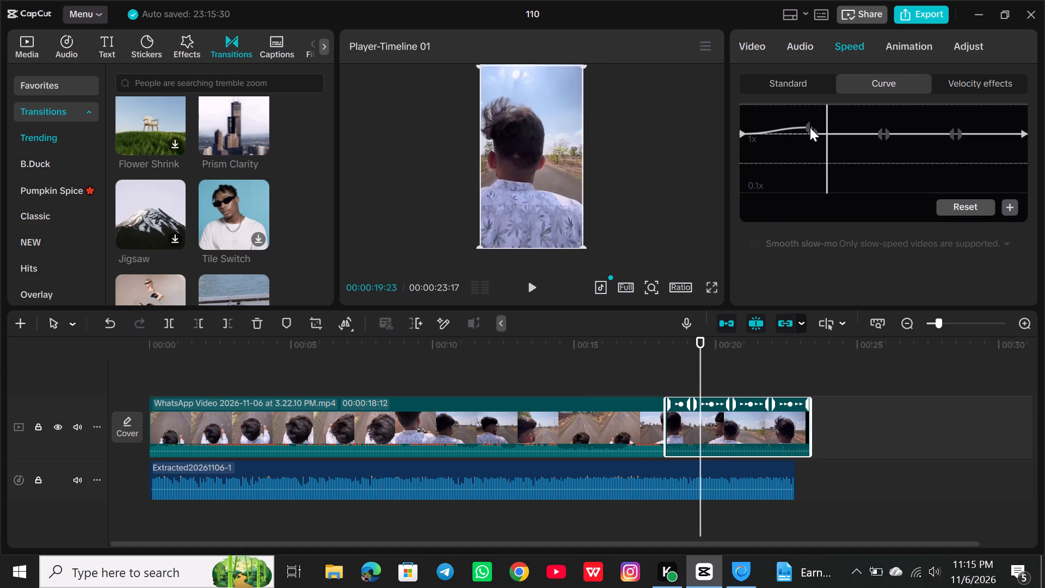
Move the first Custom curve point close to the clip's start, lower its incoming half below 0.5x, and replay from the split.
left_click_drag(810, 127, 807, 157)
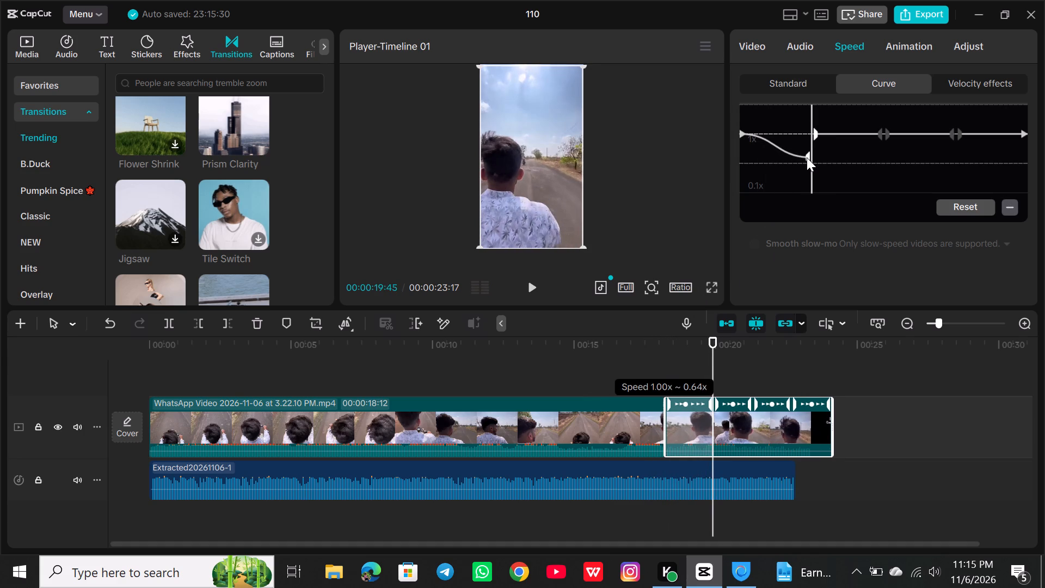
left_click_drag(807, 157, 772, 164)
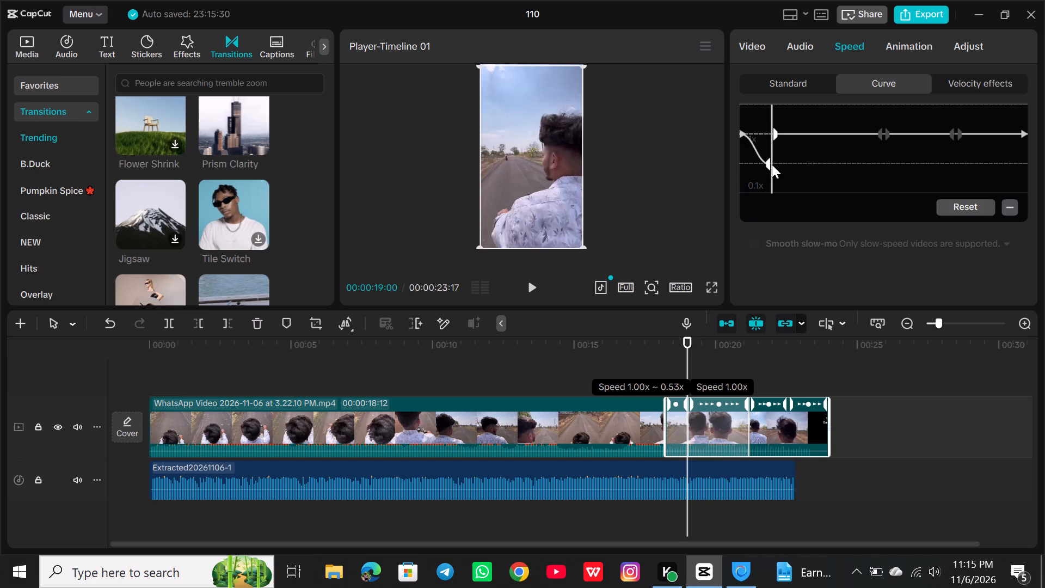
left_click_drag(772, 164, 786, 170)
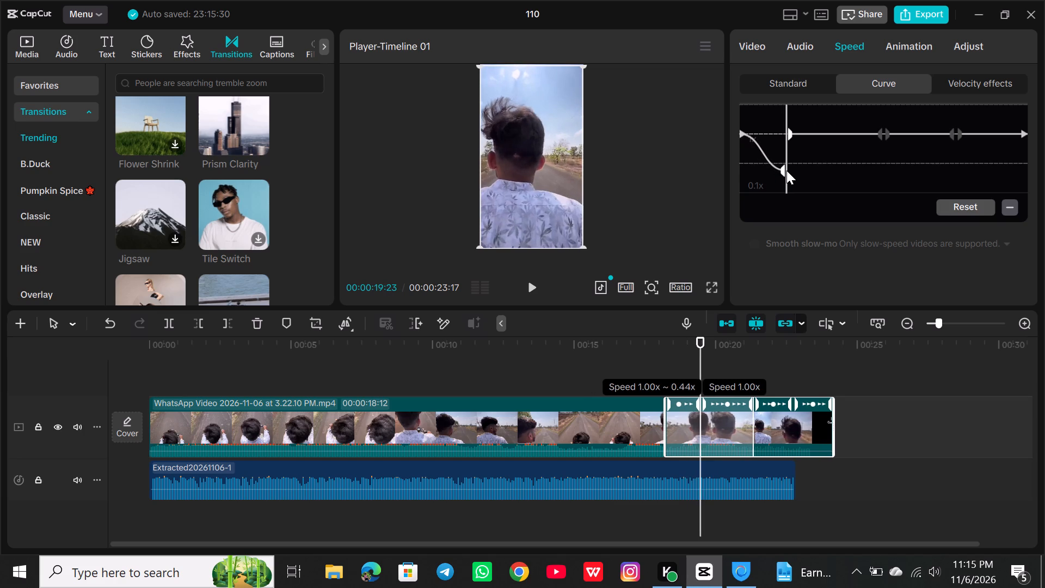
left_click_drag(786, 170, 782, 183)
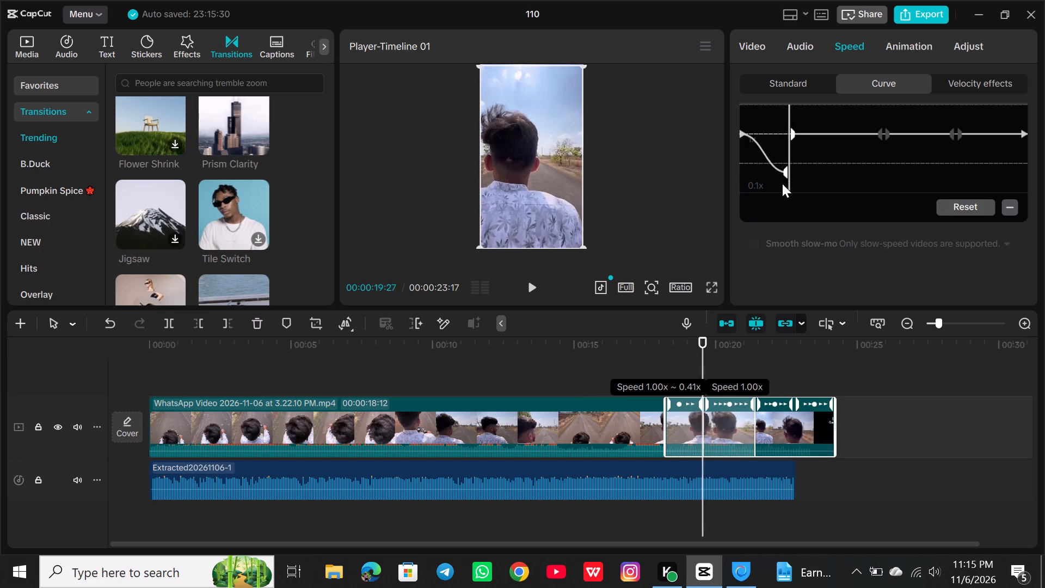
left_click_drag(782, 183, 754, 170)
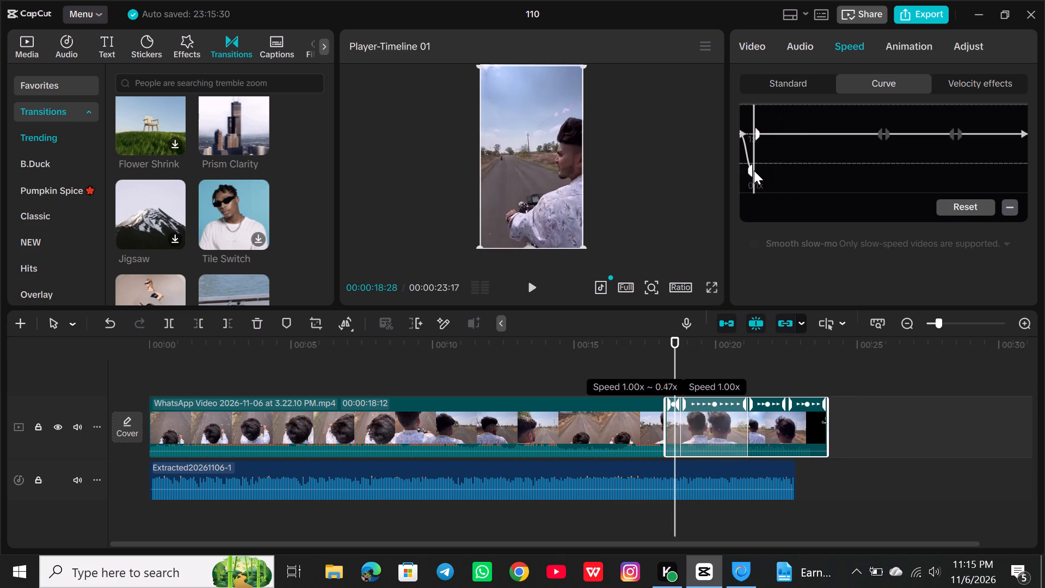
left_click_drag(754, 170, 756, 177)
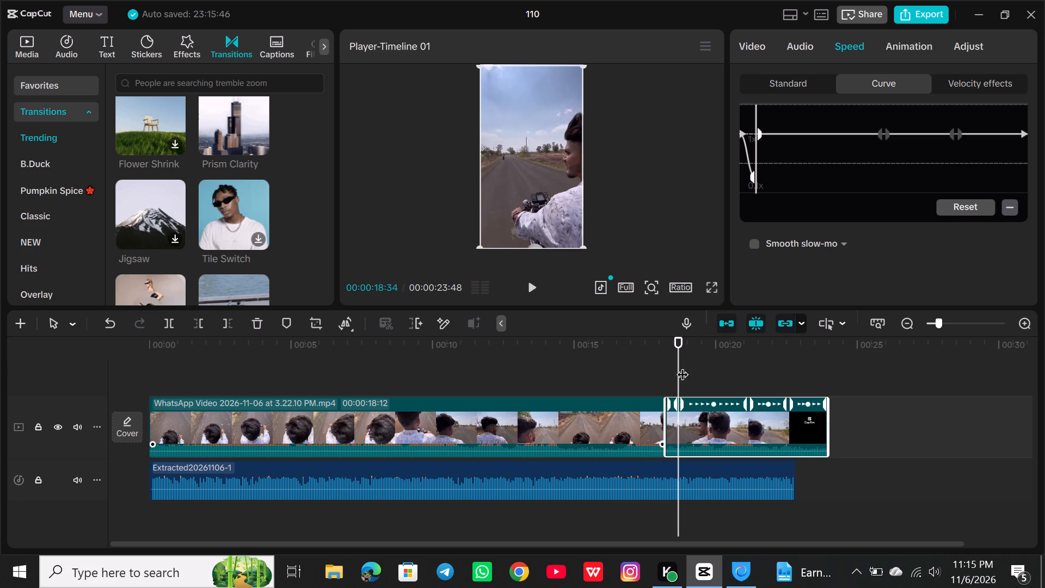
left_click_drag(677, 362, 632, 372)
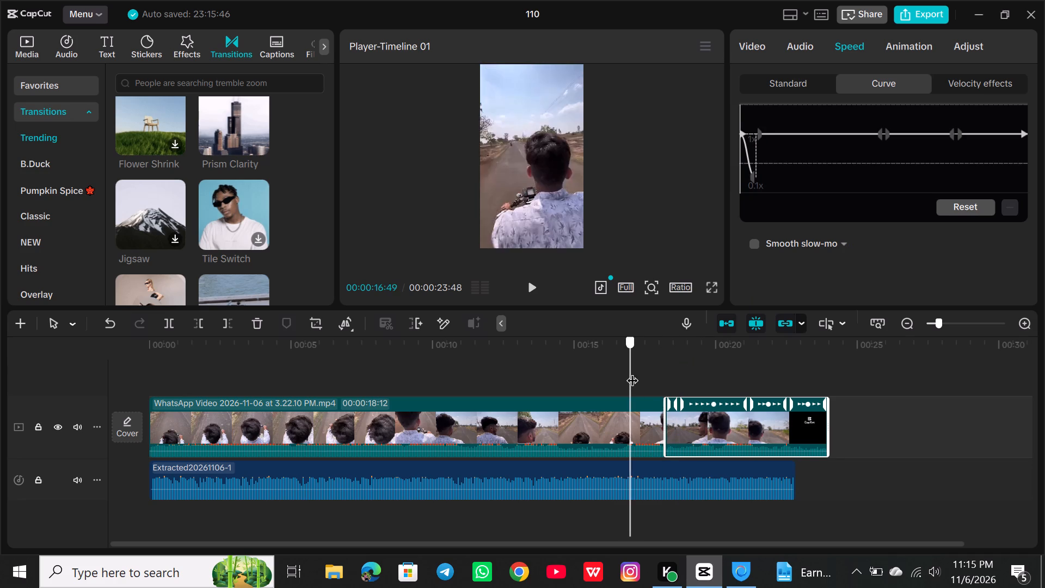
left_click_drag(632, 372, 663, 369)
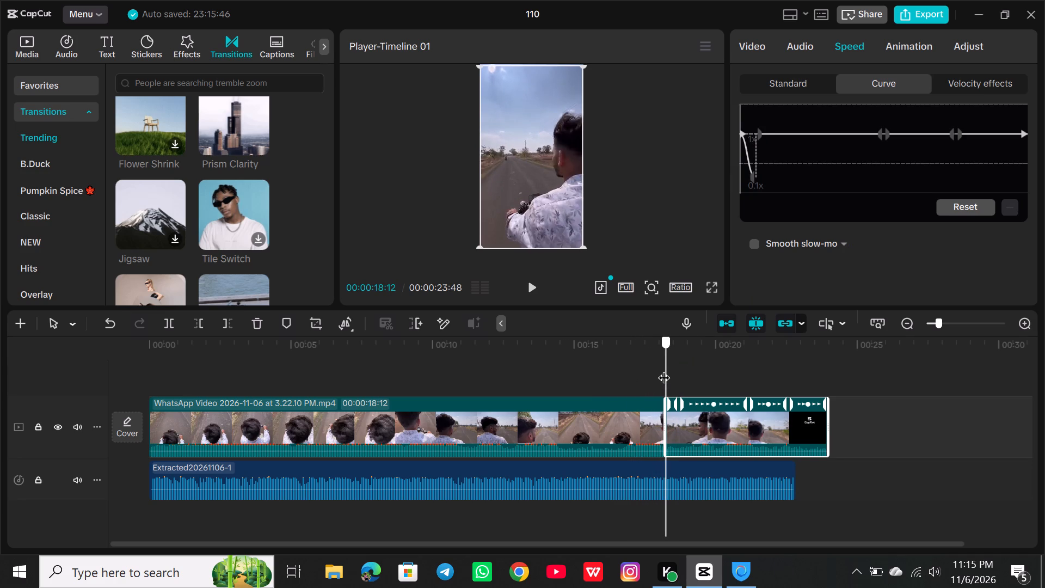
left_click_drag(663, 369, 663, 369)
key("space")
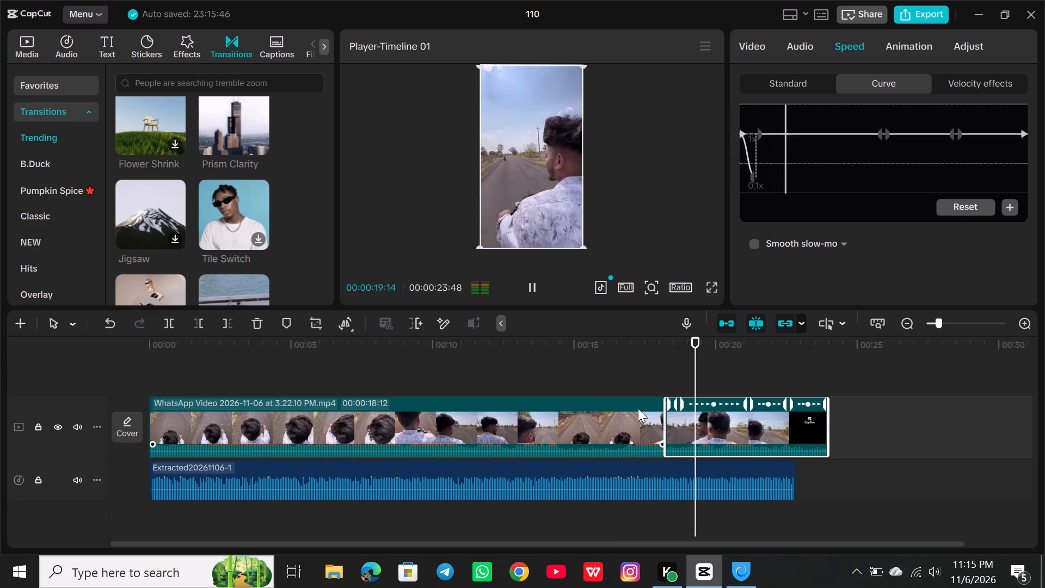
key("space")
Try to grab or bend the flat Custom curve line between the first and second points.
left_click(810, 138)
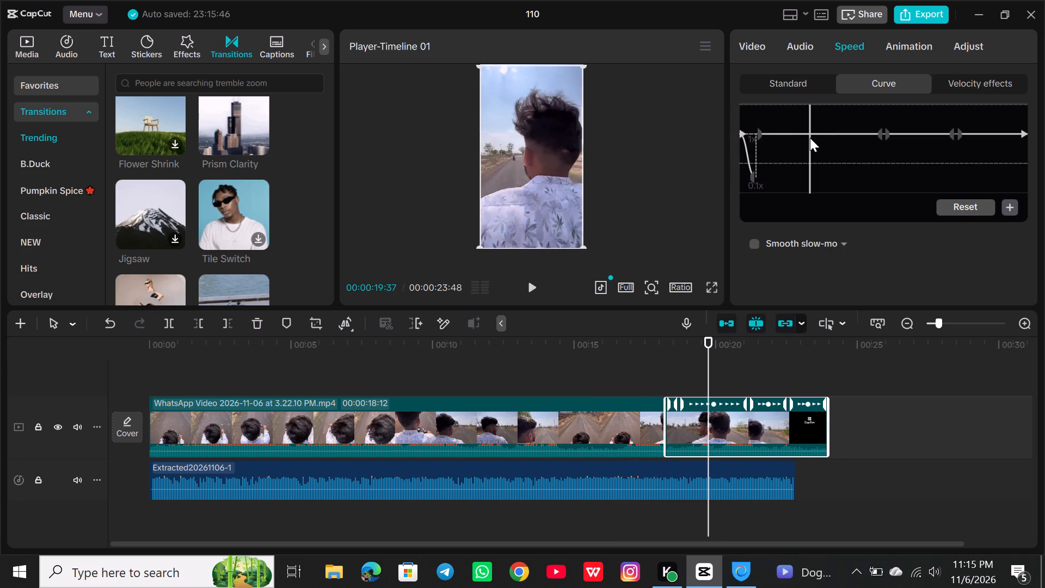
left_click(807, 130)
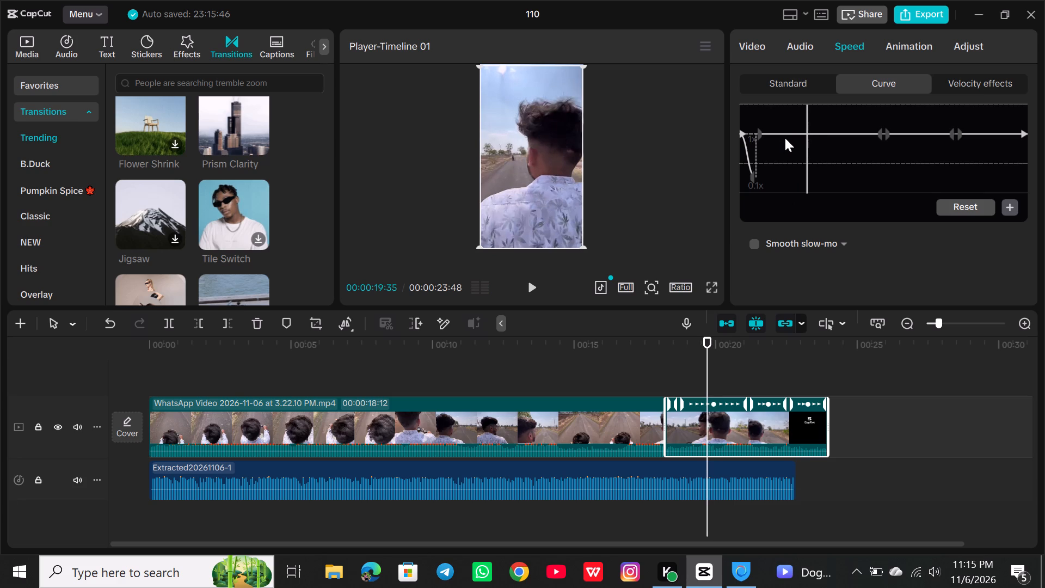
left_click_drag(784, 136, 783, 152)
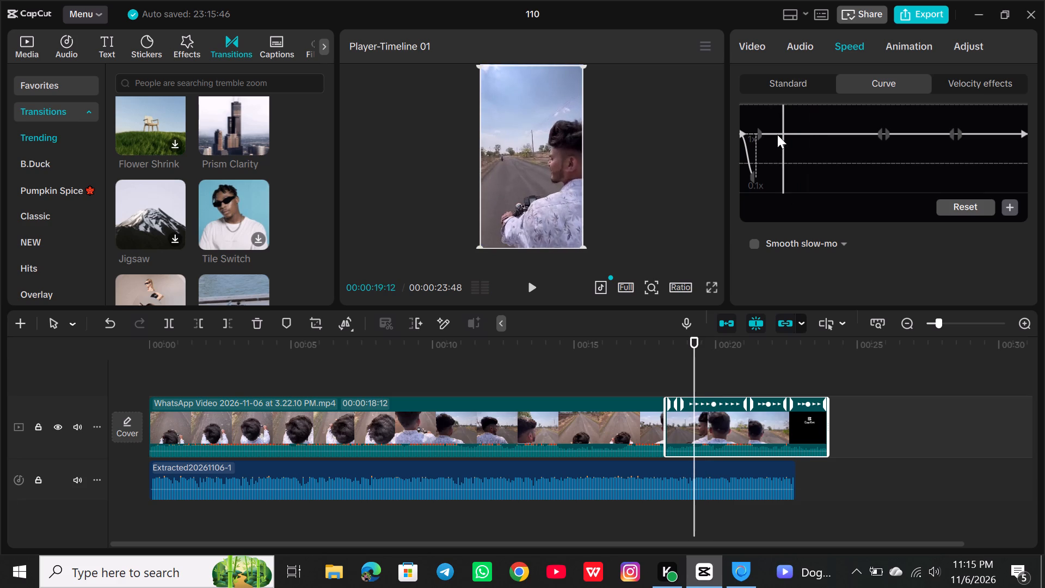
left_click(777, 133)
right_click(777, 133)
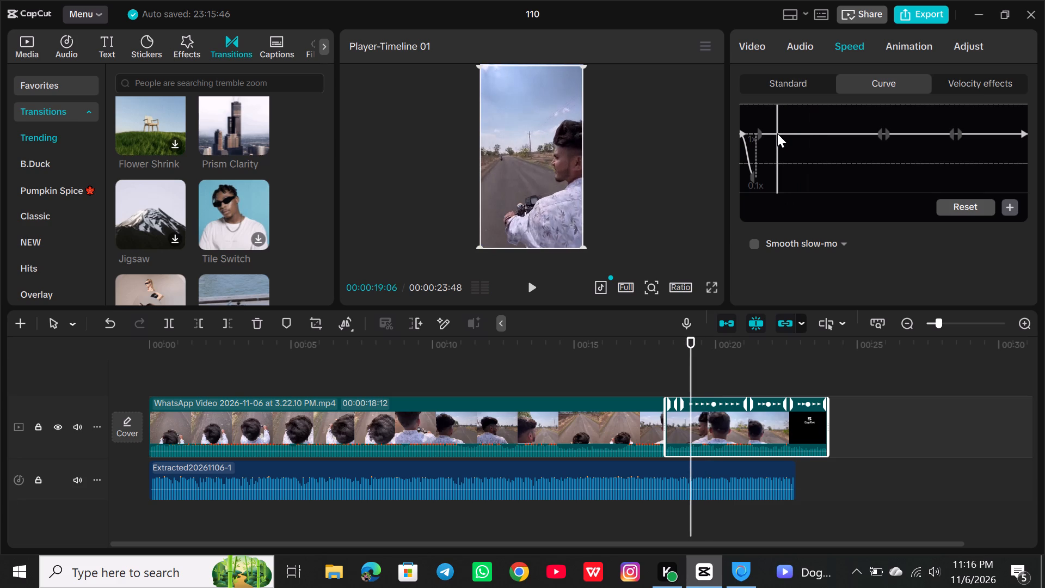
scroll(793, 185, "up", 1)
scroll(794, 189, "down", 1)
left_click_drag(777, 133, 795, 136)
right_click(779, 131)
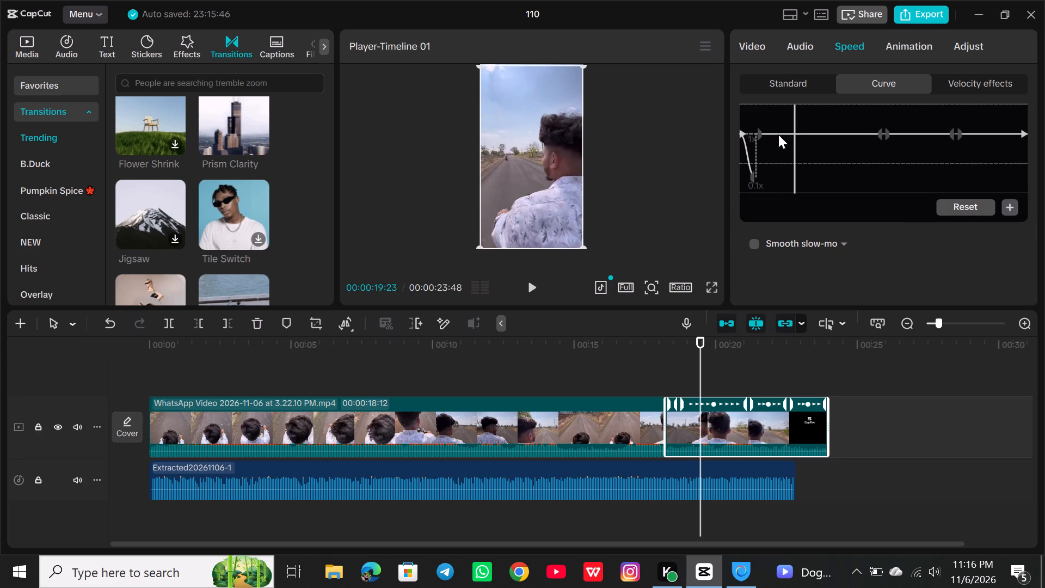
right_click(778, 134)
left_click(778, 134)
Move the second Custom curve point closer to the first, lower its incoming half to about 0.56x, and play back the result.
left_click_drag(878, 132, 788, 140)
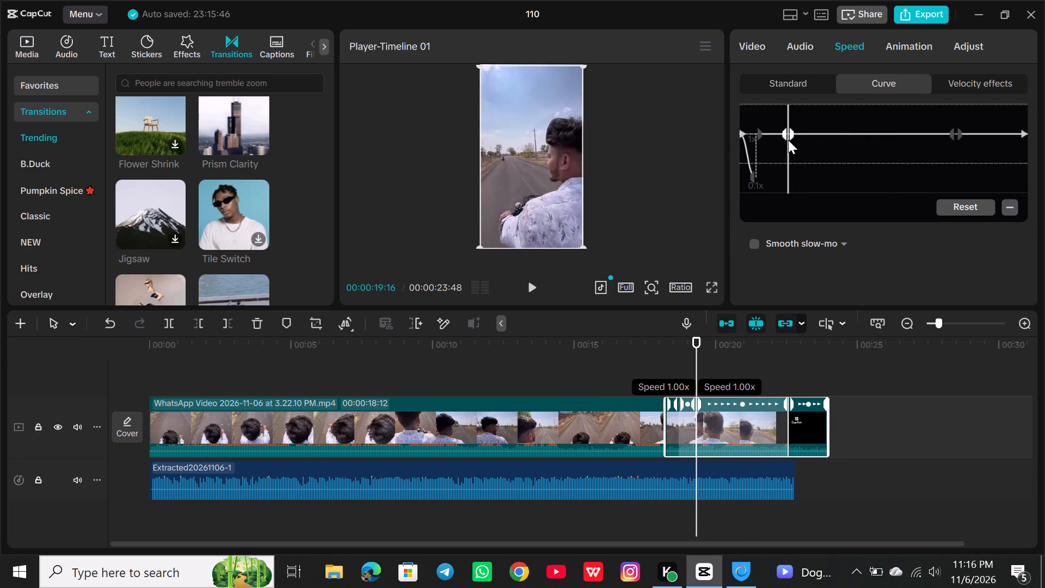
left_click_drag(788, 140, 773, 164)
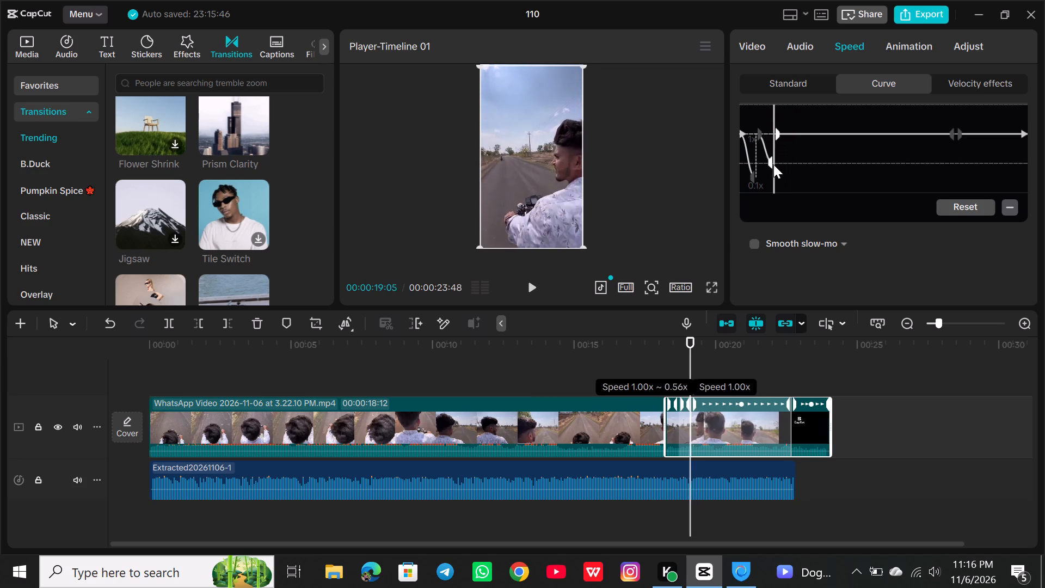
left_click_drag(773, 164, 788, 163)
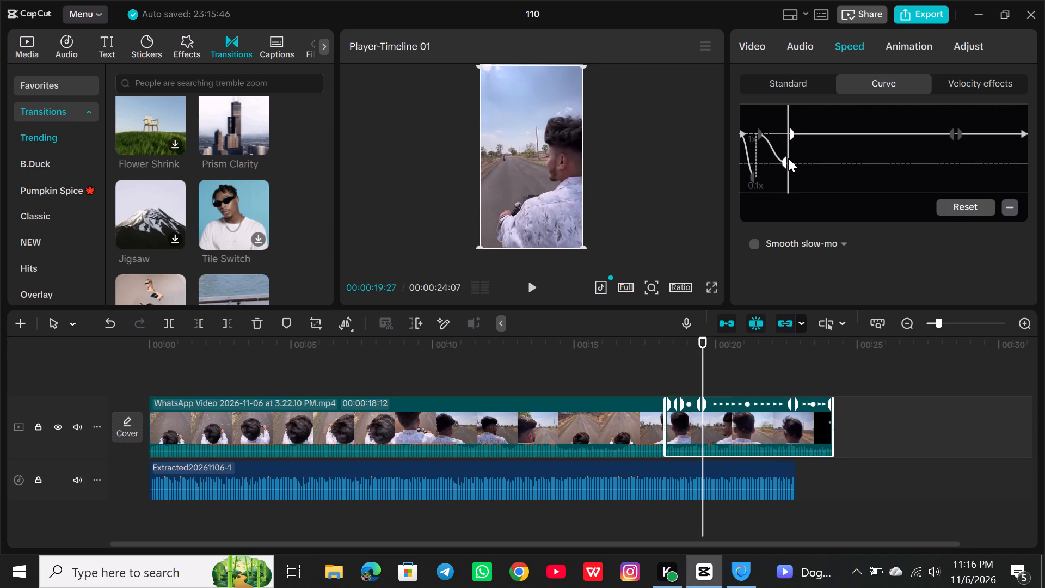
left_click_drag(788, 158, 809, 180)
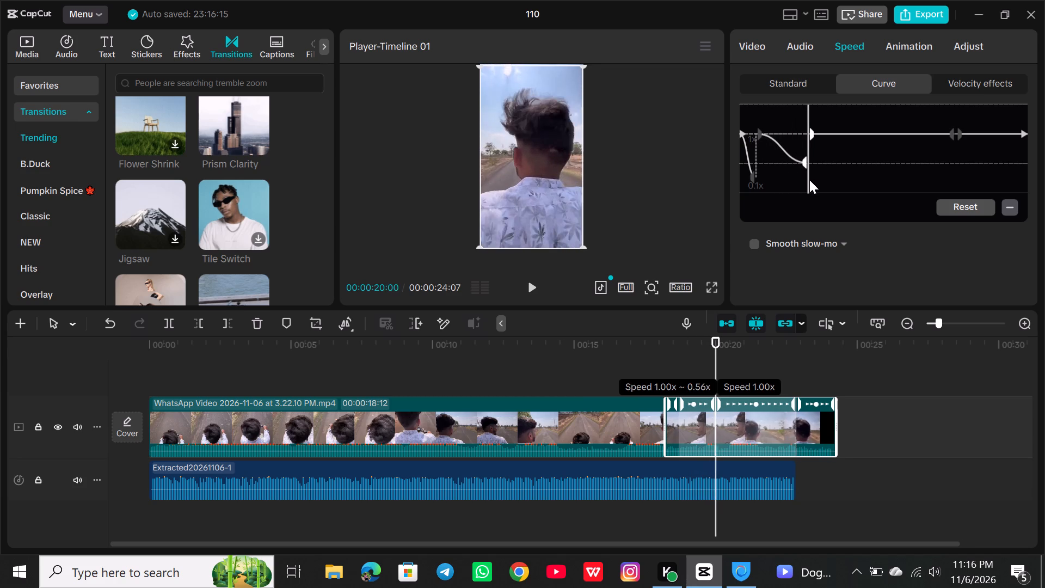
left_click_drag(809, 180, 813, 169)
left_click(780, 148)
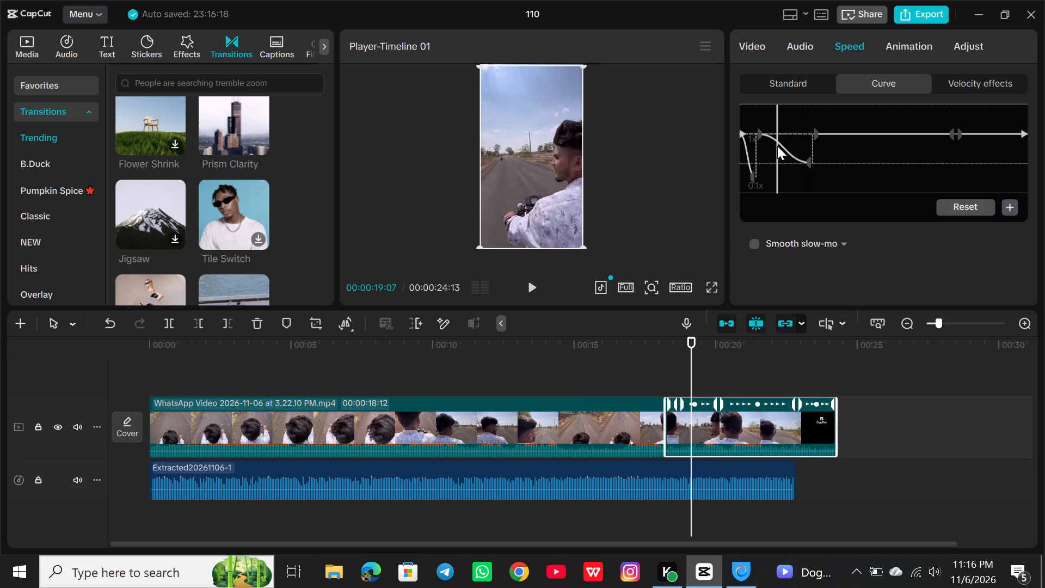
key("space")
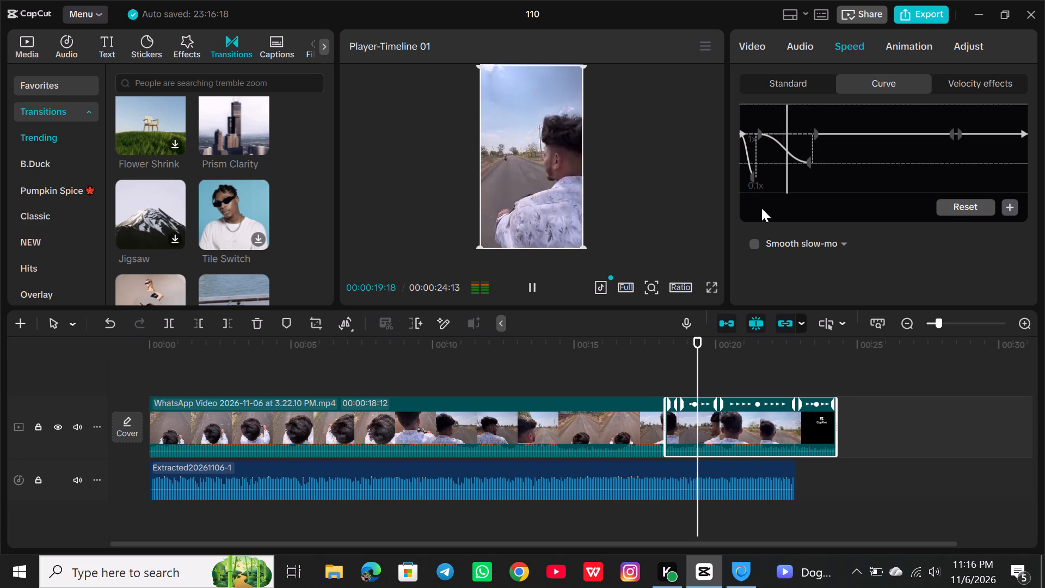
key("space")
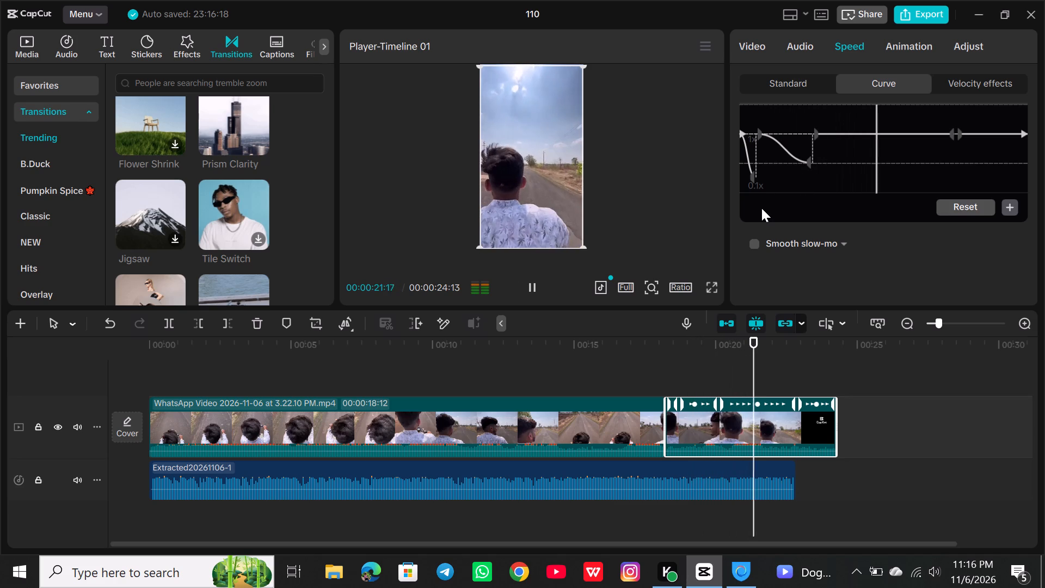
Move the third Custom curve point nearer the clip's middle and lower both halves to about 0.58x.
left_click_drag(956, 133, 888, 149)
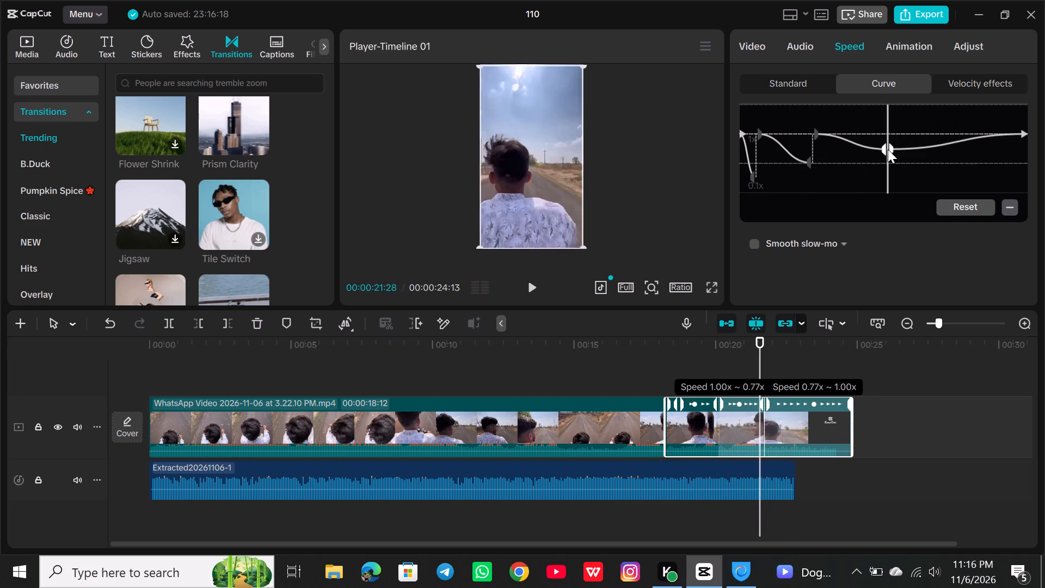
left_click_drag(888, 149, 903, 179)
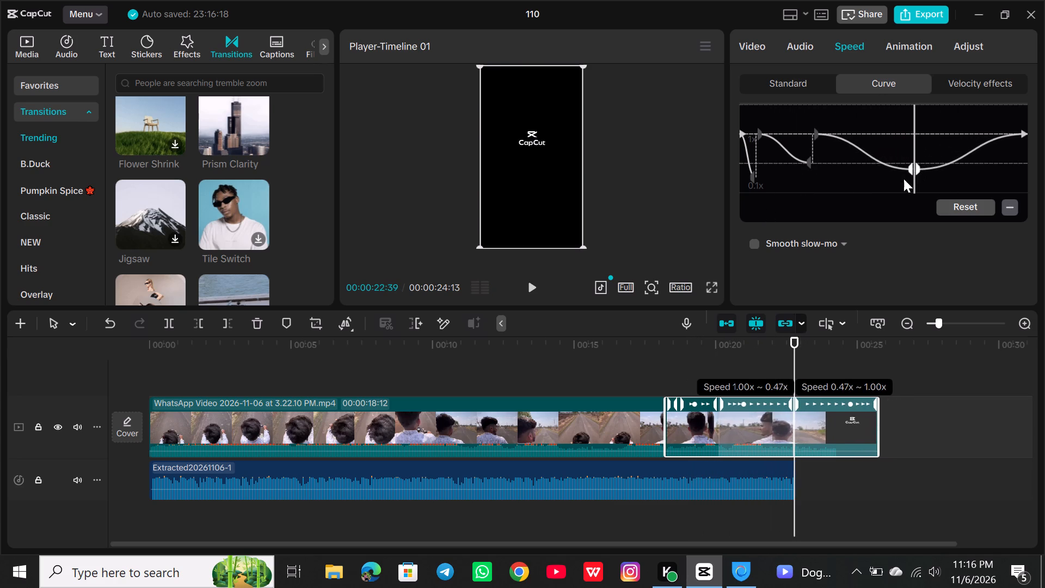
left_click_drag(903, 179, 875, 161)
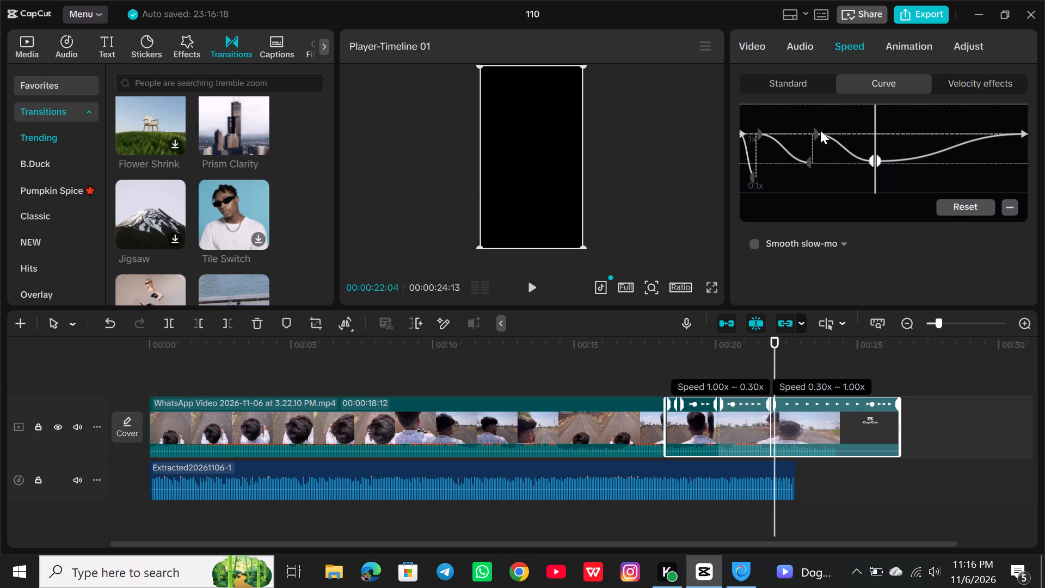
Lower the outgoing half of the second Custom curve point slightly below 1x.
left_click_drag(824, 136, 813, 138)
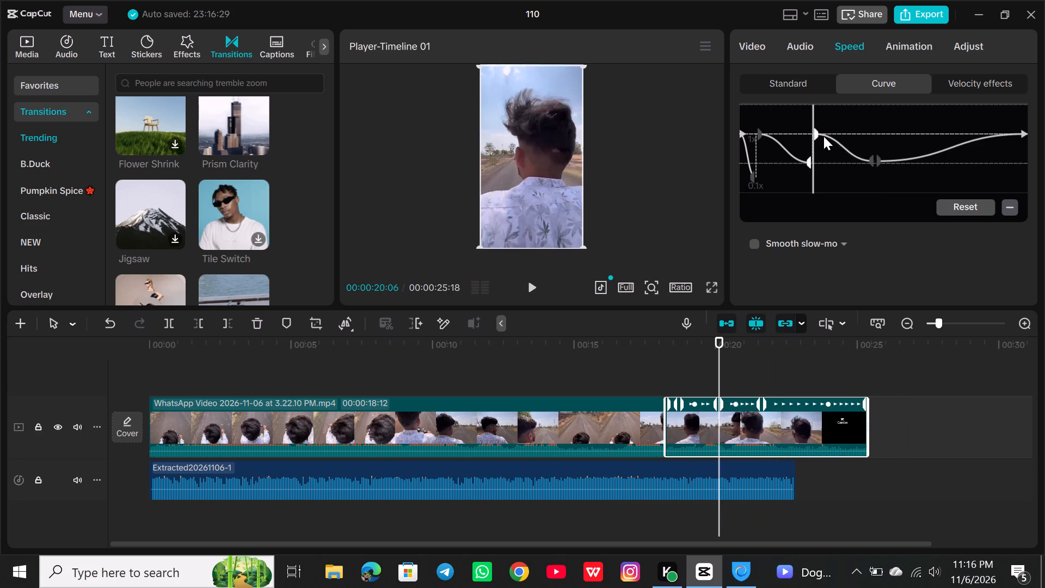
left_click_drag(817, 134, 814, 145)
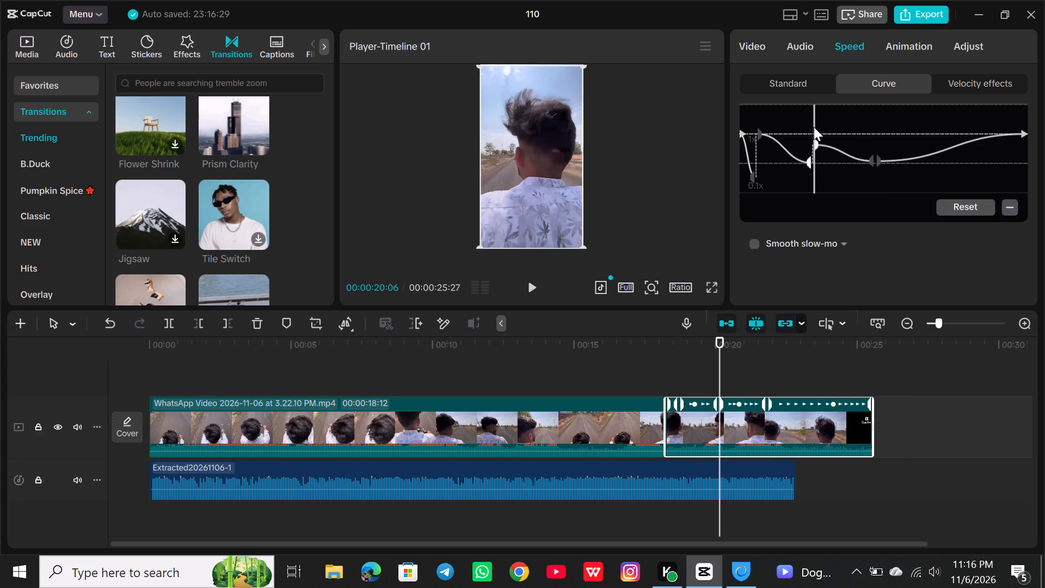
Shift the first Custom curve point slightly later, lower its outgoing half to about 0.77x, and play back from there.
left_click_drag(814, 127, 751, 137)
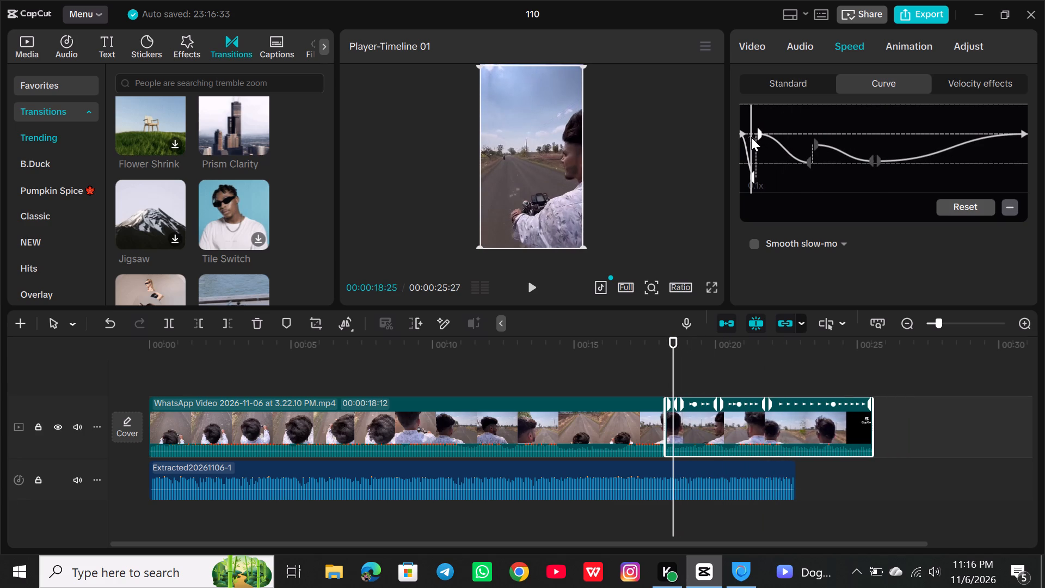
left_click_drag(751, 137, 779, 139)
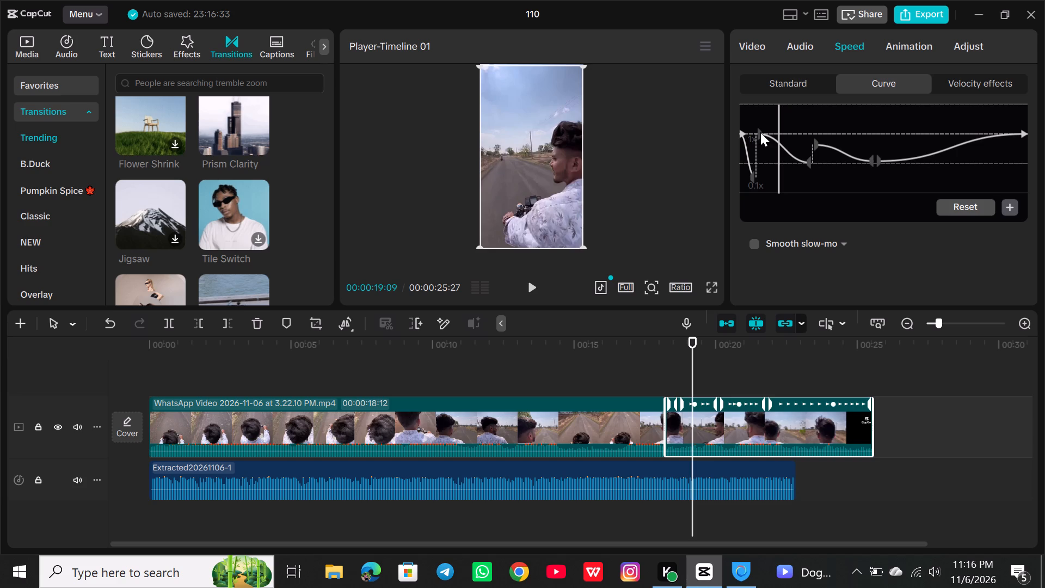
left_click_drag(760, 132, 774, 149)
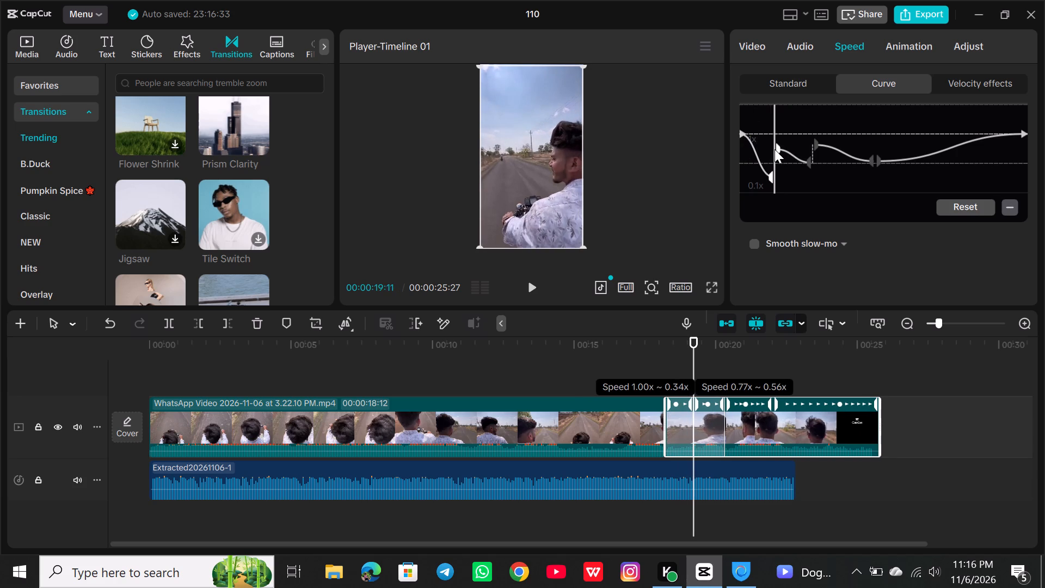
left_click_drag(774, 149, 775, 150)
left_click_drag(774, 151, 777, 156)
key("space")
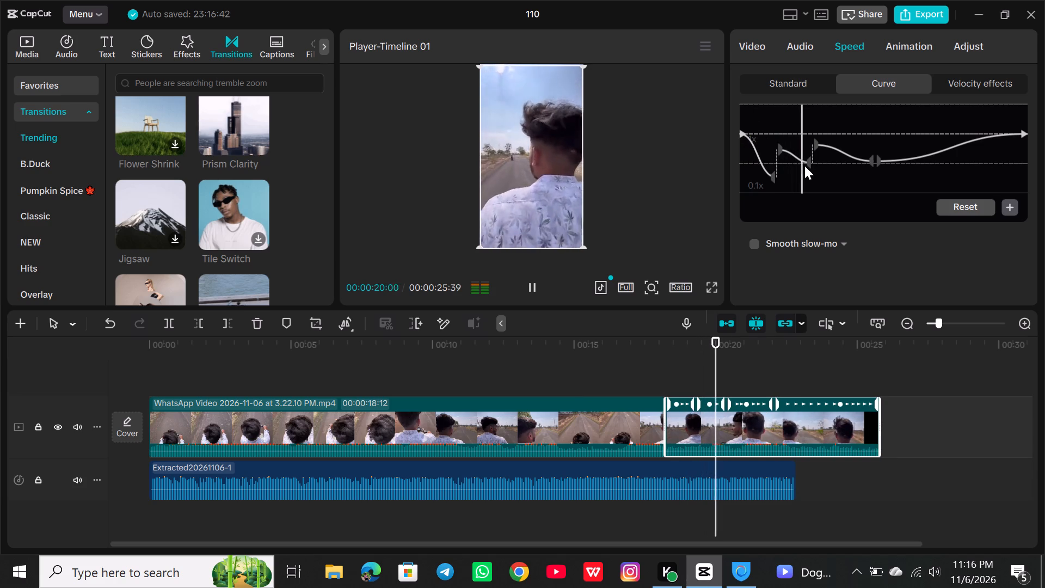
key("space")
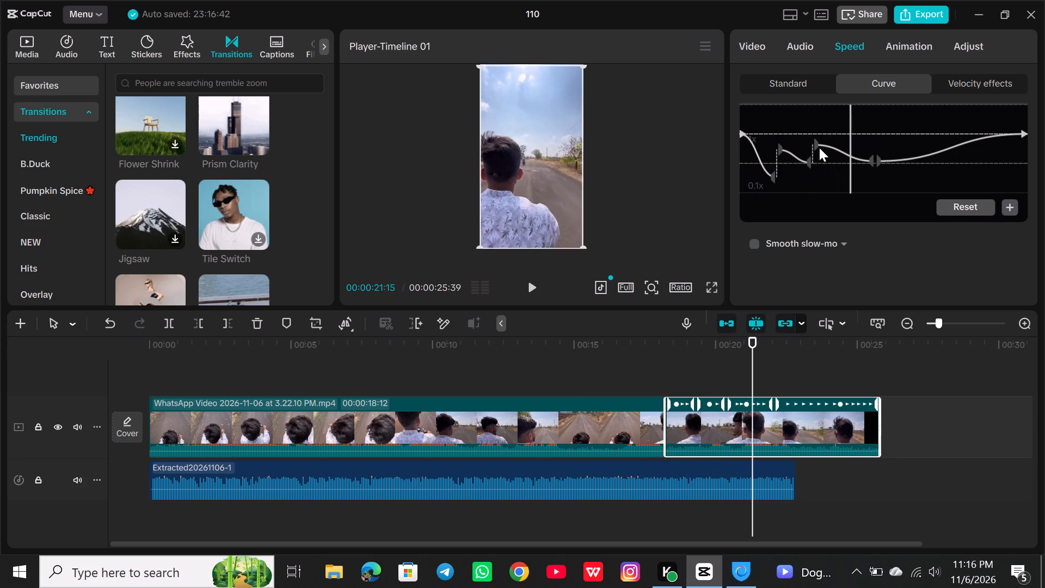
Lower the second Custom curve point's outgoing half to about 0.56x, level with its incoming half, and play back from there.
left_click(819, 144)
left_click_drag(816, 145, 816, 150)
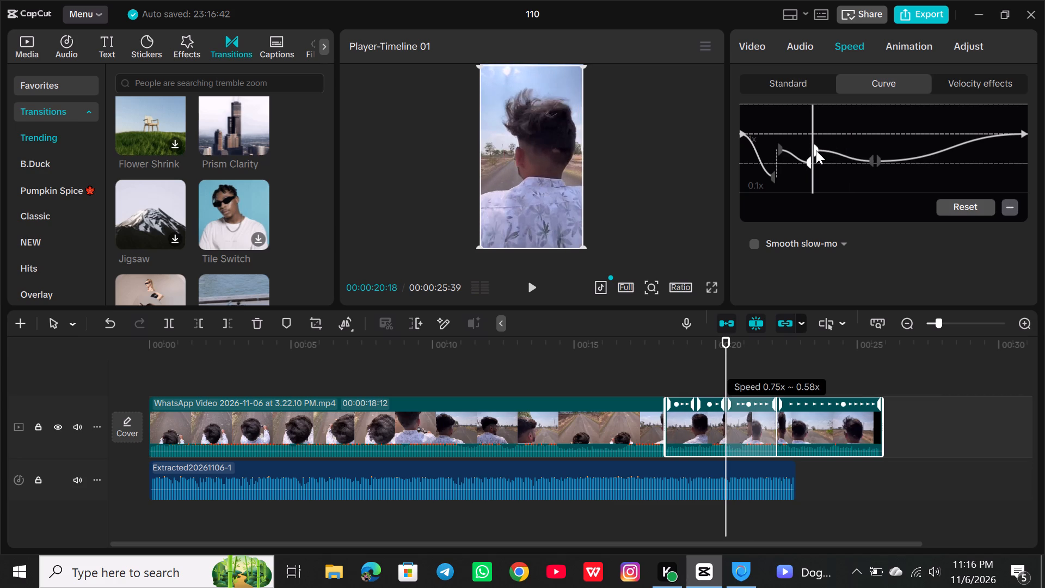
left_click_drag(816, 150, 816, 163)
key("space")
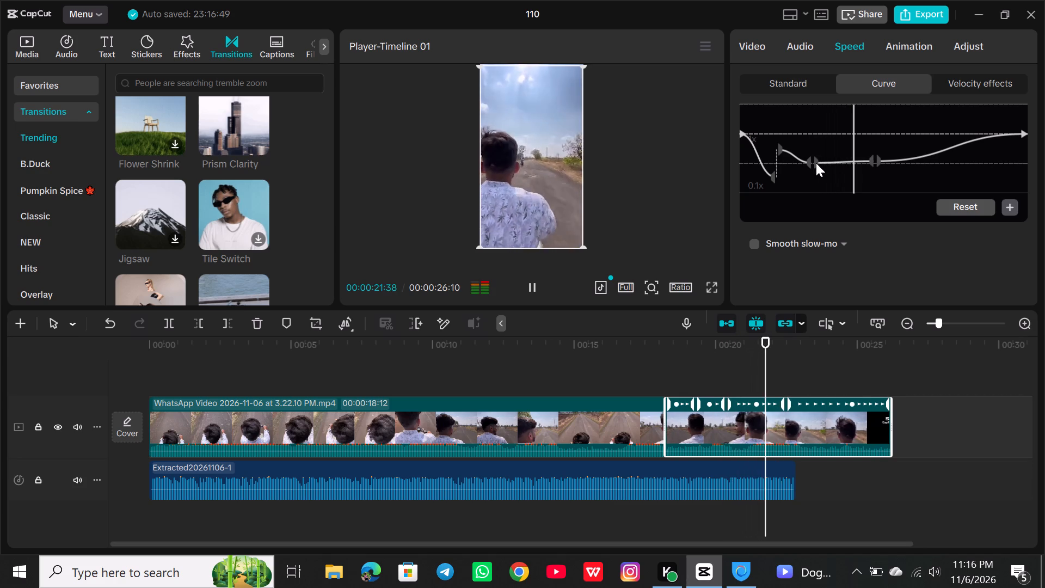
key("space")
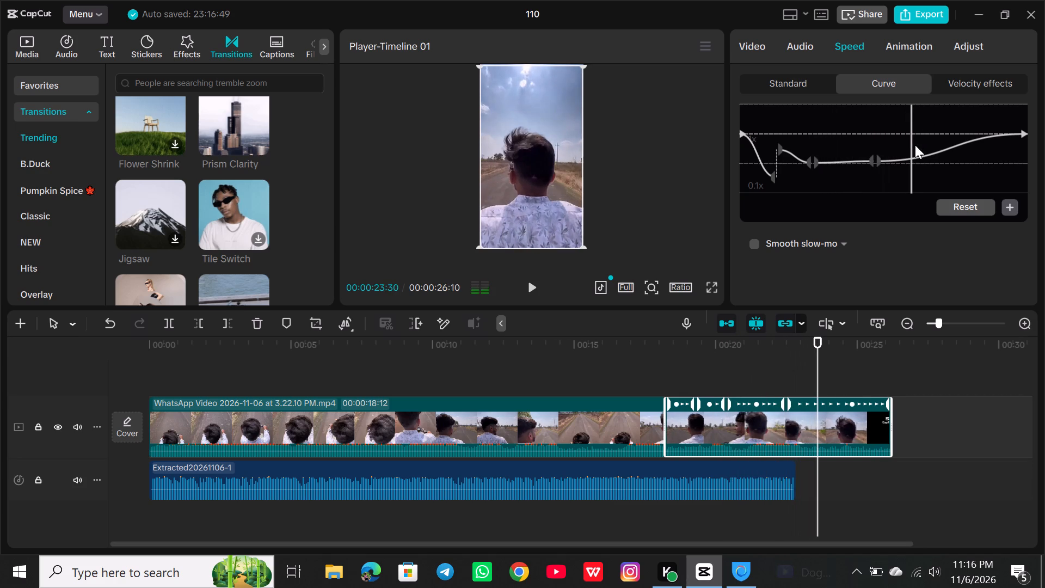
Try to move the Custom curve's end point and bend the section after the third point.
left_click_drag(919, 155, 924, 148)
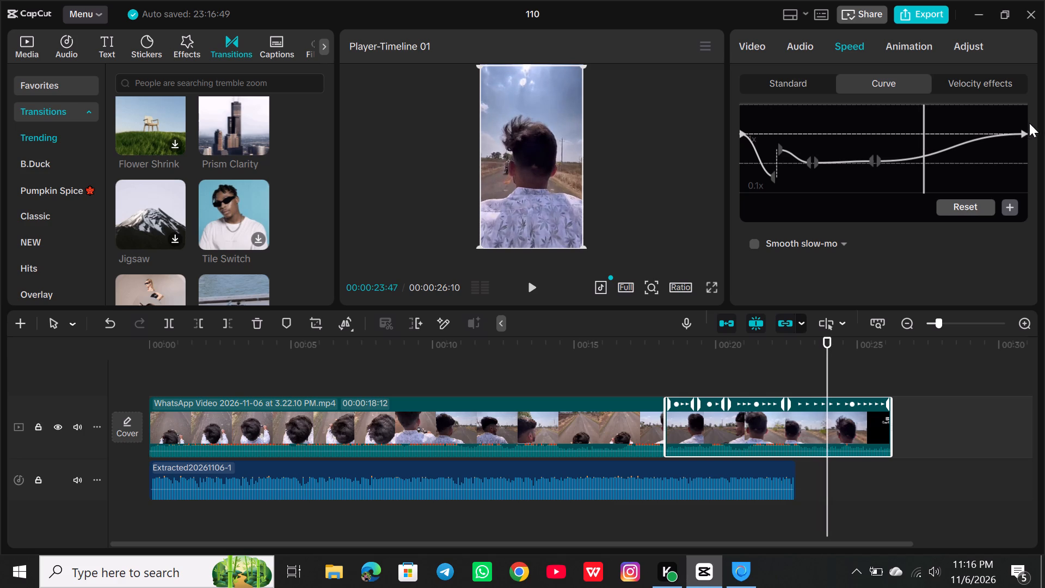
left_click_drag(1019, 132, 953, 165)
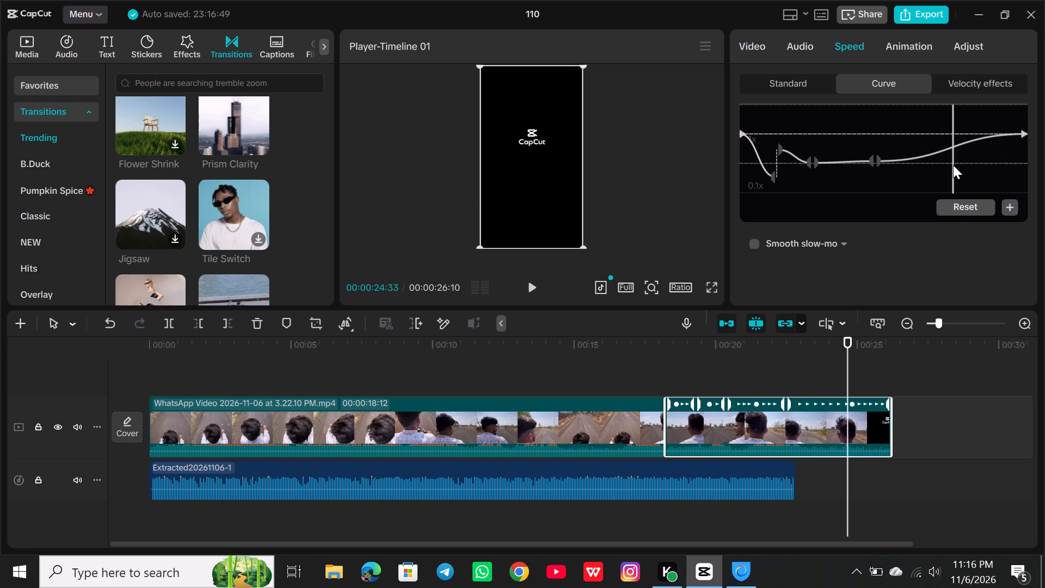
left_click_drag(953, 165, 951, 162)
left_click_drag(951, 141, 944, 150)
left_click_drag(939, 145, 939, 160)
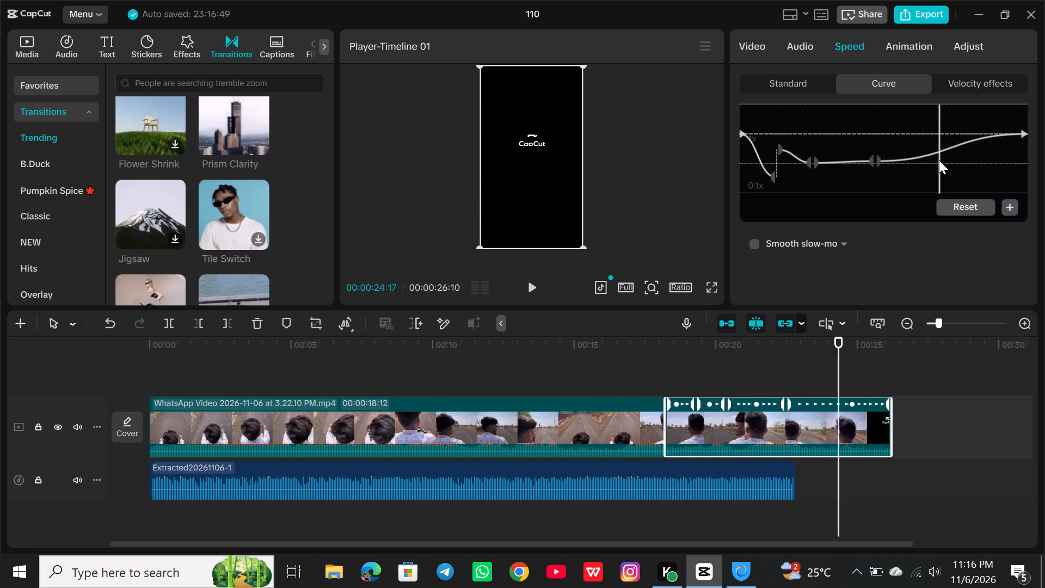
Spread the Custom curve out: move the second point near mid-clip at about 0.56x, and the third near the clip's end just below 0.5x.
left_click_drag(811, 166, 863, 166)
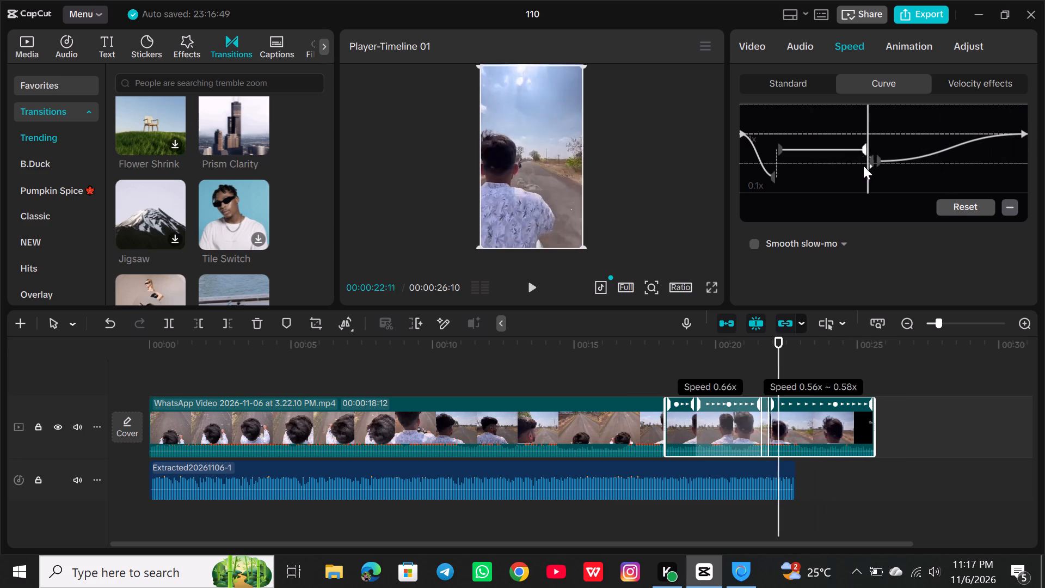
left_click_drag(863, 166, 886, 165)
left_click_drag(875, 160, 966, 150)
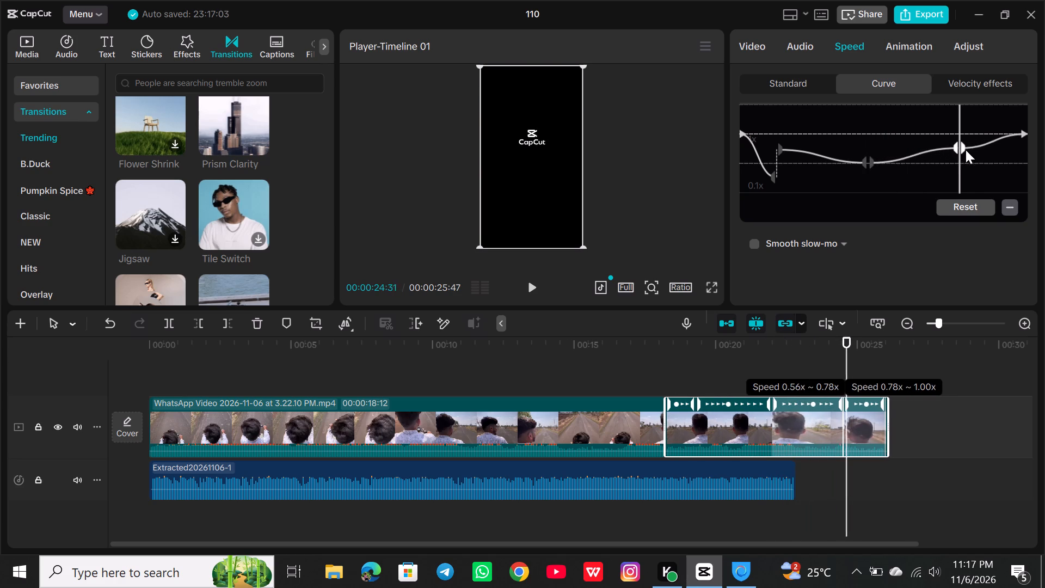
left_click_drag(966, 150, 973, 174)
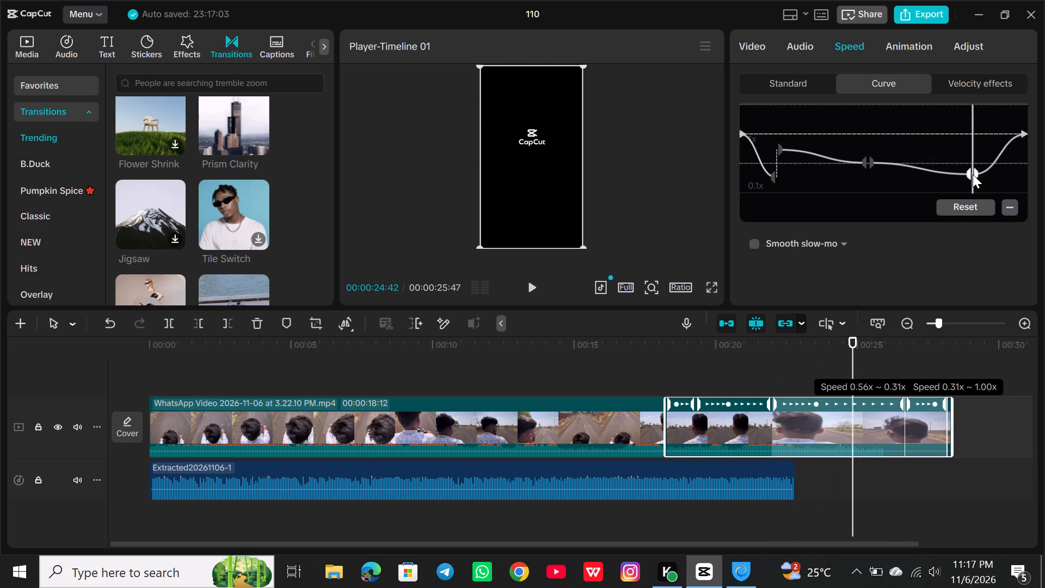
left_click_drag(973, 174, 972, 169)
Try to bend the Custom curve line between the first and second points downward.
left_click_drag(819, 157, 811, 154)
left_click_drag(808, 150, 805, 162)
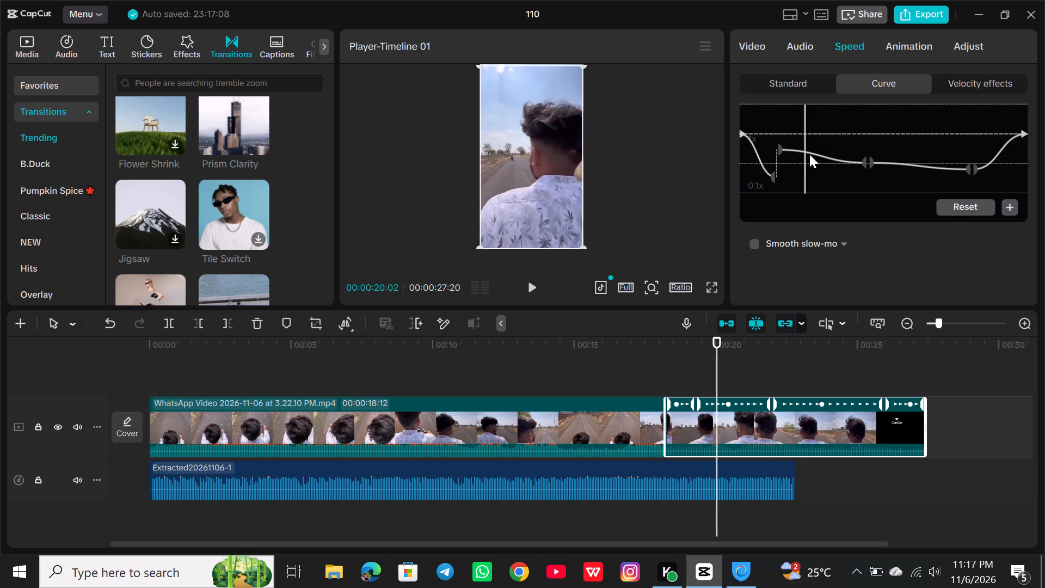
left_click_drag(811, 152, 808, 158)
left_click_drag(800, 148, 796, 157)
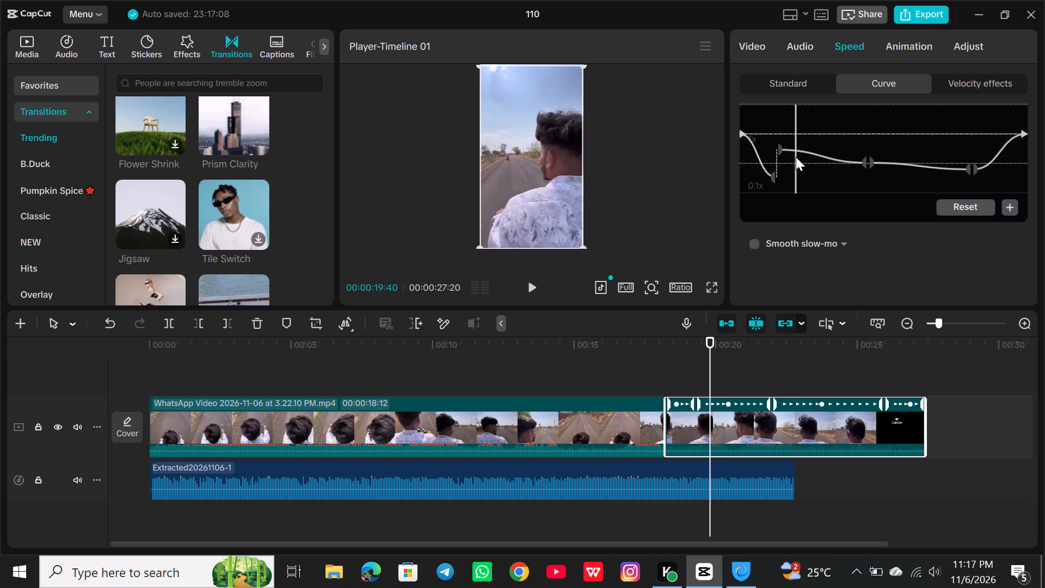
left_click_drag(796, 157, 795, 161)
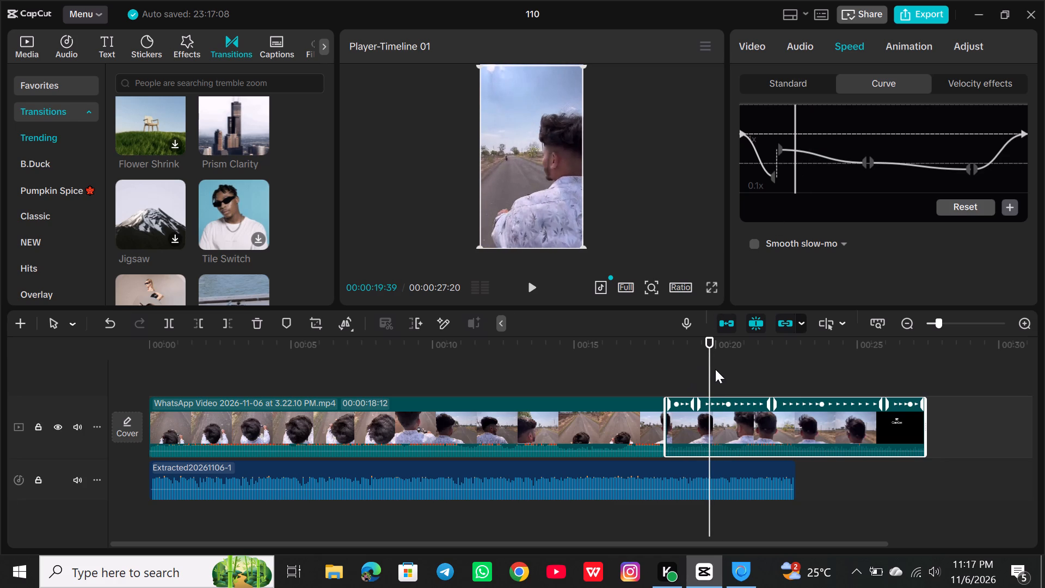
Play back the reshaped second clip from the split.
left_click_drag(710, 371, 662, 377)
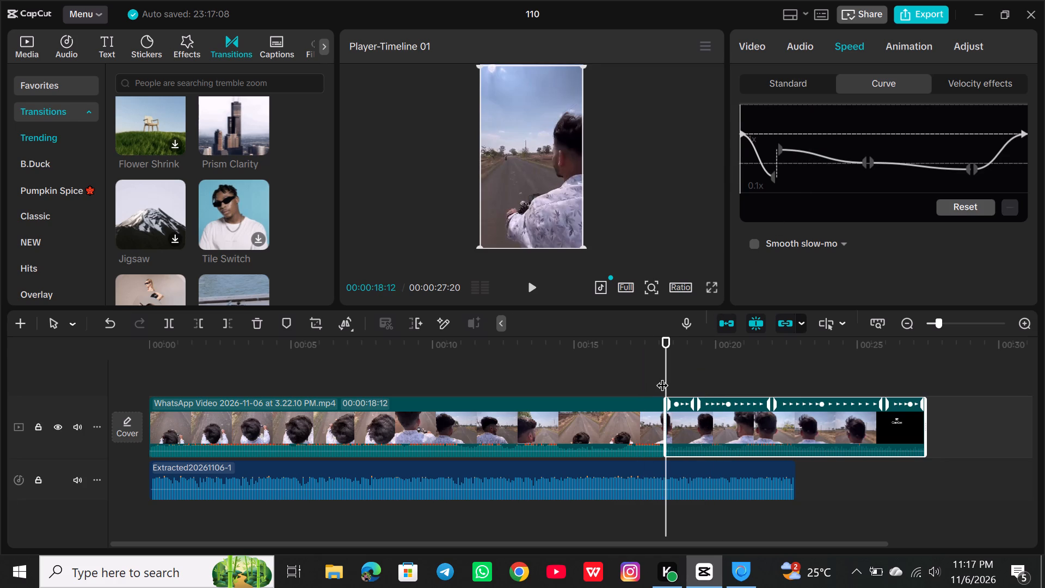
key("space")
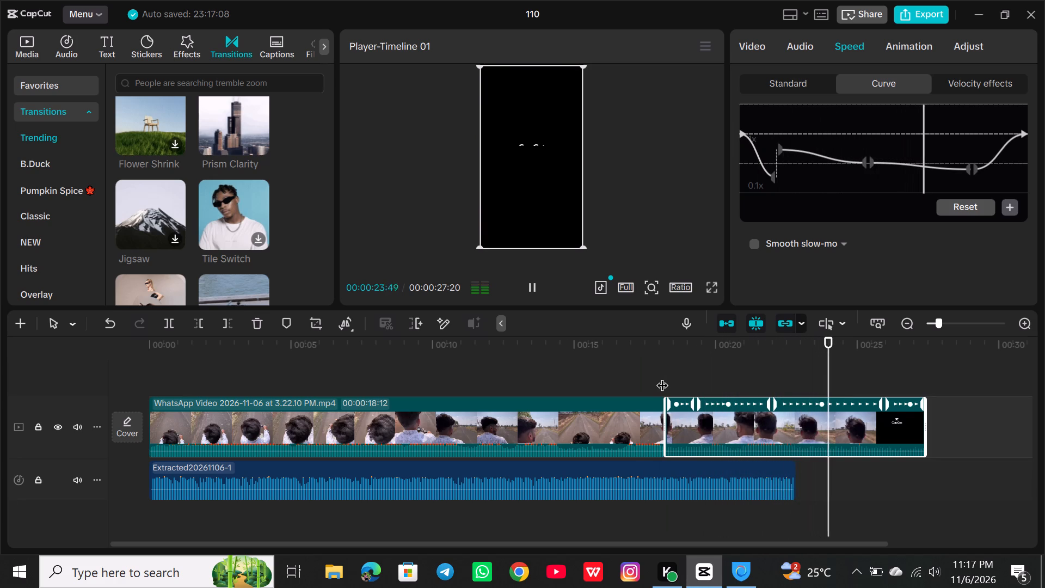
Lower the first Custom curve point's outgoing half to the second point's level so the section between them is flat.
left_click(863, 163)
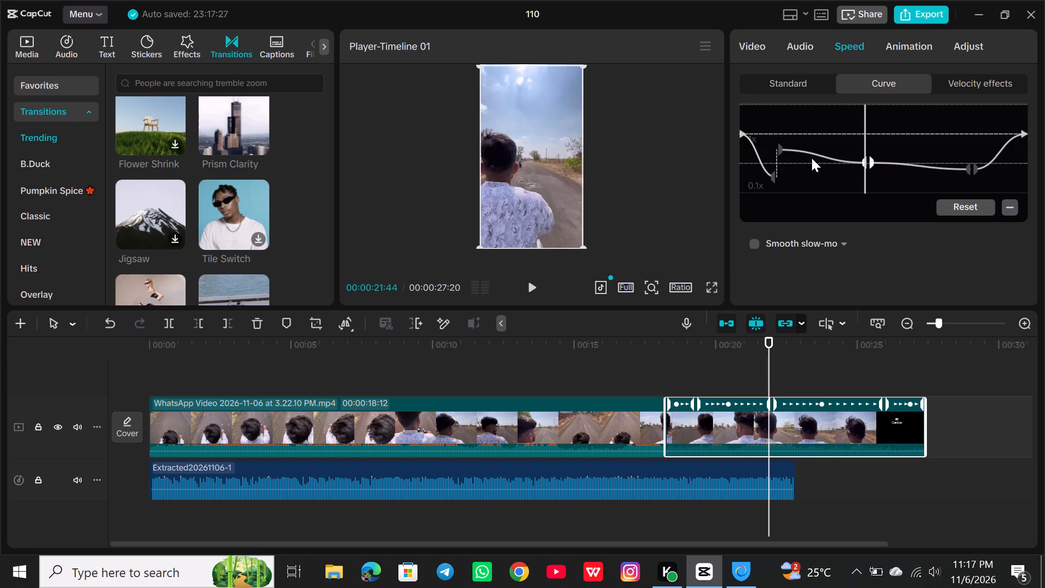
left_click(783, 147)
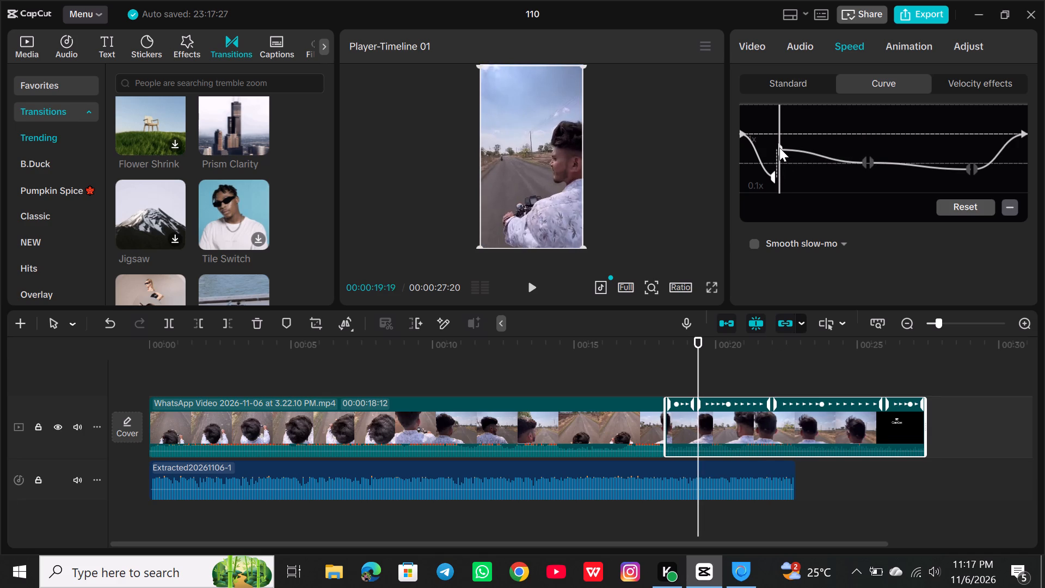
left_click_drag(779, 148, 777, 158)
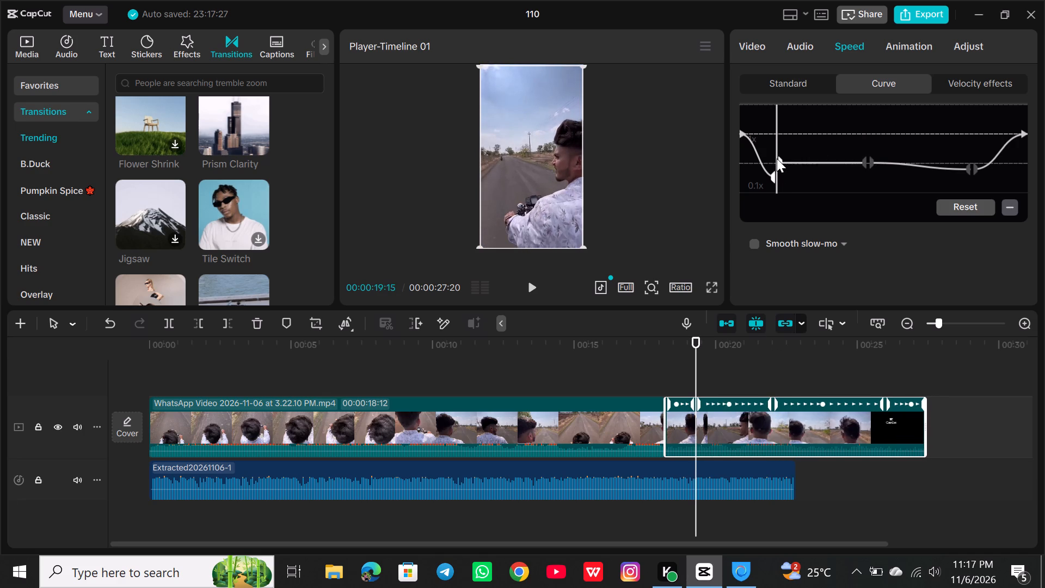
left_click_drag(777, 158, 780, 158)
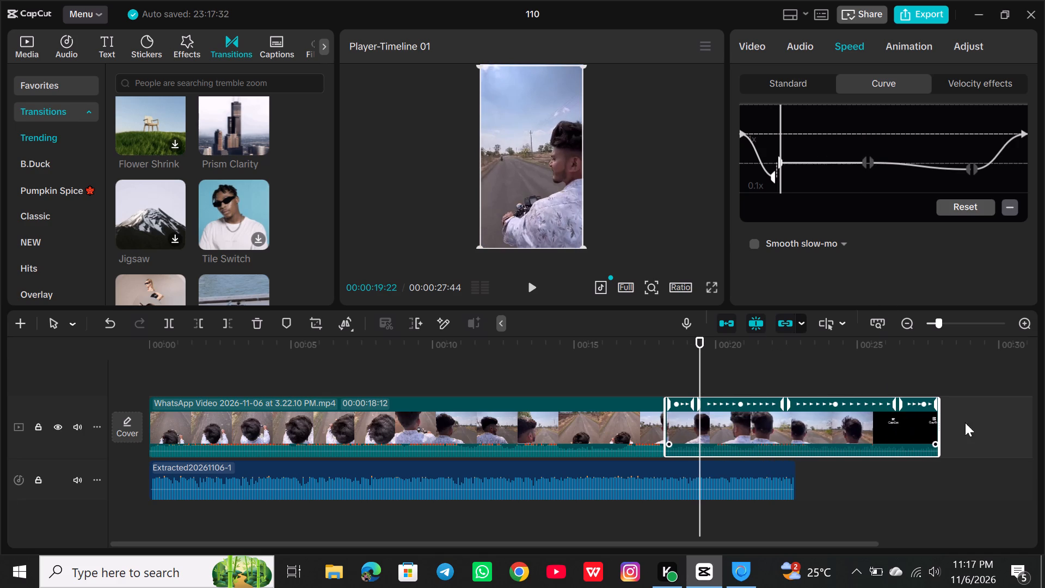
Trim the second clip's end to remove the CapCut ending, bringing the timeline to 00:00:25:10.
left_click_drag(938, 425, 876, 432)
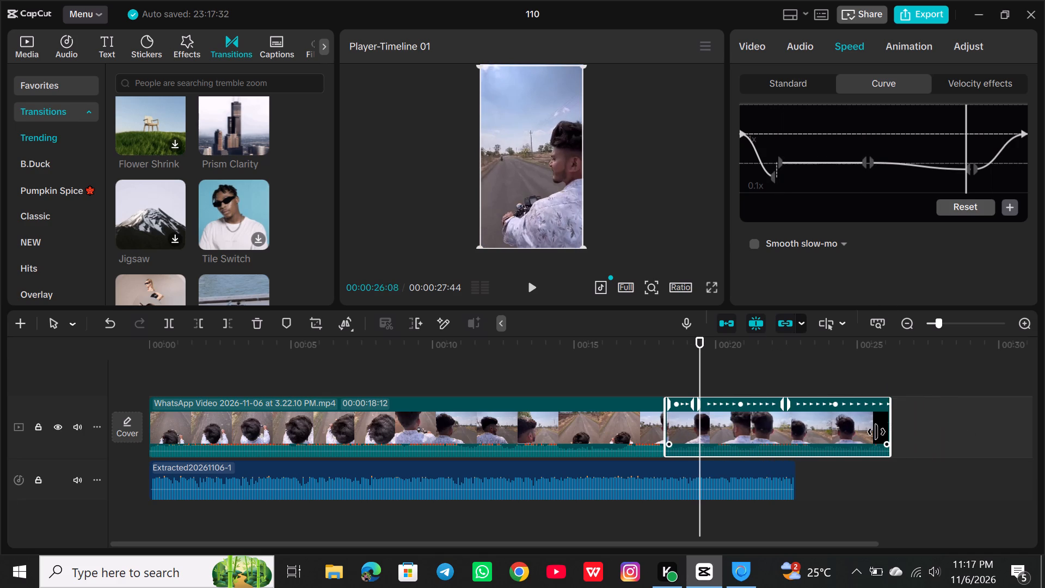
left_click_drag(876, 432, 862, 432)
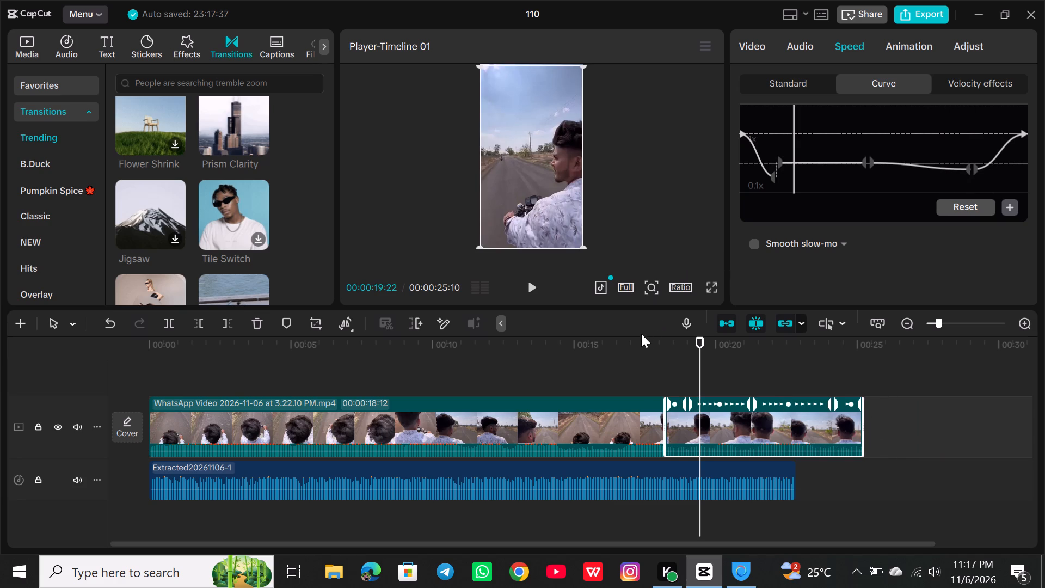
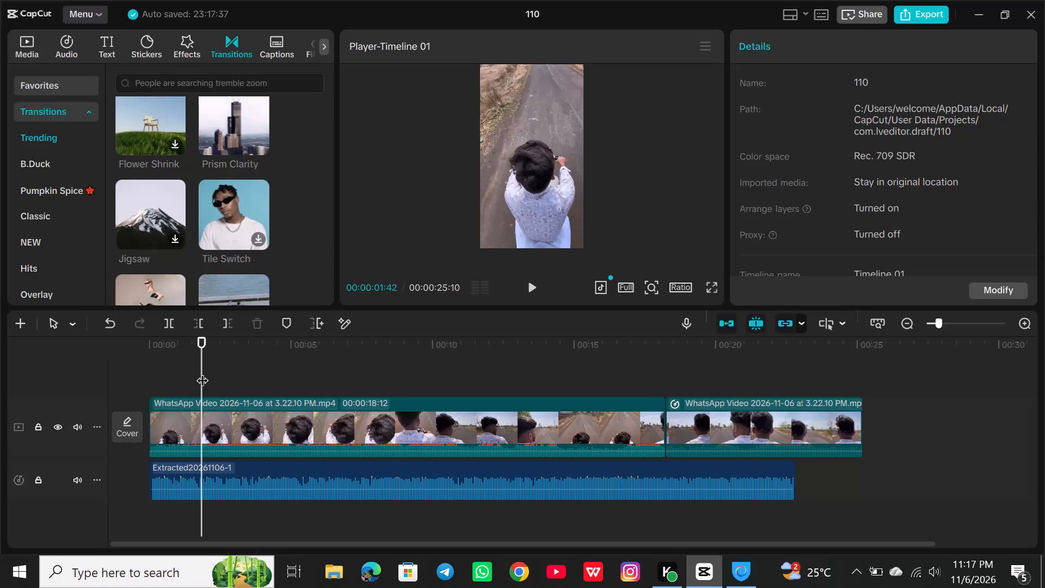
Browse the In and Out animations for the first clip from the timeline start, including the Trending, Basic and Light categories.
left_click_drag(202, 372, 138, 382)
left_click(183, 417)
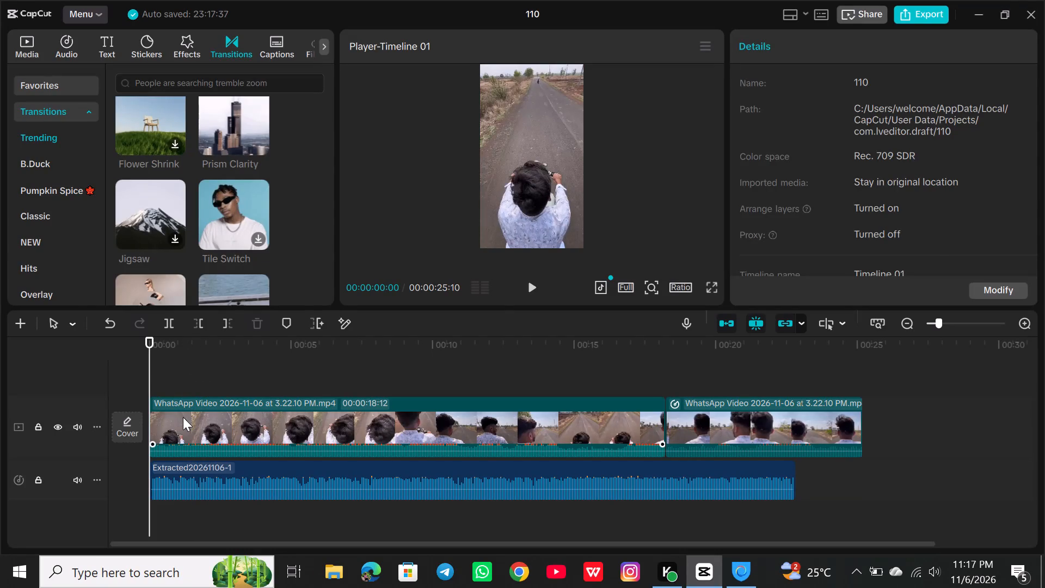
left_click(901, 45)
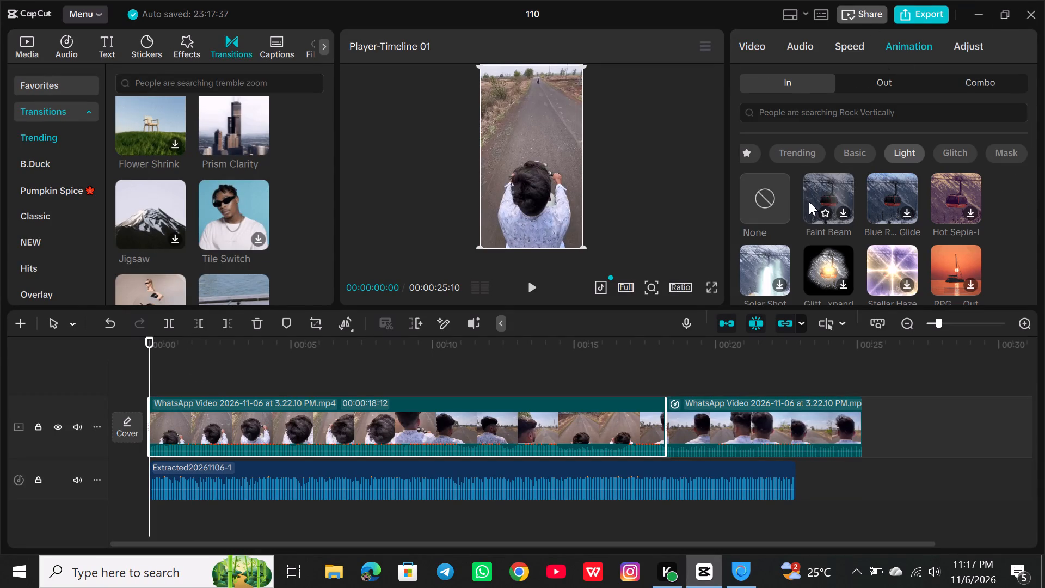
scroll(943, 193, "down", 1)
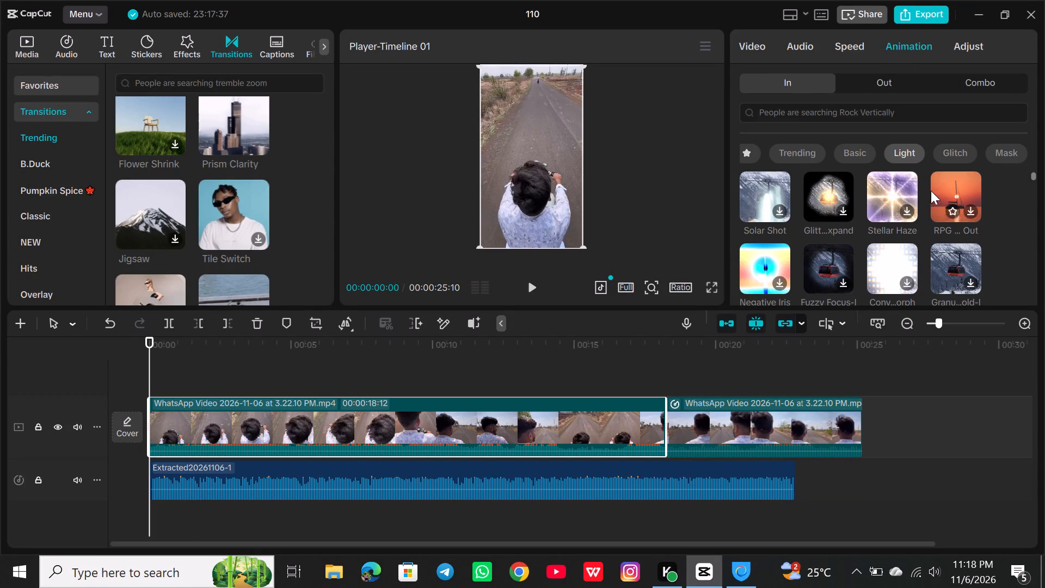
left_click(880, 85)
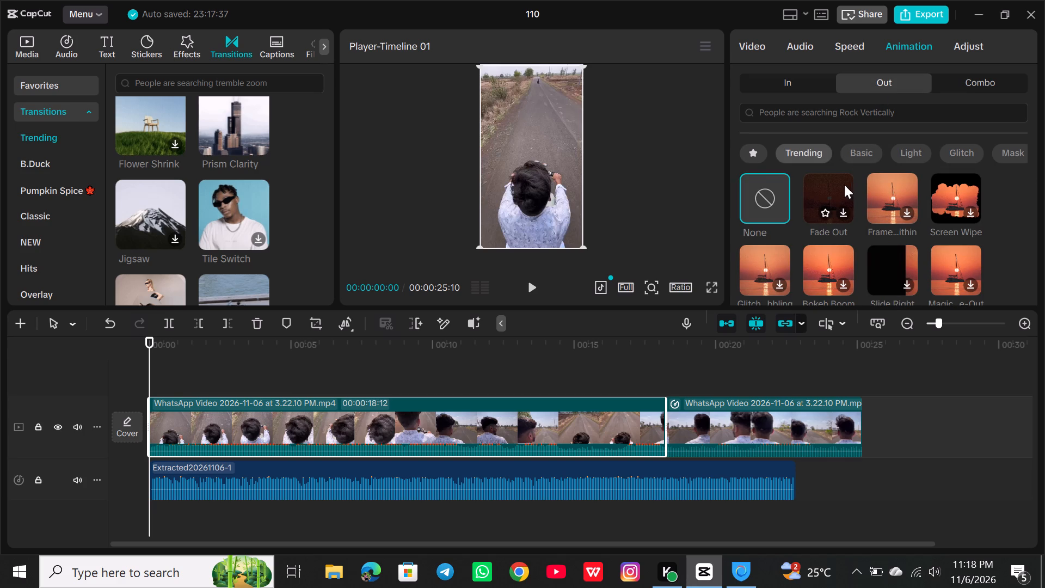
left_click(187, 42)
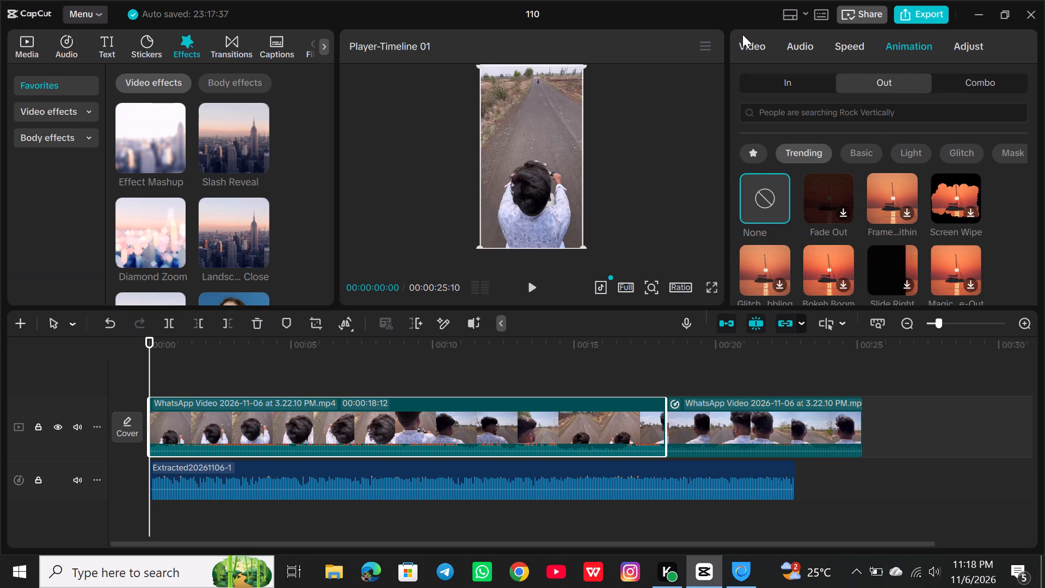
left_click(747, 54)
left_click(905, 46)
left_click(754, 155)
left_click(791, 155)
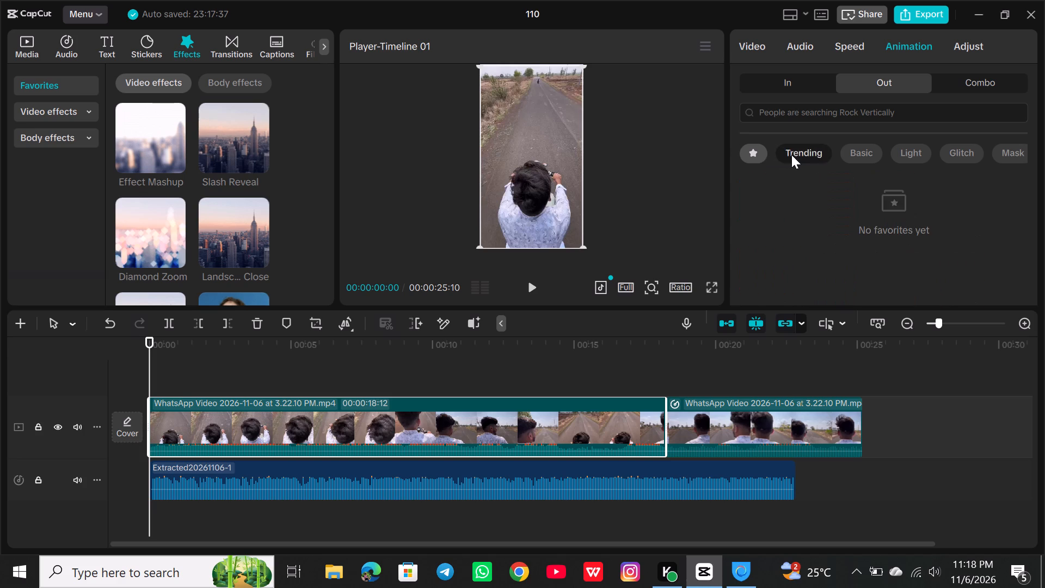
scroll(812, 205, "down", 1)
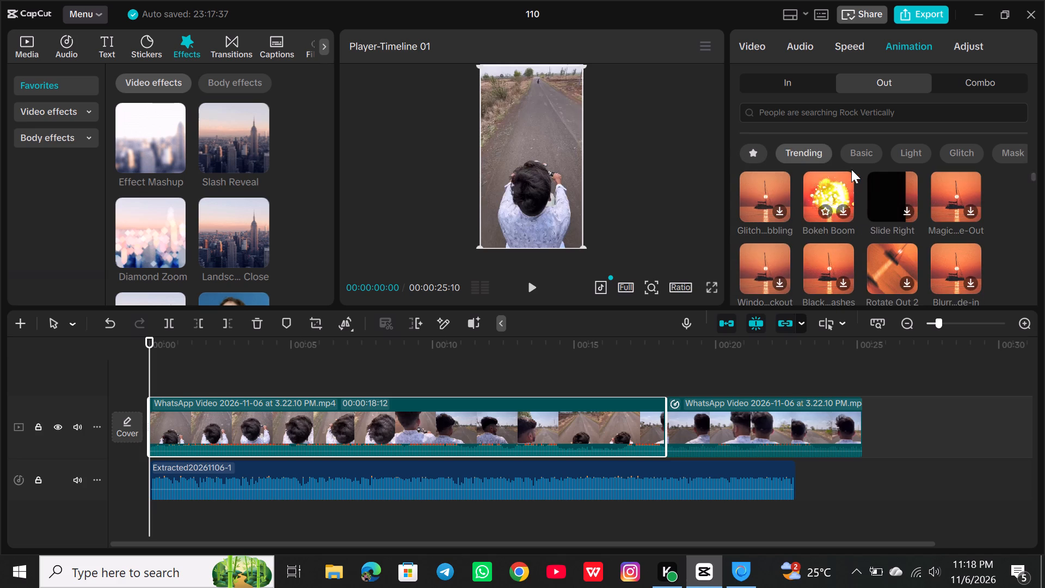
left_click(859, 155)
scroll(821, 200, "down", 2)
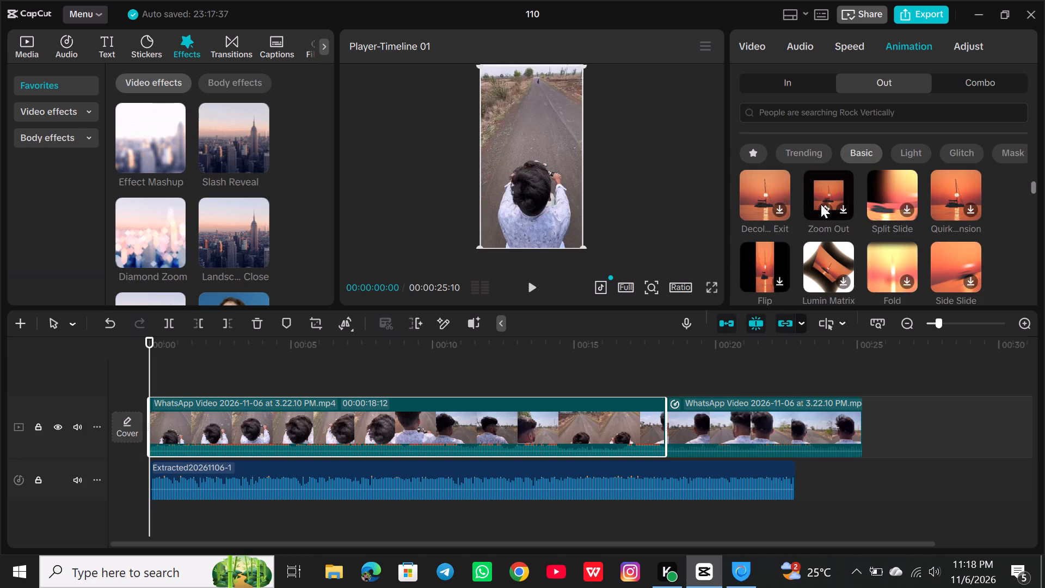
scroll(821, 204, "down", 16)
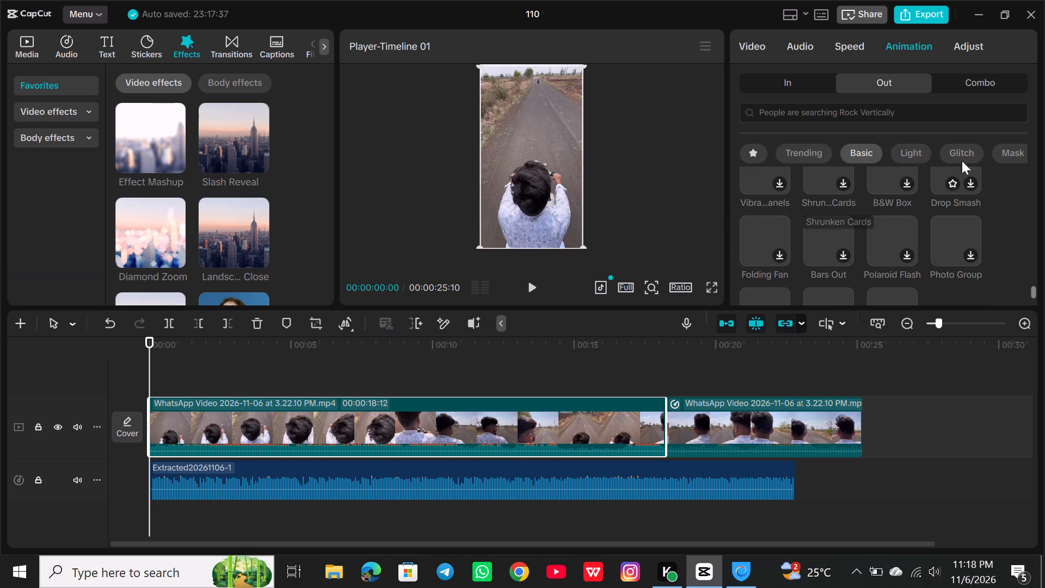
left_click(909, 149)
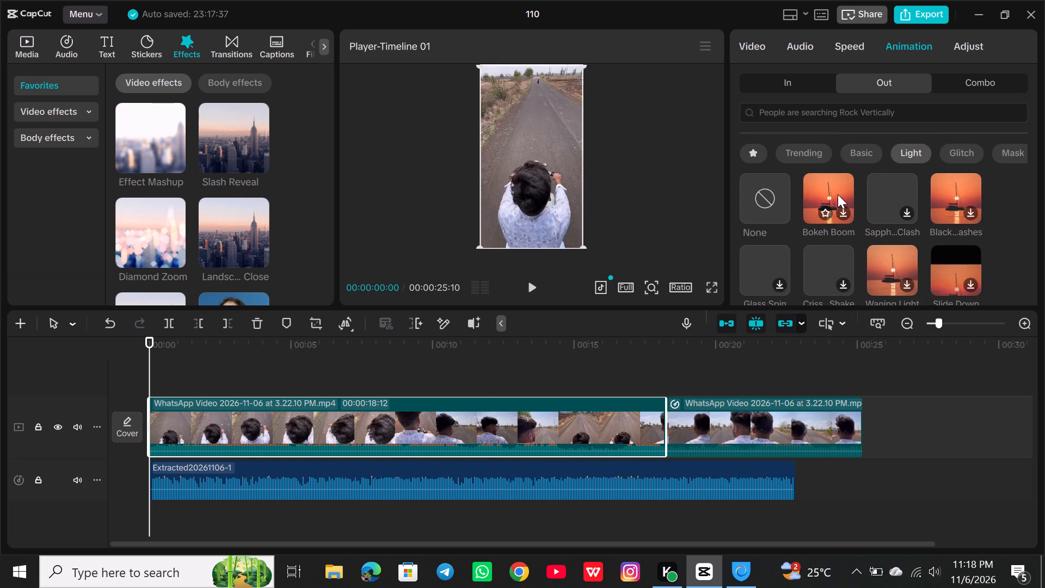
scroll(832, 195, "down", 1)
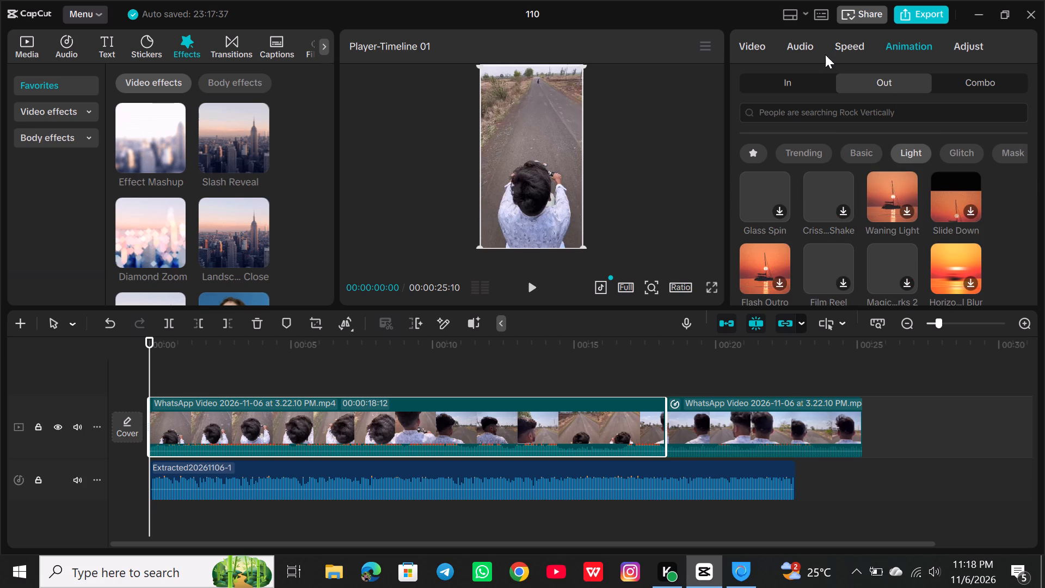
left_click(968, 44)
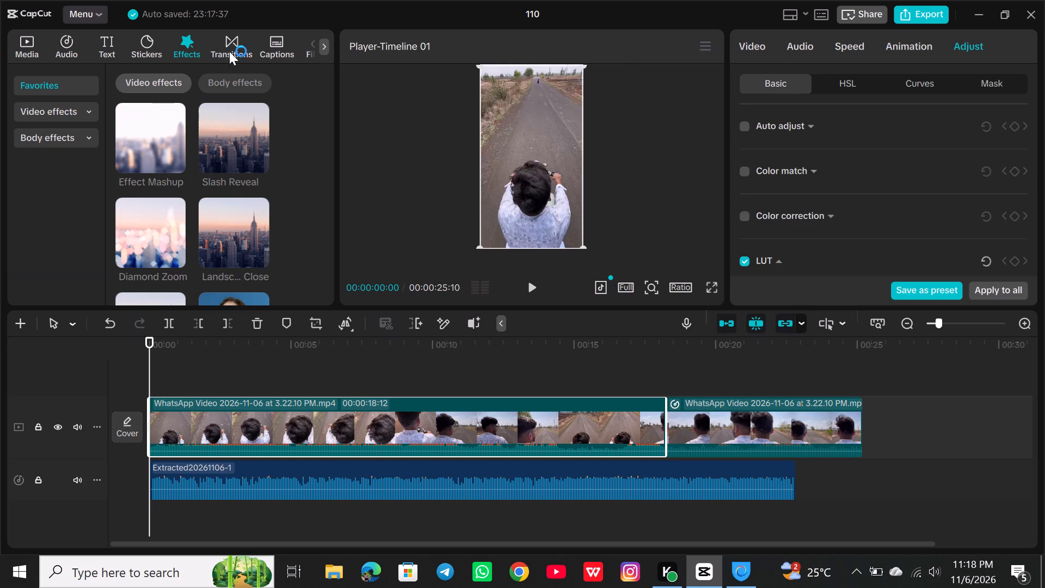
Add the Slash Reveal video effect at the start of the timeline and shorten it to about 2 seconds.
left_click(189, 40)
left_click(231, 144)
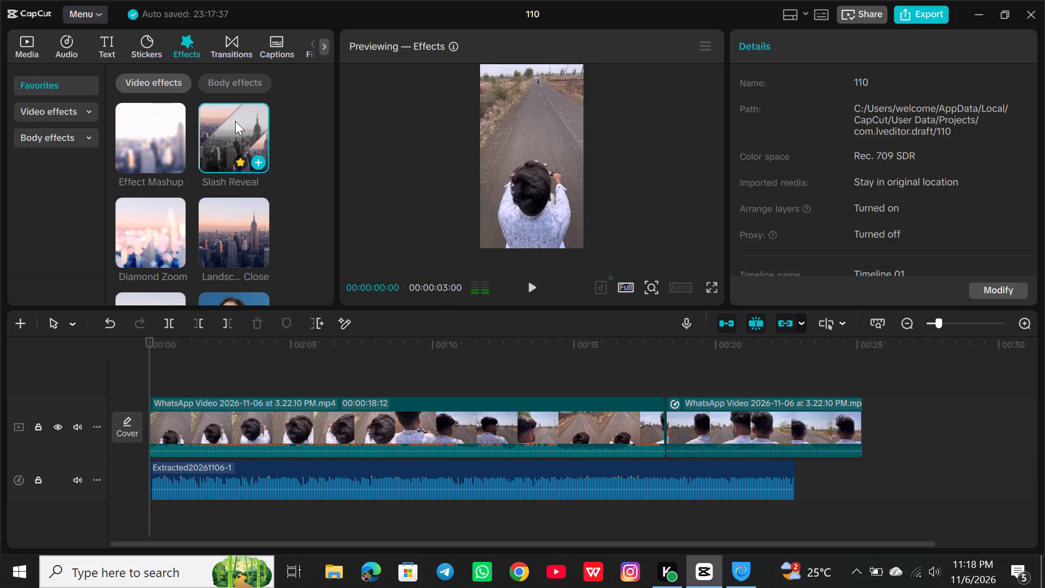
left_click(253, 160)
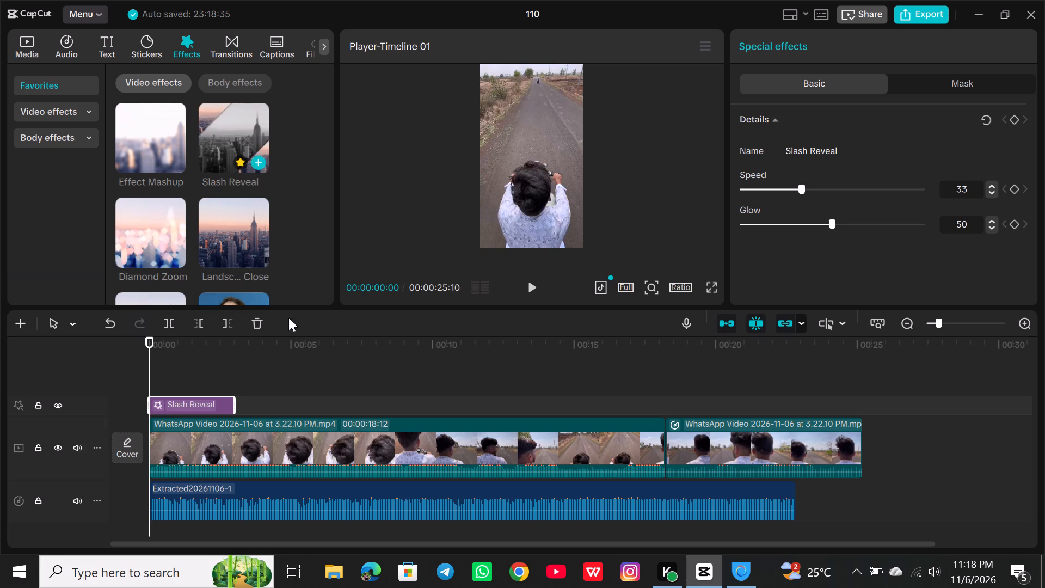
left_click_drag(233, 407, 210, 408)
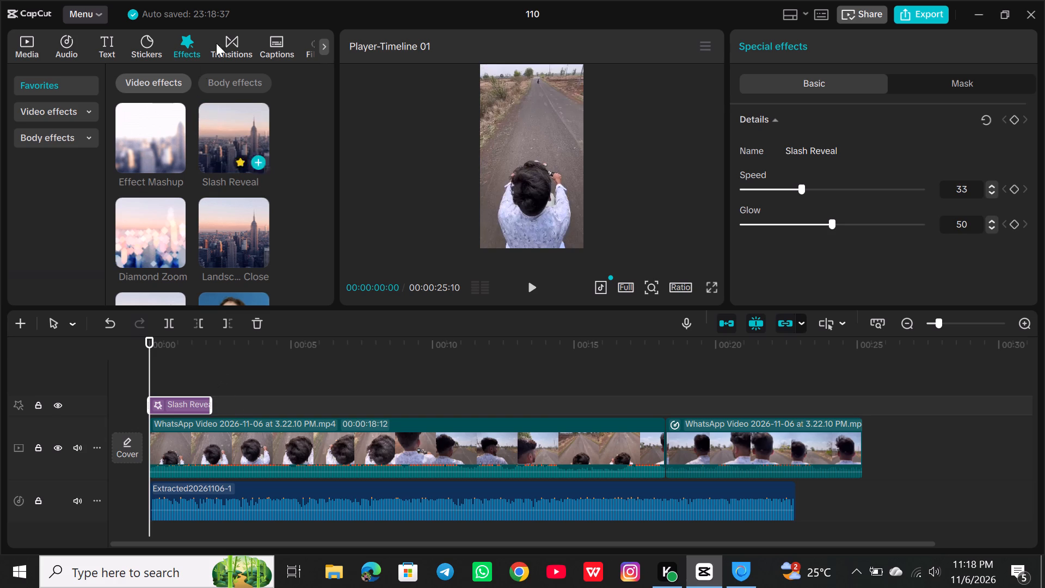
Add the Coastal Vibe filter at the timeline start and extend it to about the end of the last video clip.
left_click(291, 45)
left_click(281, 46)
left_click_drag(281, 46, 238, 52)
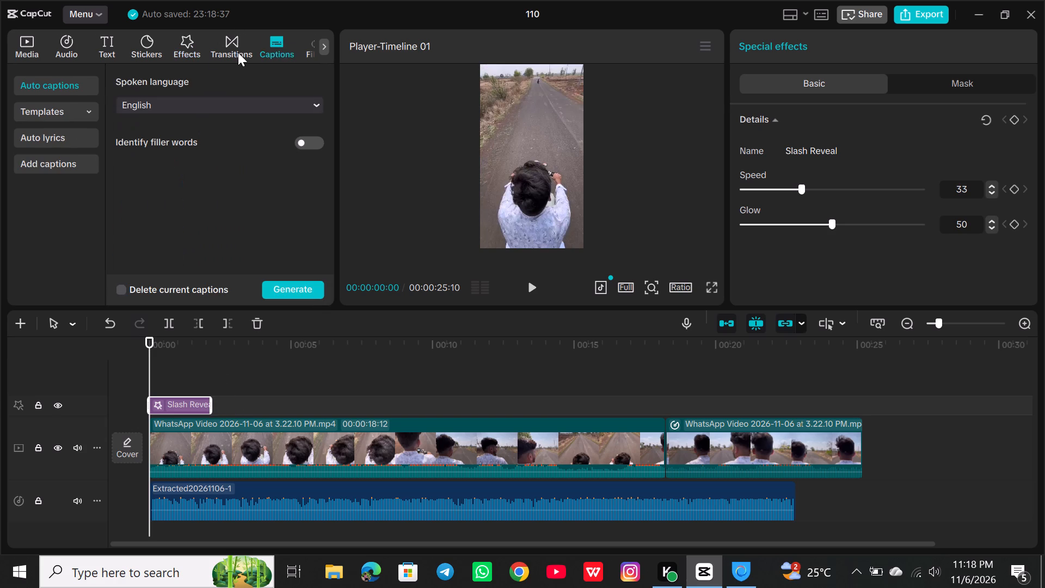
left_click_drag(238, 52, 172, 52)
left_click(218, 41)
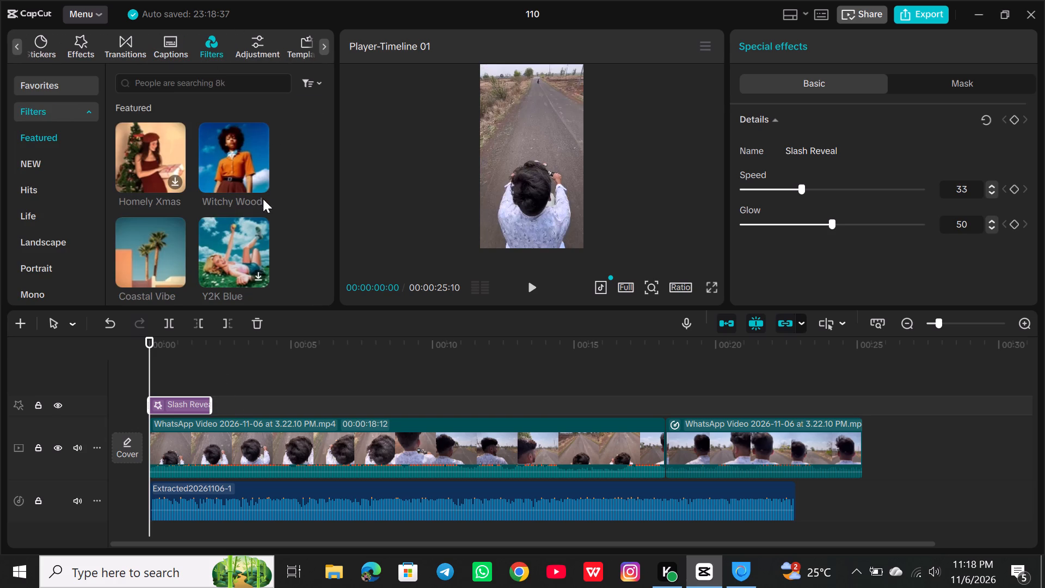
left_click(168, 237)
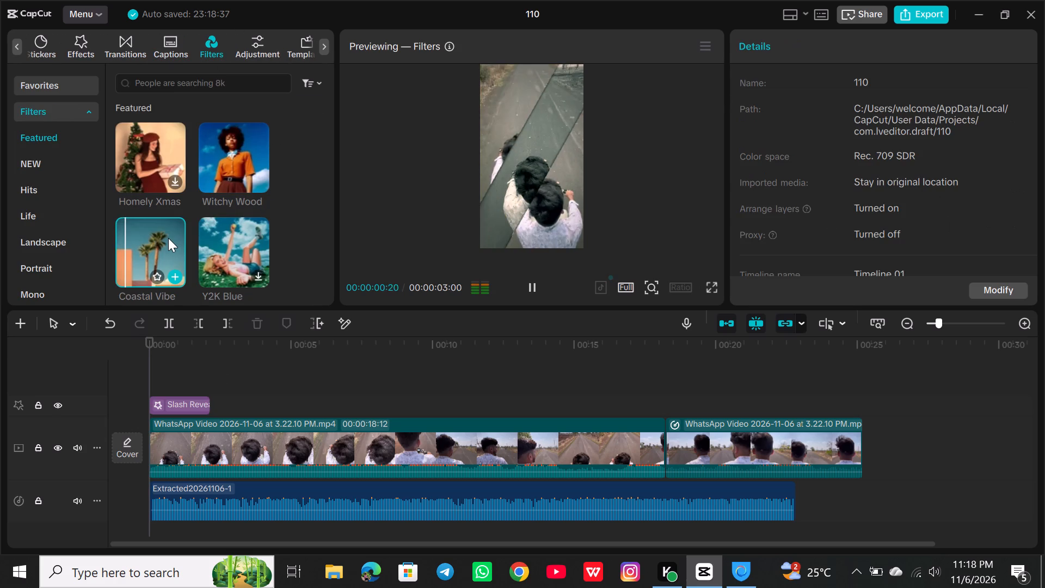
left_click_drag(177, 277, 189, 381)
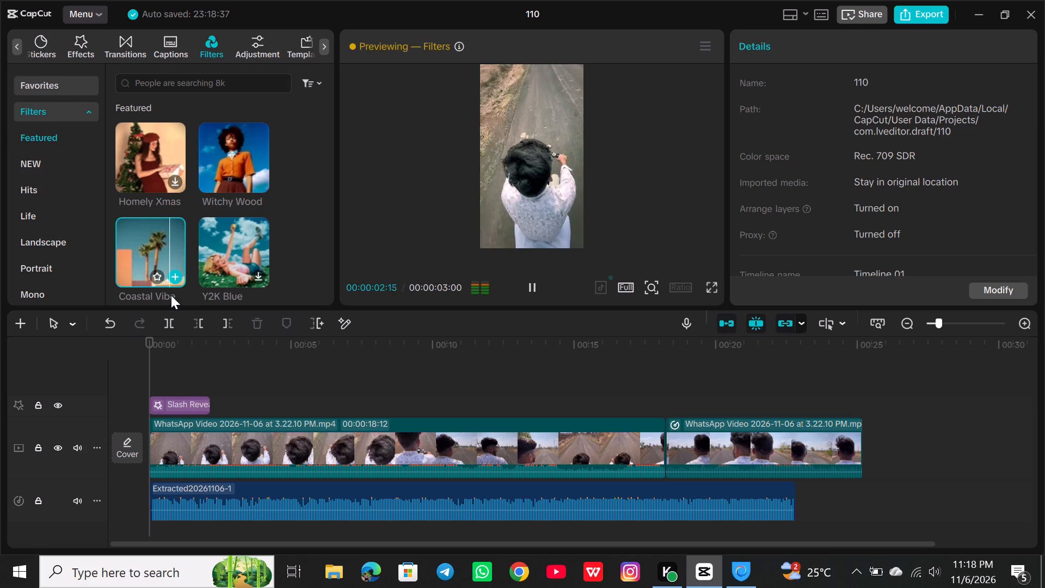
left_click(175, 277)
left_click_drag(235, 398, 855, 438)
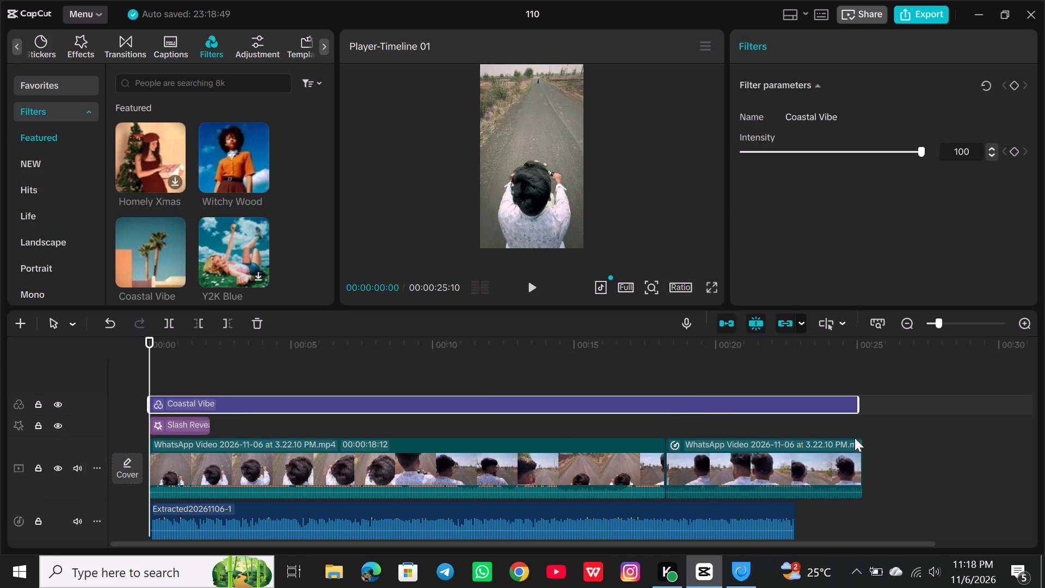
Play back the filtered edit full screen and replay the moment around 00:00:10:39.
left_click(709, 291)
key("space")
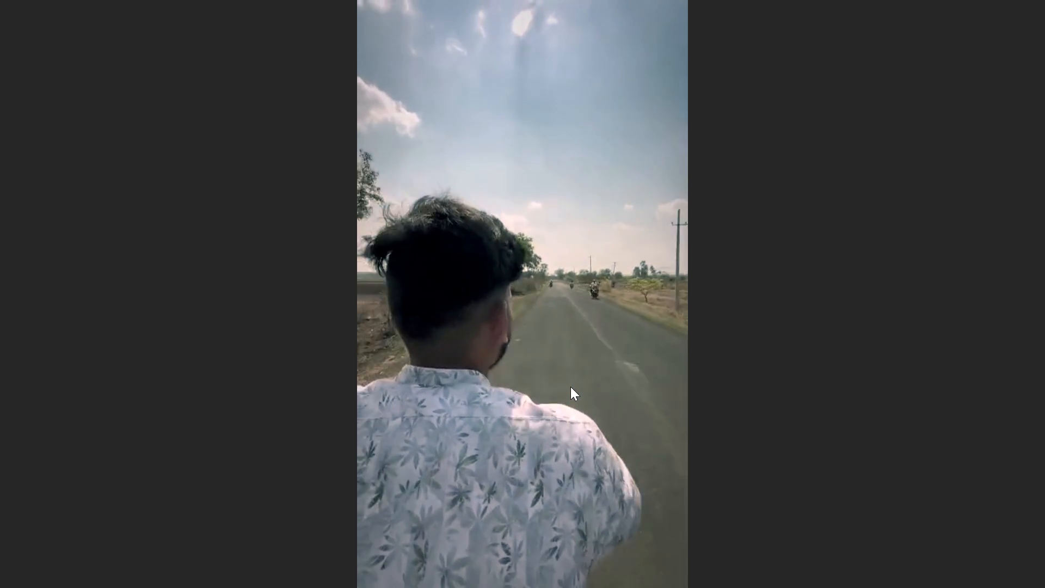
key("space")
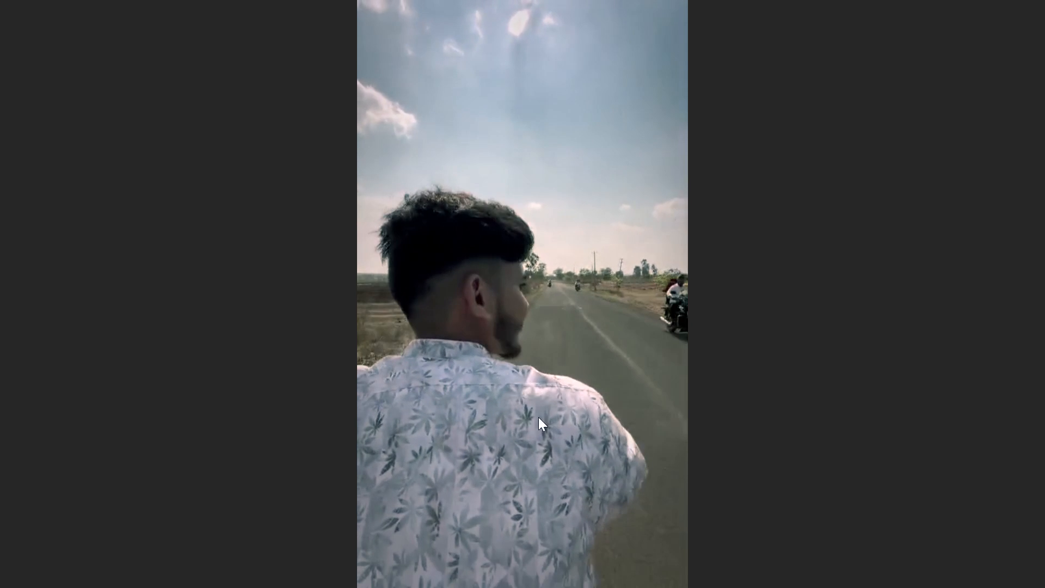
left_click(526, 416)
left_click(568, 518)
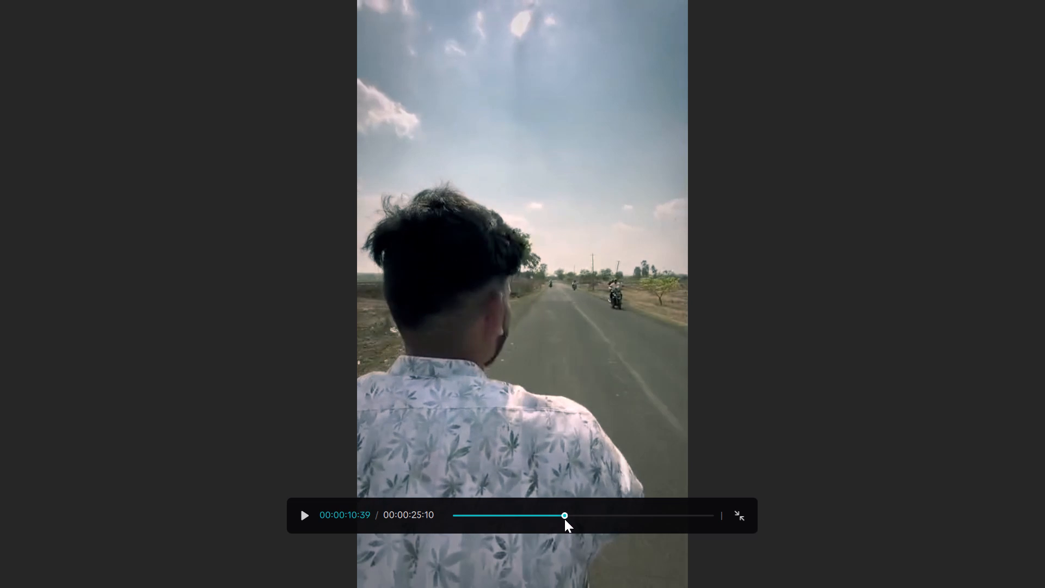
key("space")
key("space")
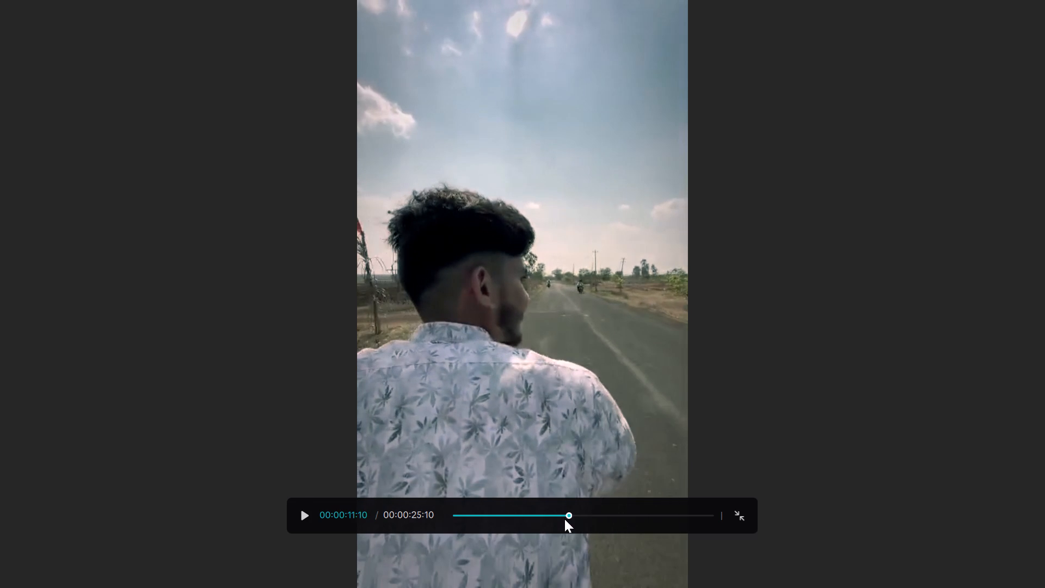
key("space")
key("space")
left_click(564, 513)
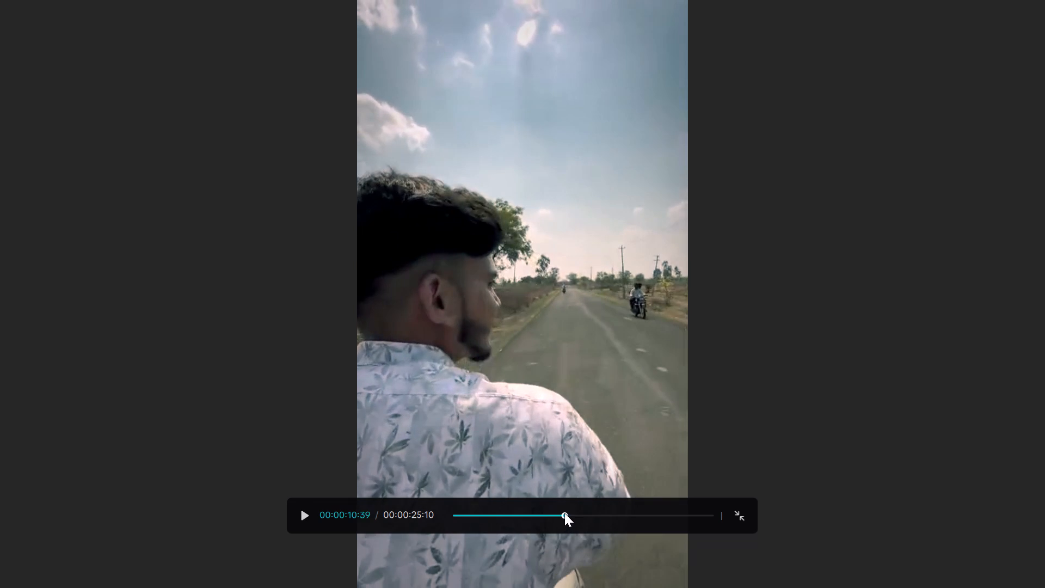
key("space")
key("space")
left_click(564, 513)
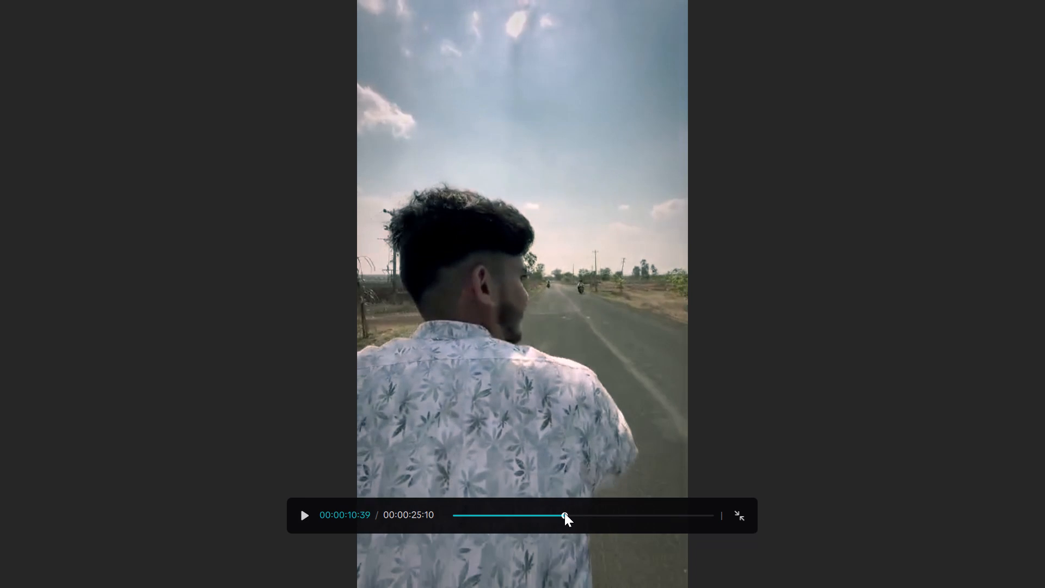
left_click(735, 515)
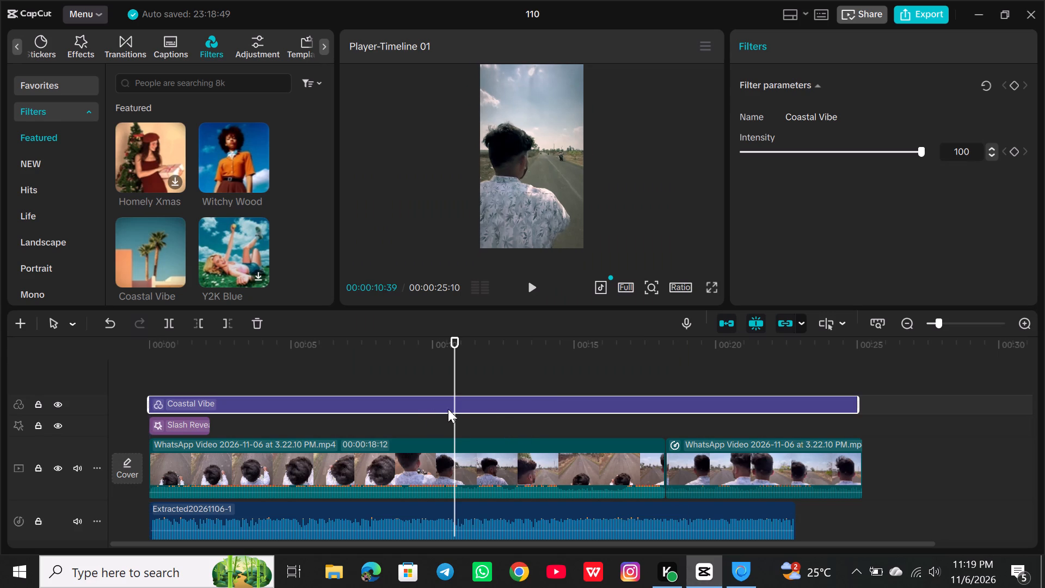
Split both the Coastal Vibe filter and the first video clip at 00:00:10:43.
left_click(454, 370)
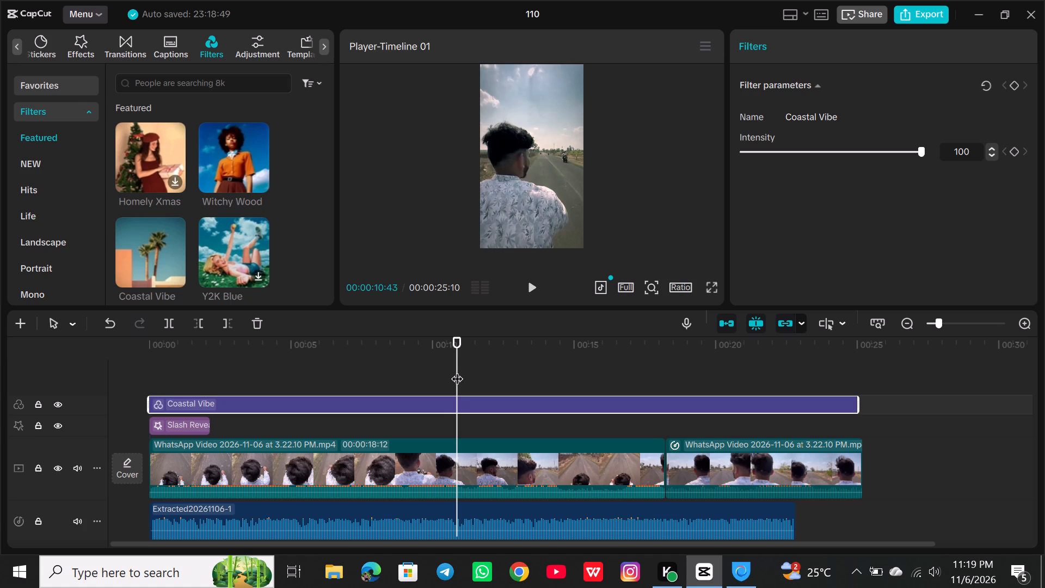
key("ctrl+b")
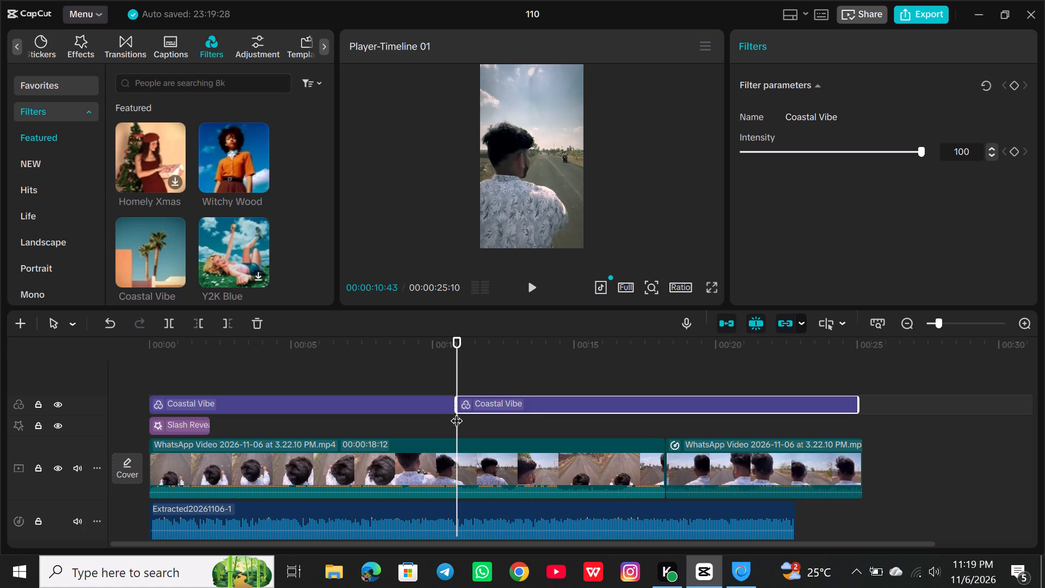
left_click(458, 449)
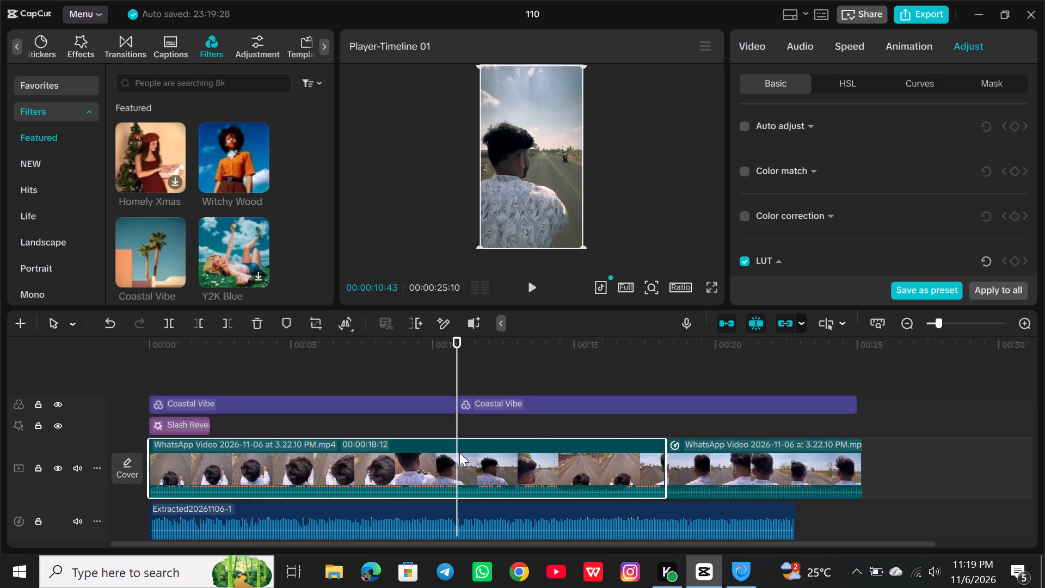
key("ctrl+b")
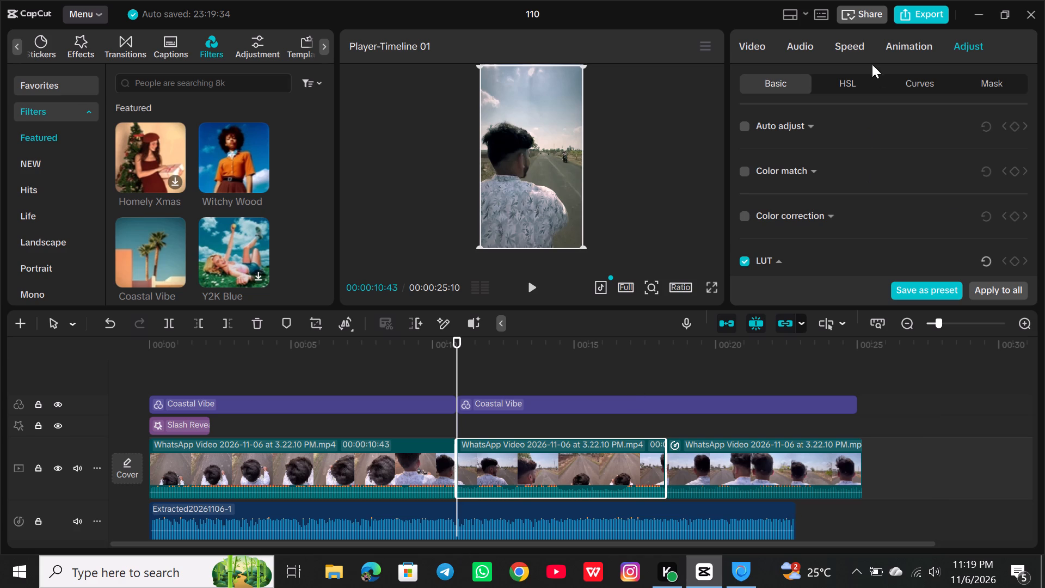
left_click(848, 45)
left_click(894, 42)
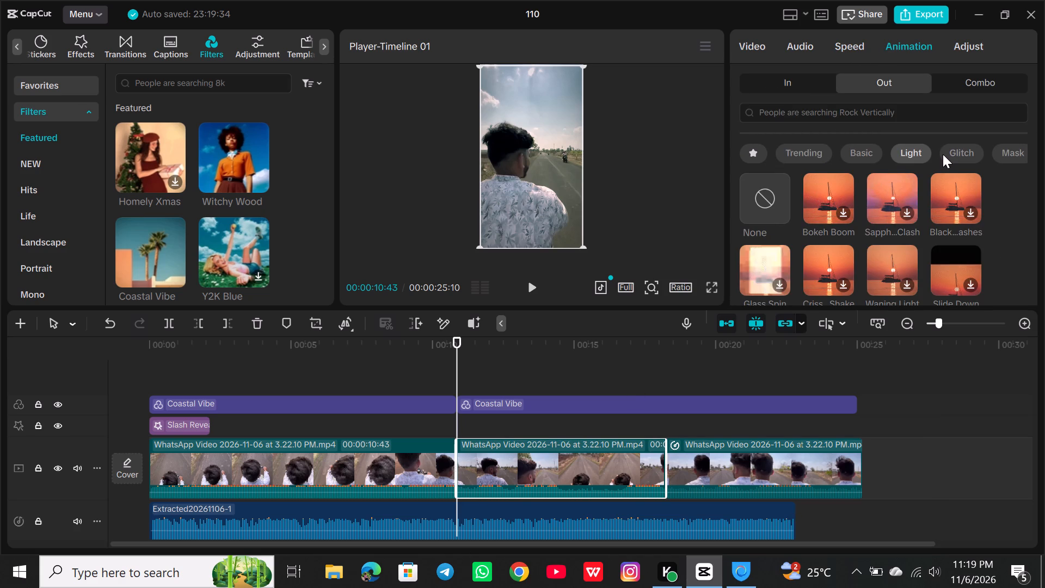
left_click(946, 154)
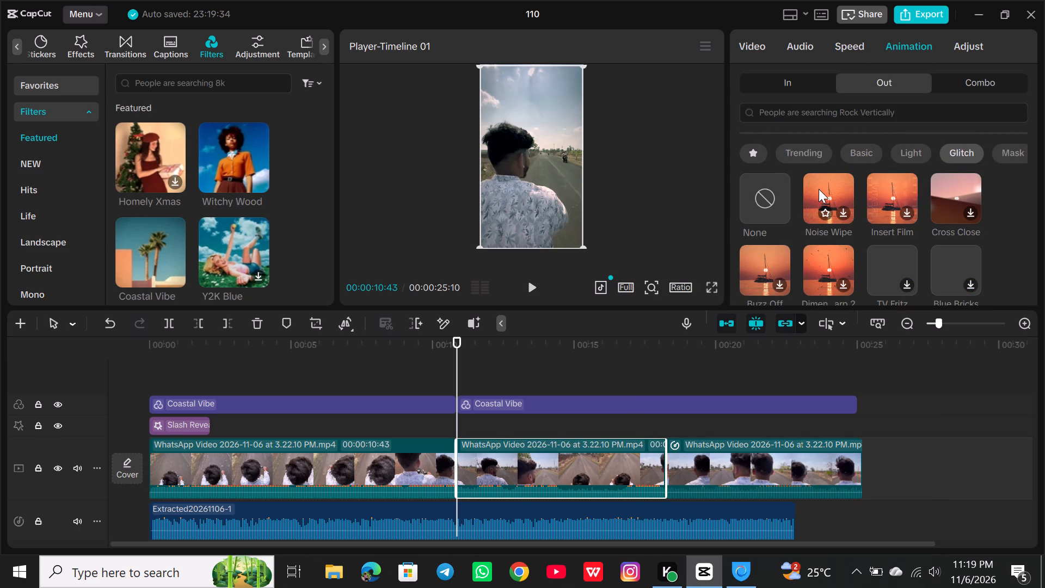
Add the Shake video effect at the 00:00:10:43 split and shorten it to about 1.3 seconds.
left_click(82, 50)
left_click(51, 111)
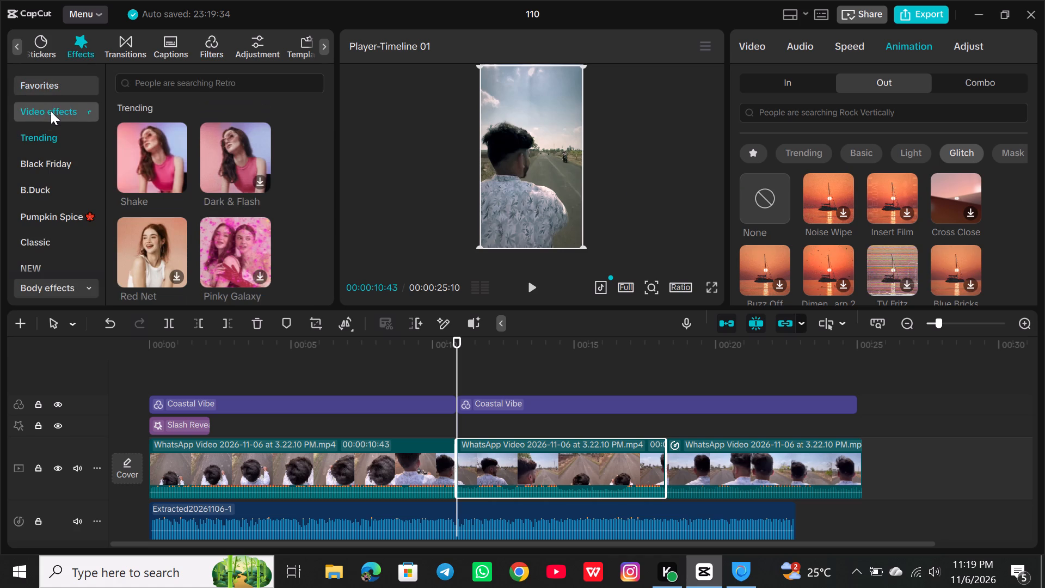
left_click(179, 177)
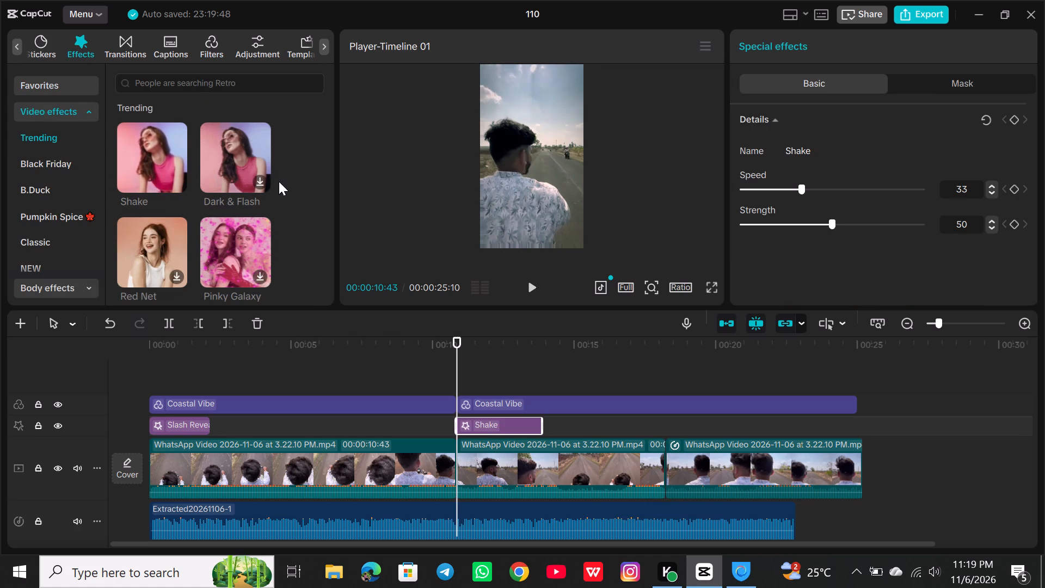
key("space")
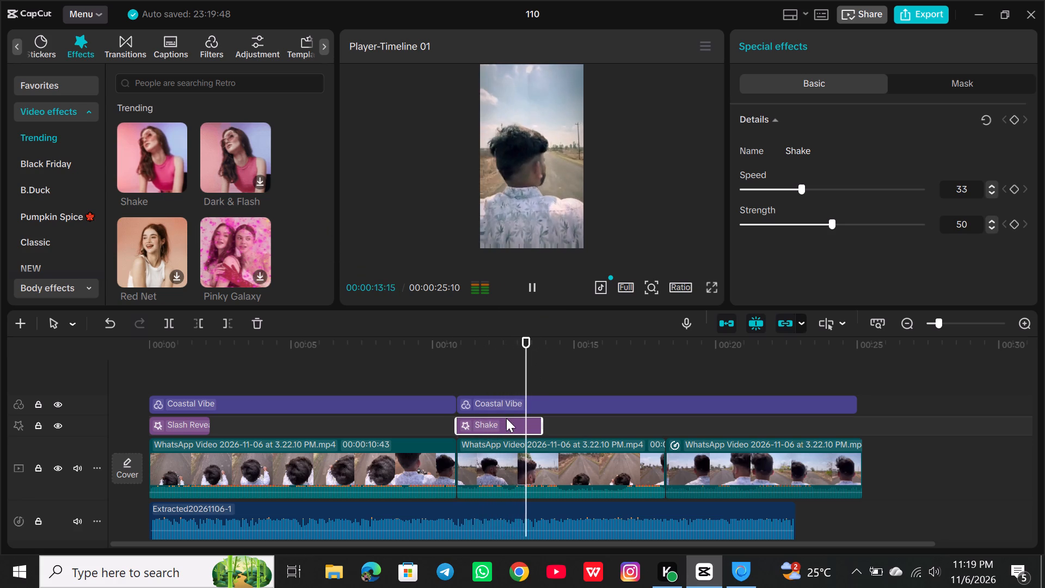
left_click_drag(540, 425, 494, 435)
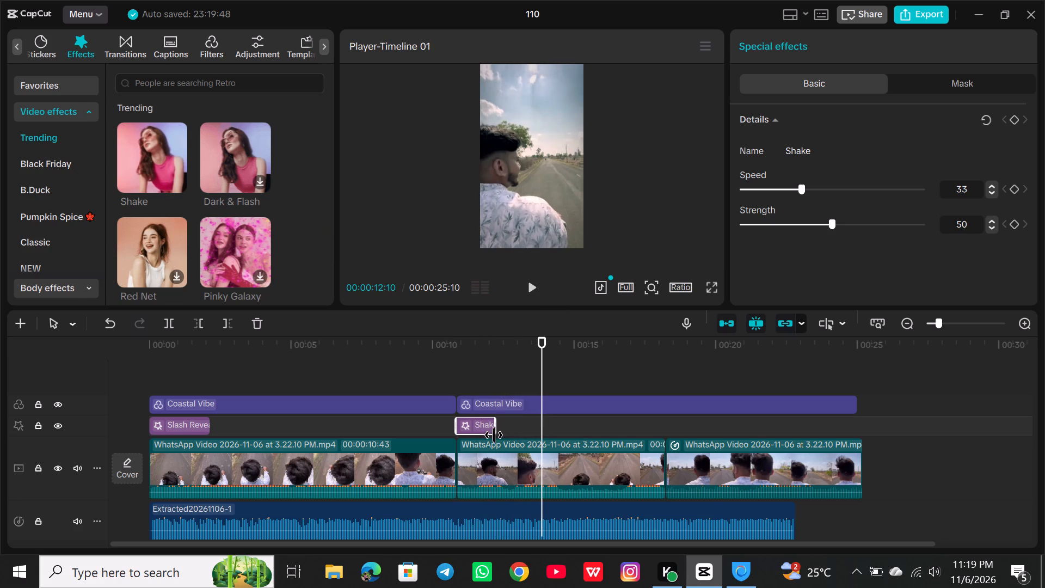
left_click_drag(494, 435, 492, 435)
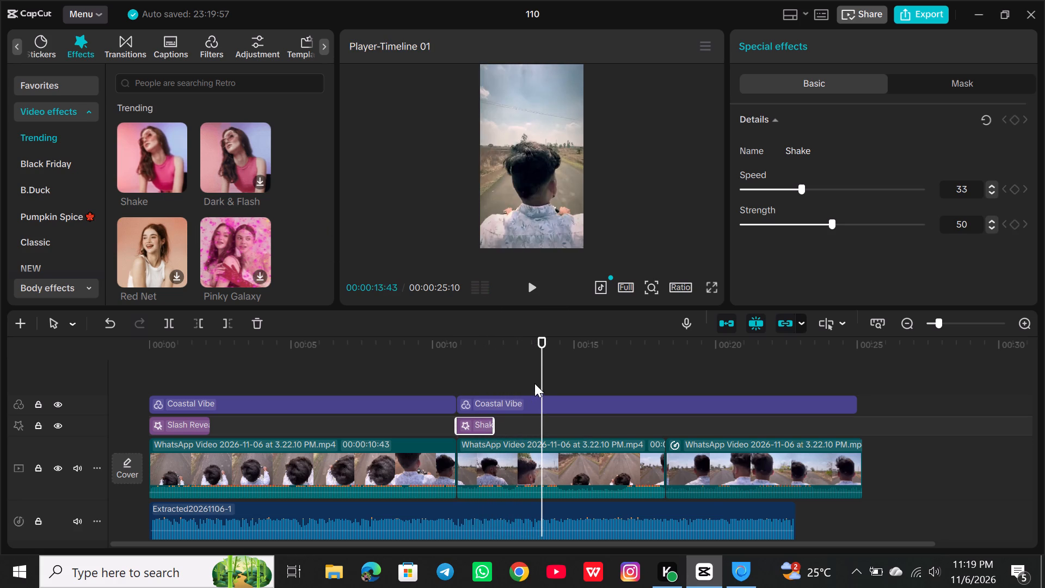
Play back the timeline from the Shake effect into the last video clip.
left_click_drag(536, 373, 454, 391)
key("space")
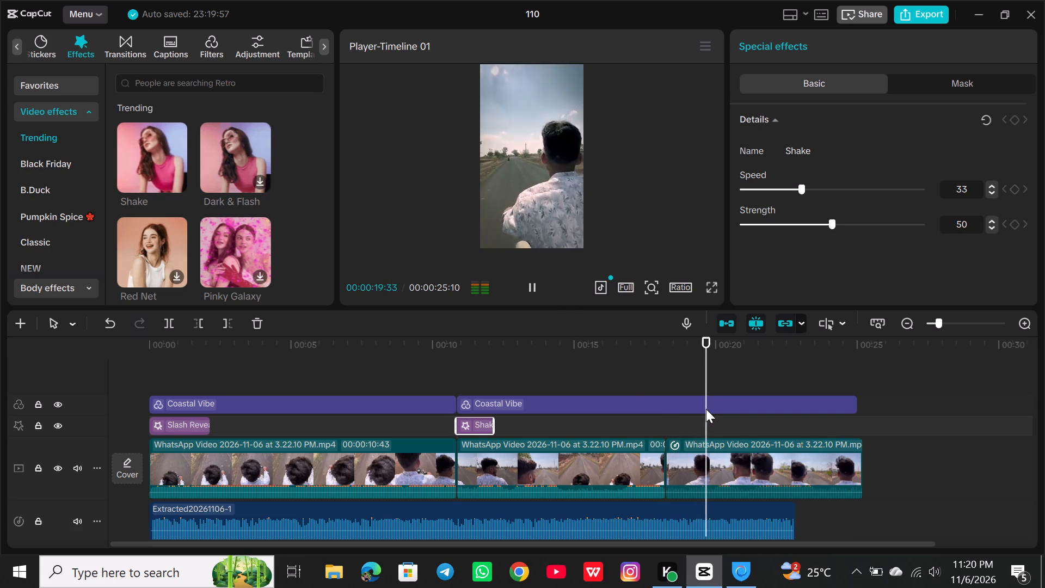
key("space")
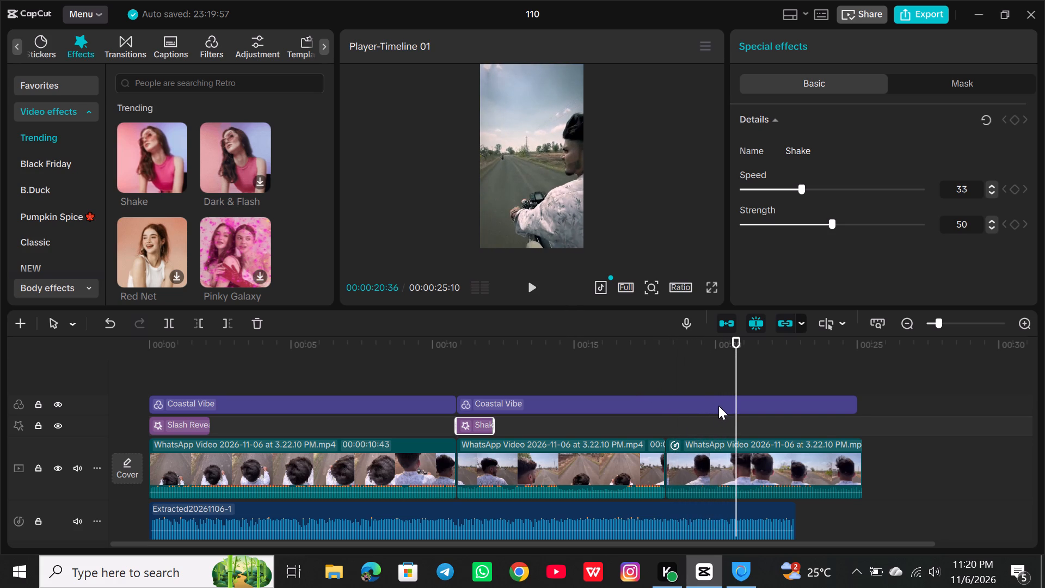
Add the Dark & Flash video effect at the last clip's start, 00:00:18:12, and shorten it to about 1.6 seconds.
left_click(735, 404)
left_click(737, 373)
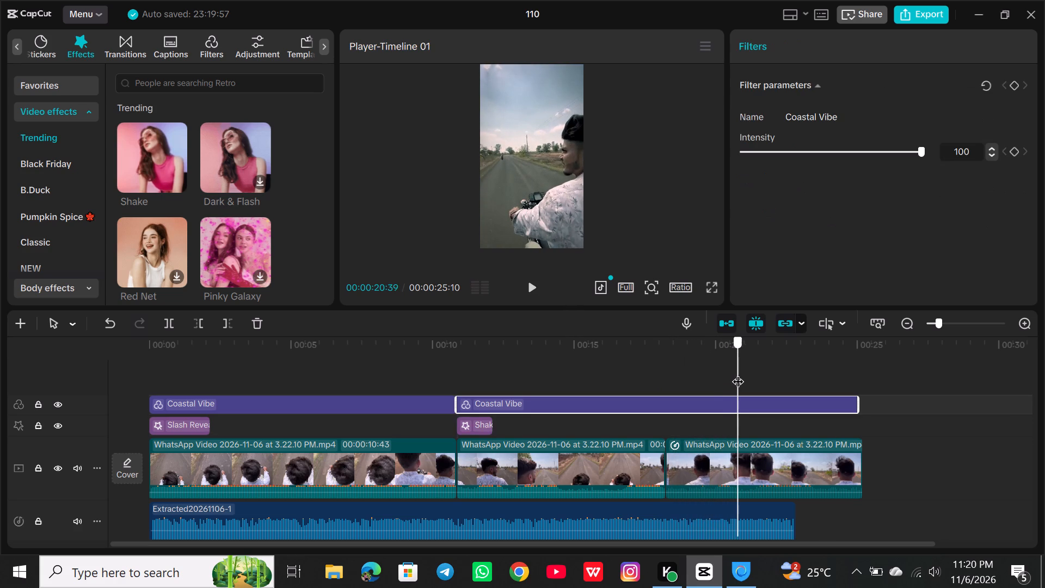
left_click_drag(737, 373, 734, 373)
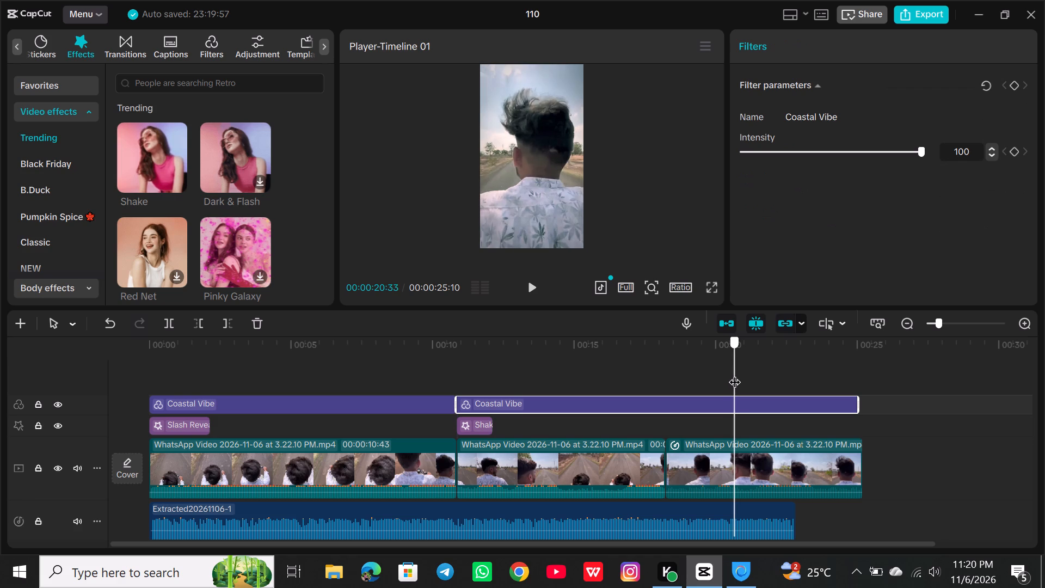
left_click_drag(734, 373, 749, 377)
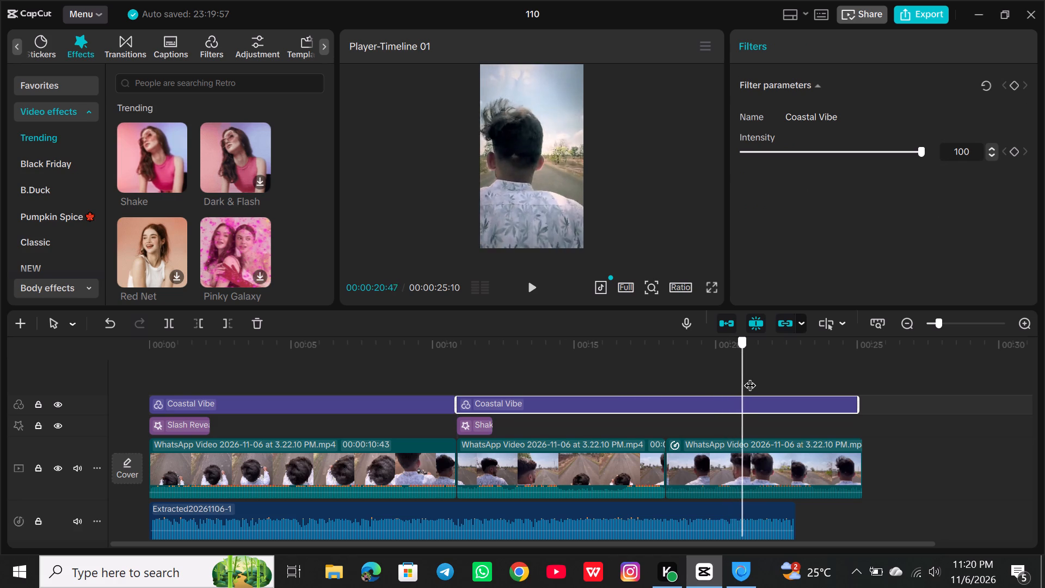
left_click_drag(749, 377, 712, 375)
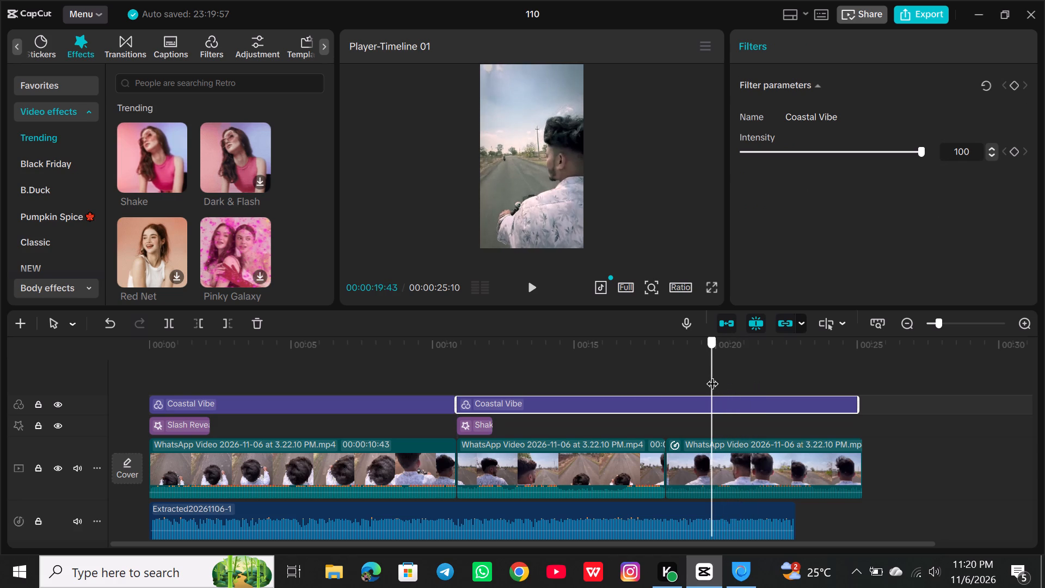
left_click_drag(712, 375, 702, 371)
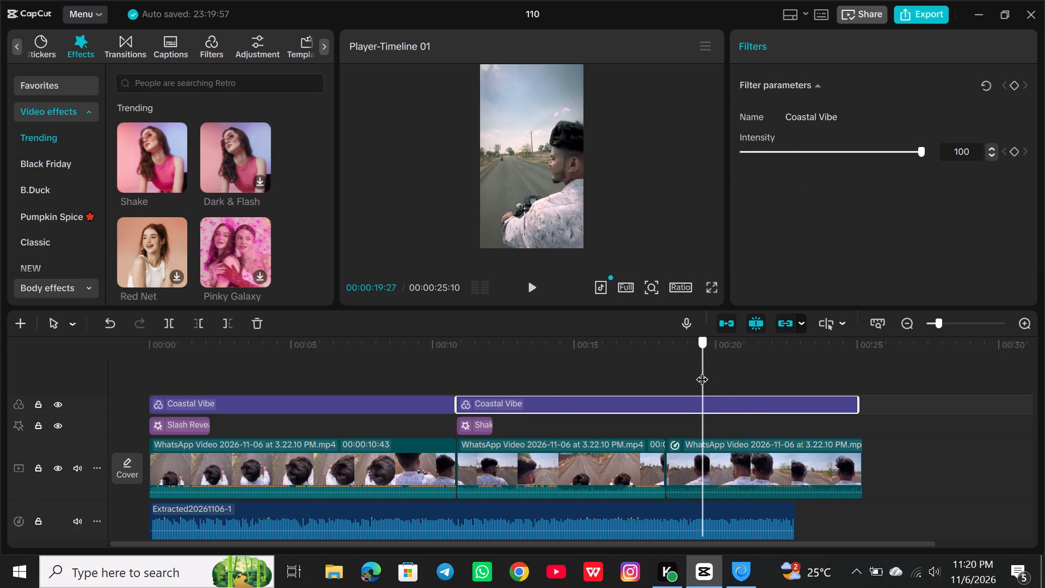
left_click_drag(702, 371, 688, 365)
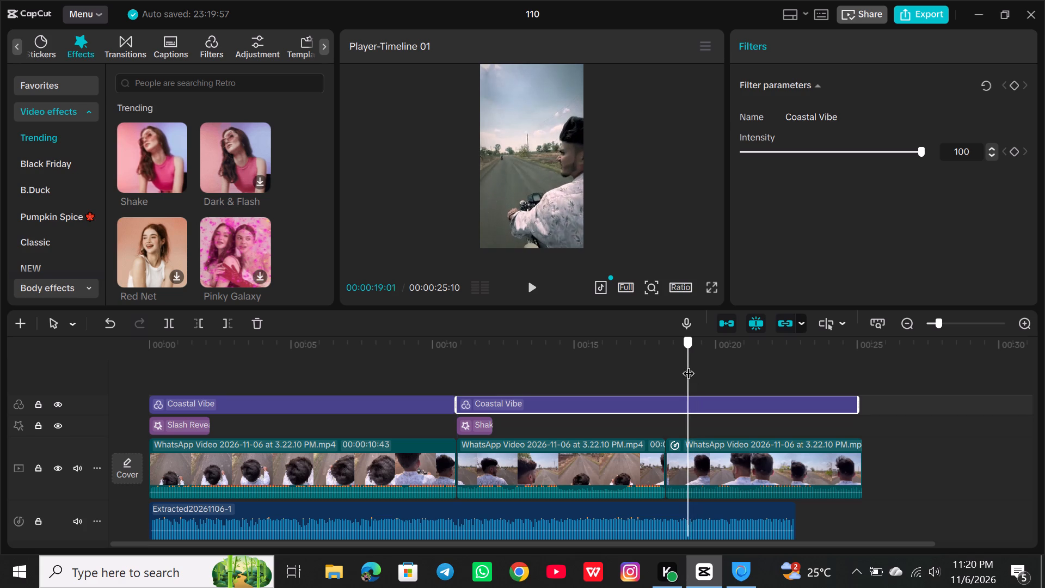
left_click_drag(688, 365, 668, 357)
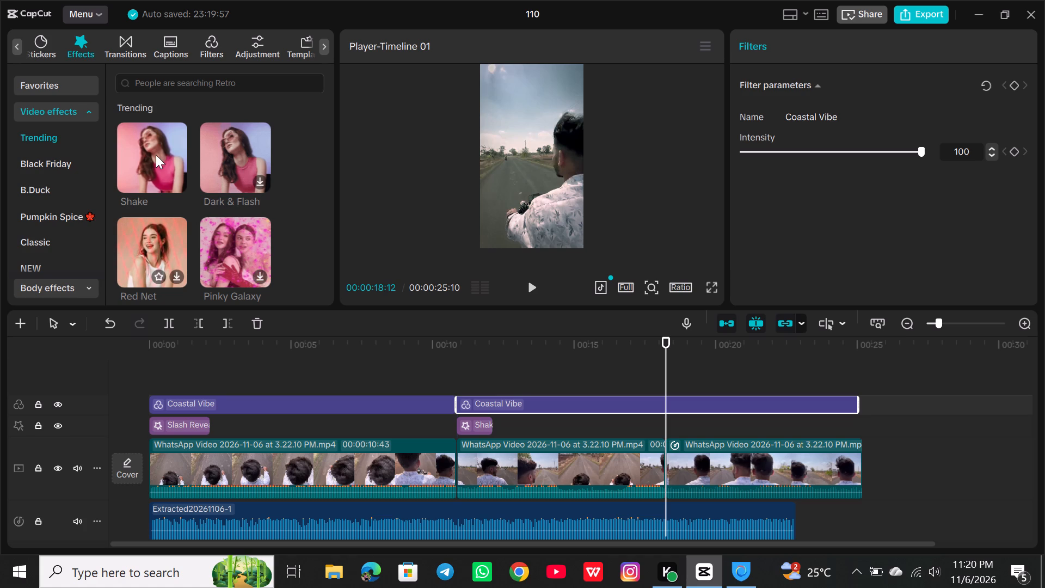
left_click(256, 183)
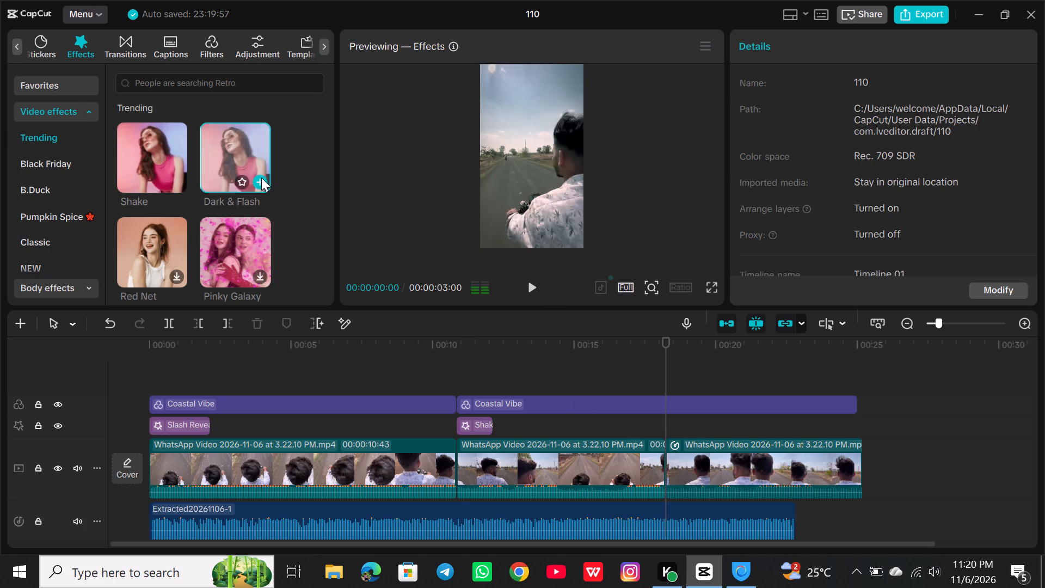
left_click(261, 177)
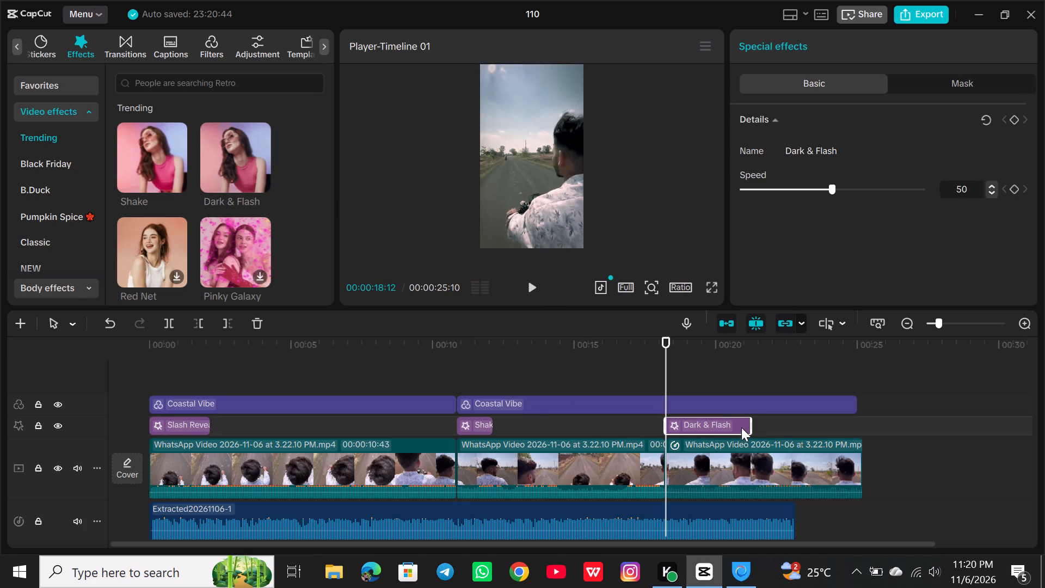
left_click_drag(748, 427, 710, 432)
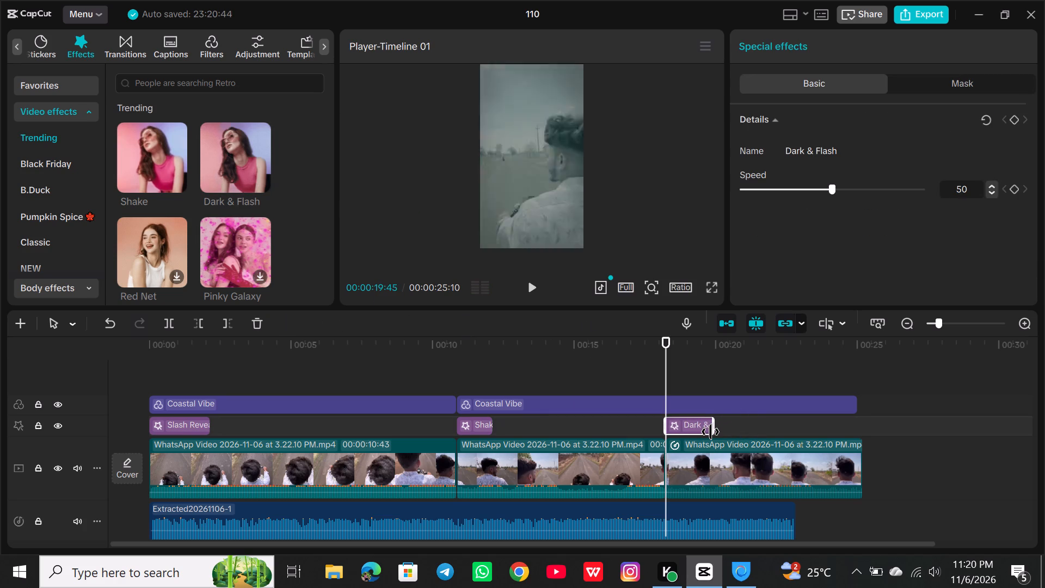
left_click_drag(710, 432, 709, 432)
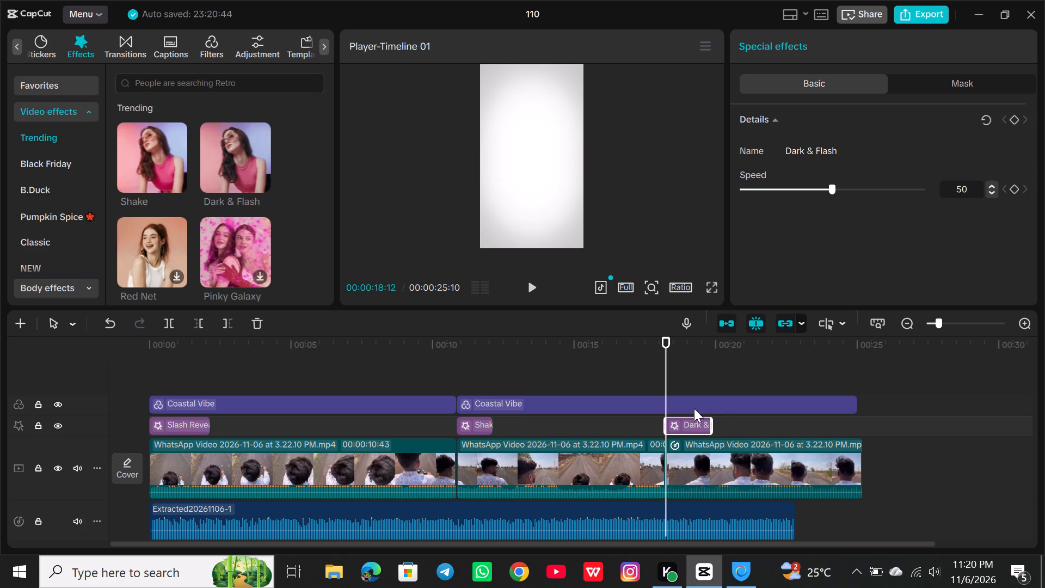
Play back the edit full screen from near the beginning through the Dark & Flash effect.
left_click(710, 292)
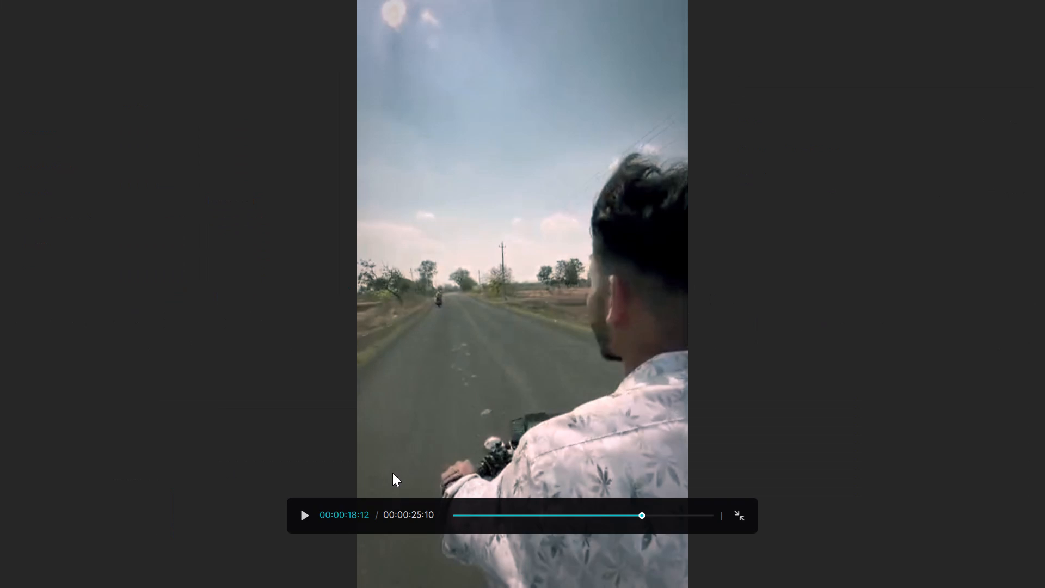
left_click_drag(483, 522, 442, 516)
left_click(456, 516)
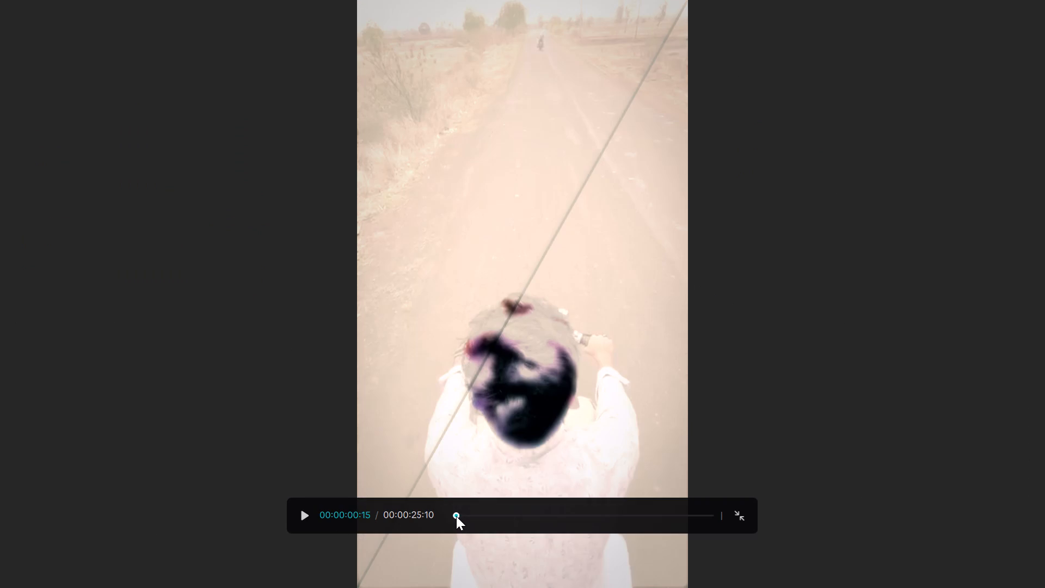
key("space")
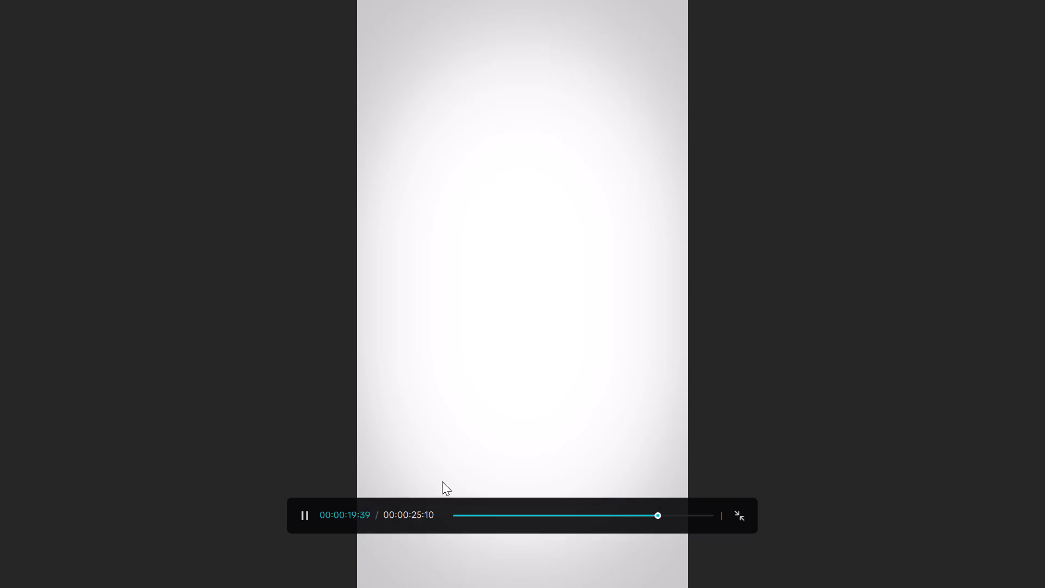
left_click(734, 511)
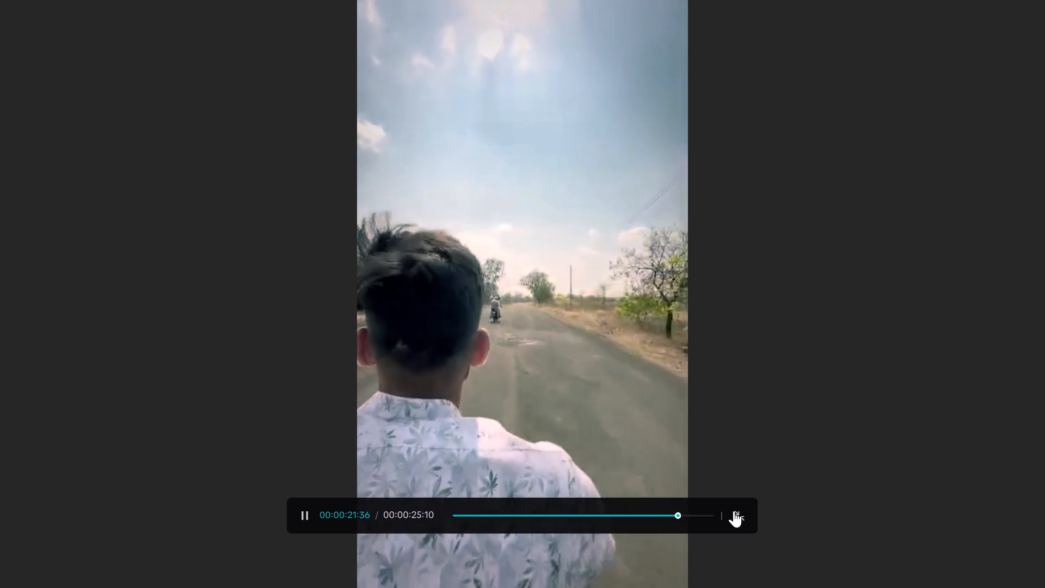
Move the Dark & Flash effect to the second clip's start and the Shake effect to the second clip's end.
left_click(674, 424)
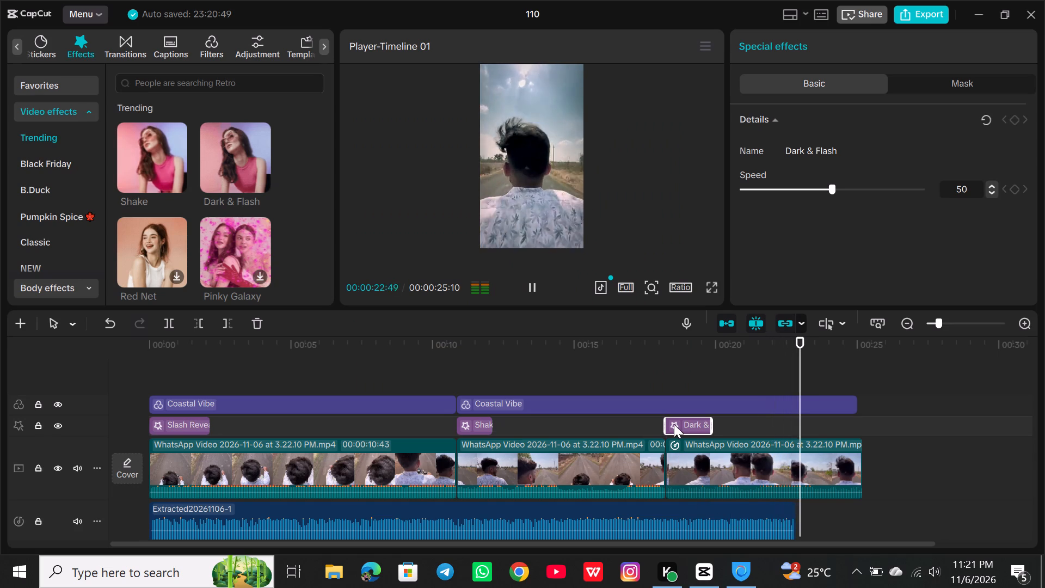
left_click_drag(674, 424, 460, 429)
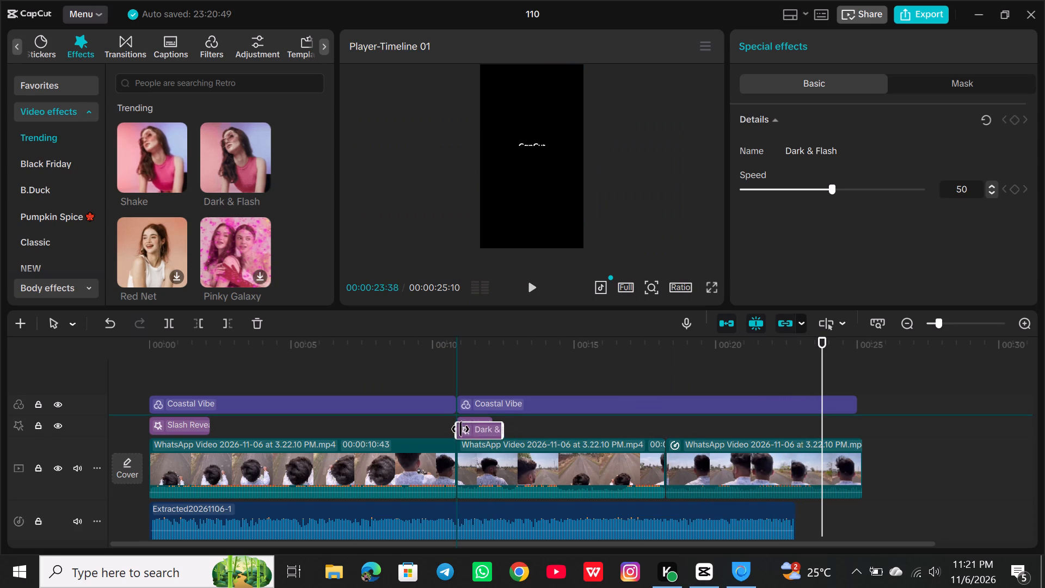
left_click_drag(460, 429, 507, 424)
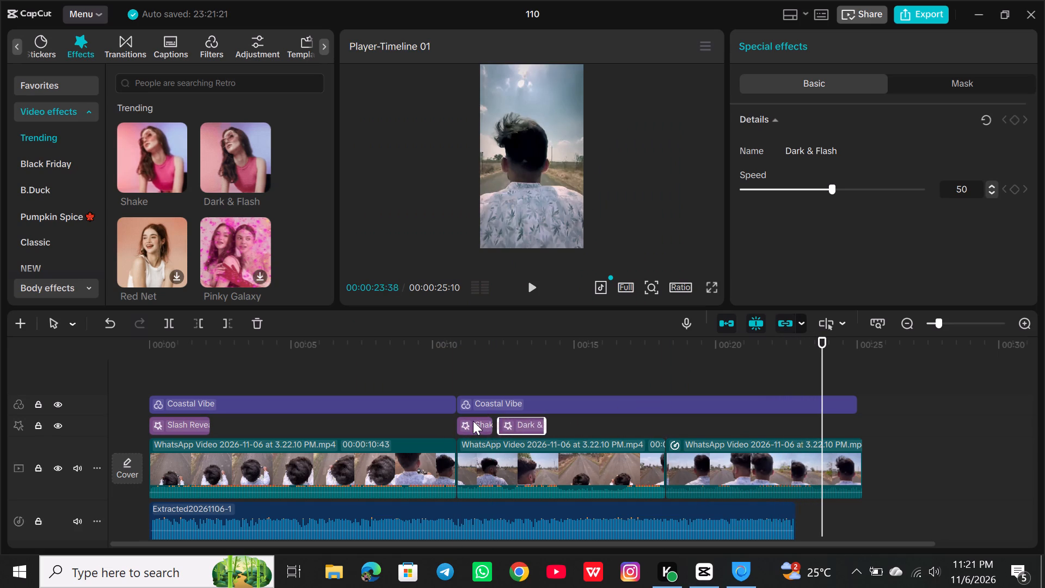
left_click_drag(473, 421, 643, 421)
left_click_drag(512, 427, 473, 425)
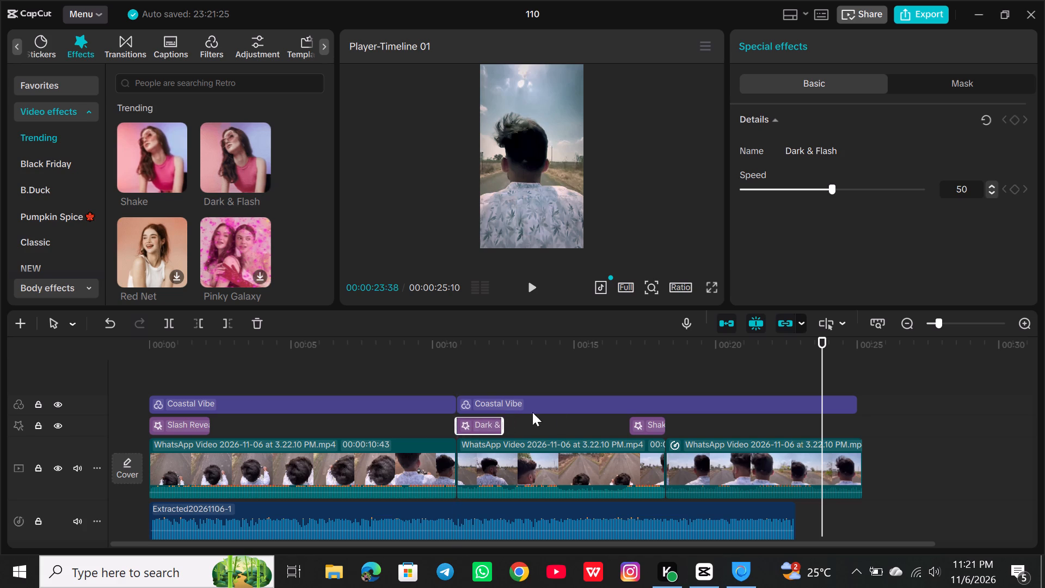
Play back the second video clip from just before the Dark & Flash effect.
left_click_drag(821, 374, 465, 407)
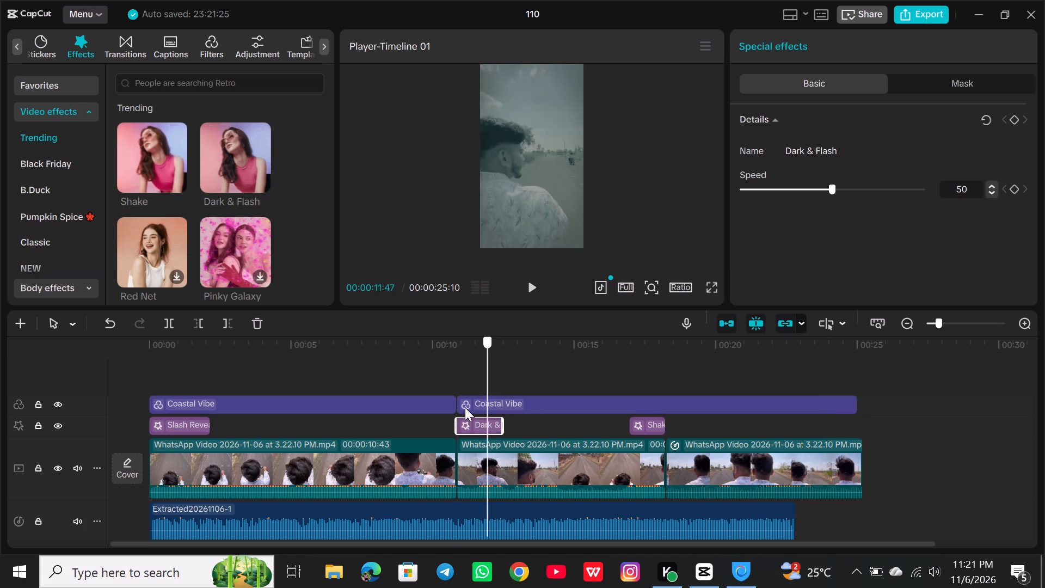
left_click_drag(465, 407, 442, 407)
key("space")
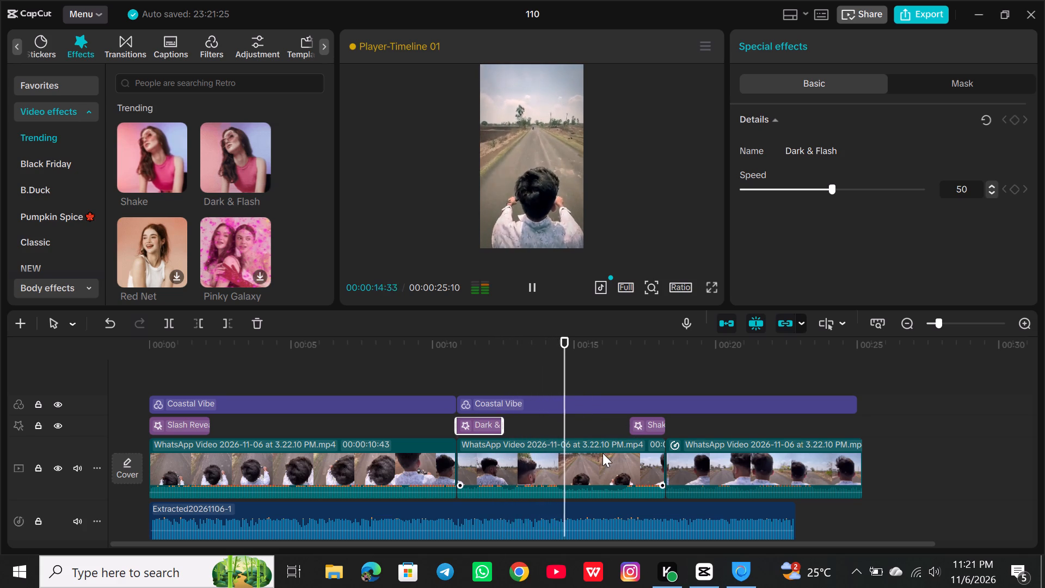
key("space")
scroll(164, 161, "down", 1)
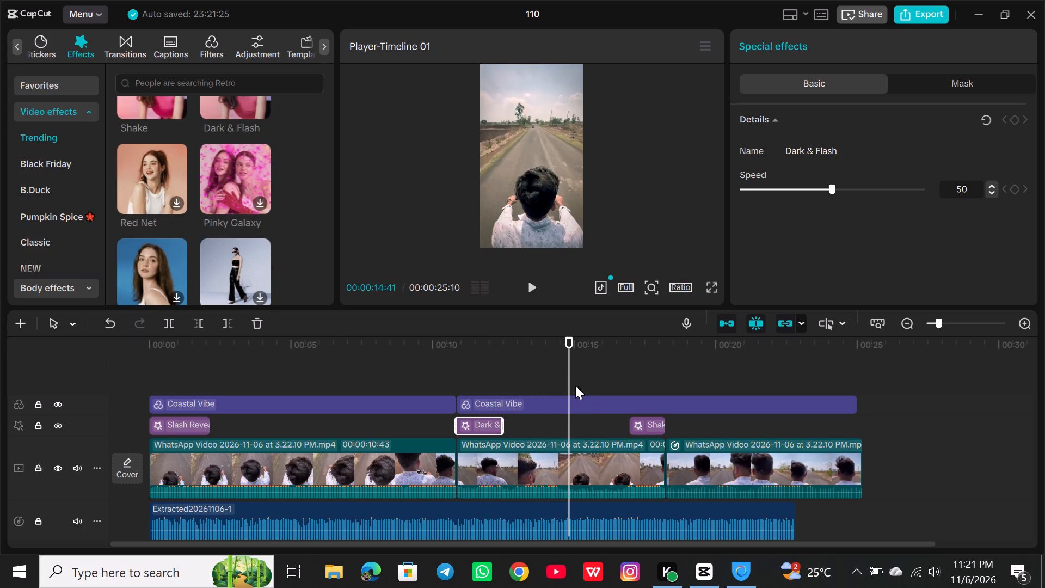
key("space")
key("space")
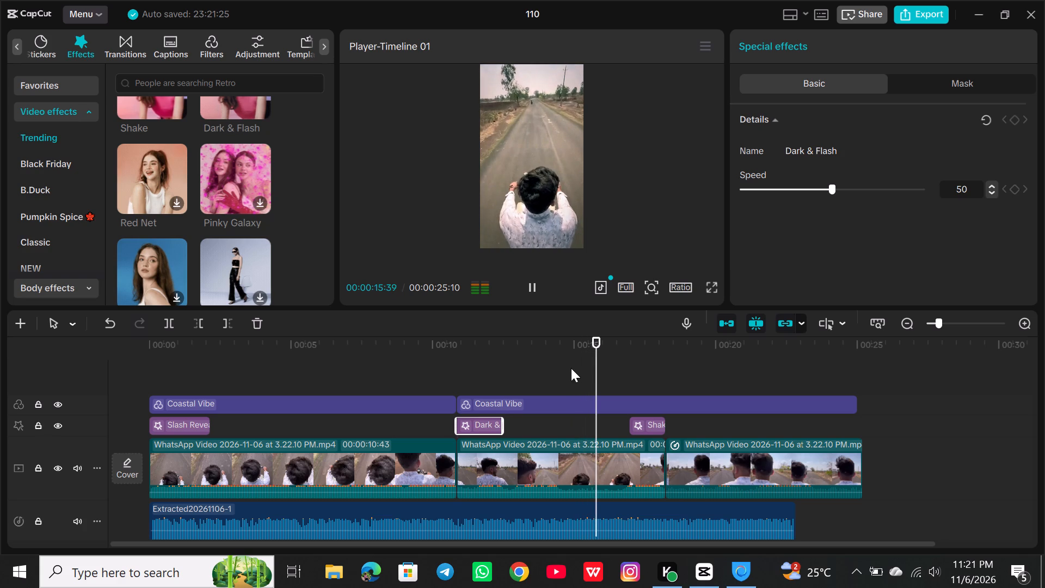
Split the second video clip at 00:00:15:09 and move the Shake effect to the split point.
left_click_drag(597, 372, 560, 386)
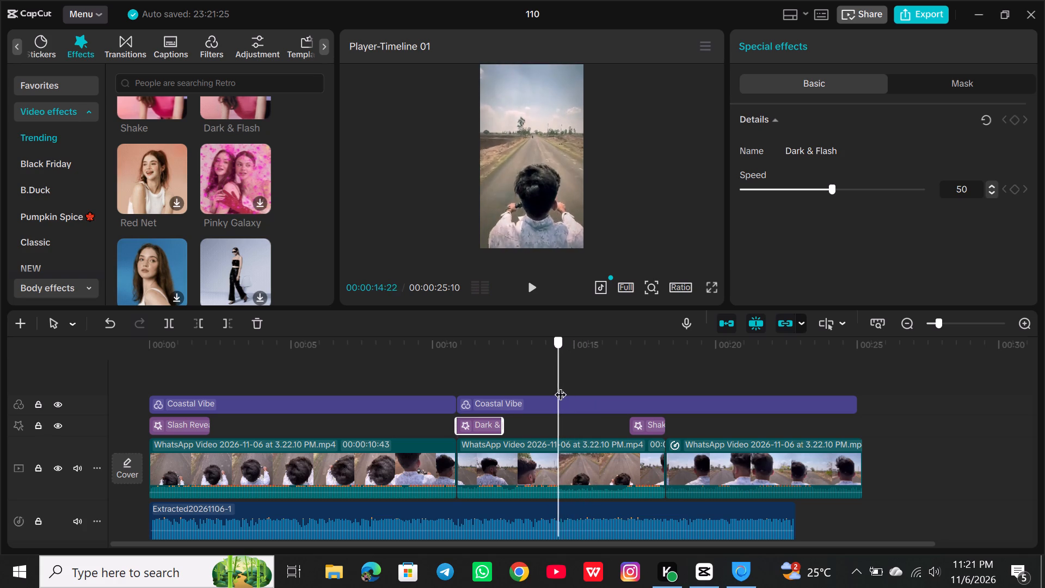
left_click_drag(560, 386, 591, 389)
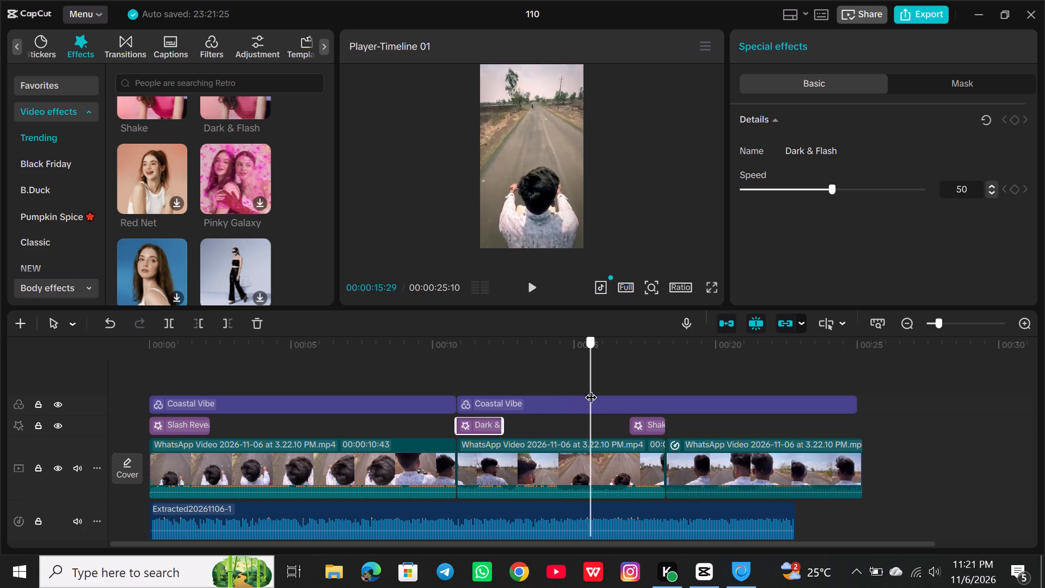
left_click_drag(591, 389, 577, 391)
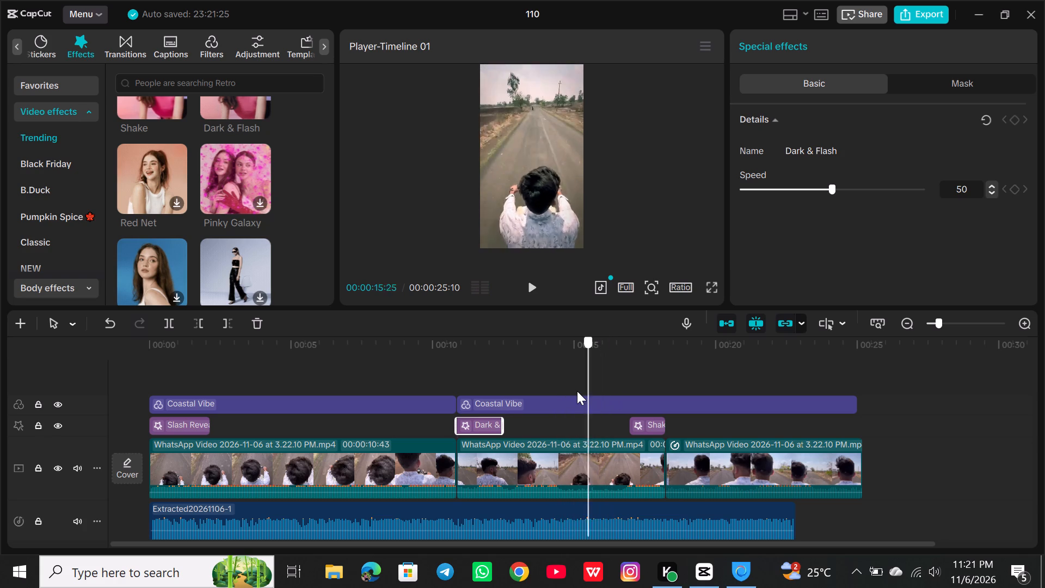
left_click_drag(577, 391, 579, 391)
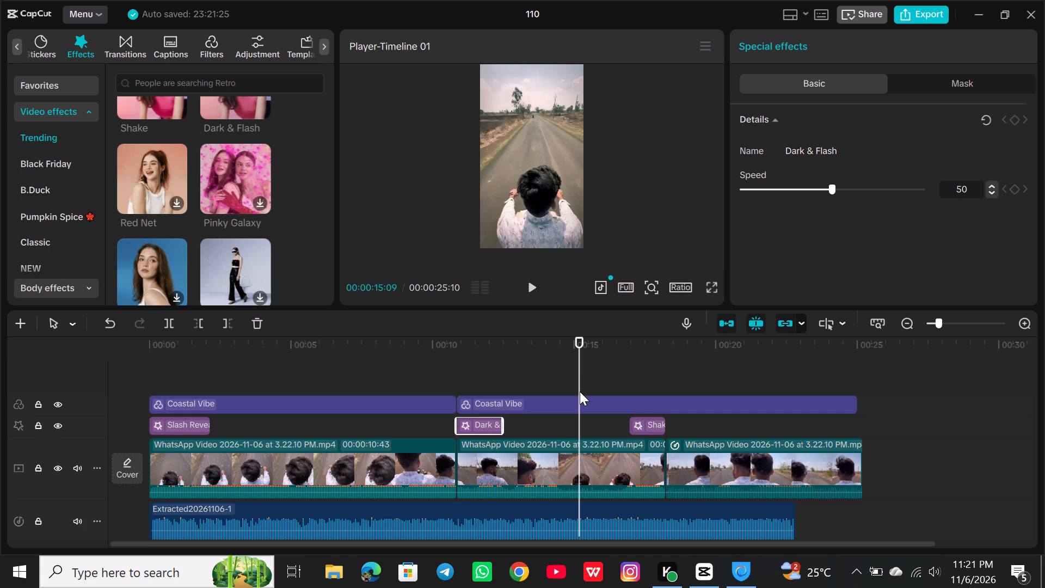
key("ctrl+b")
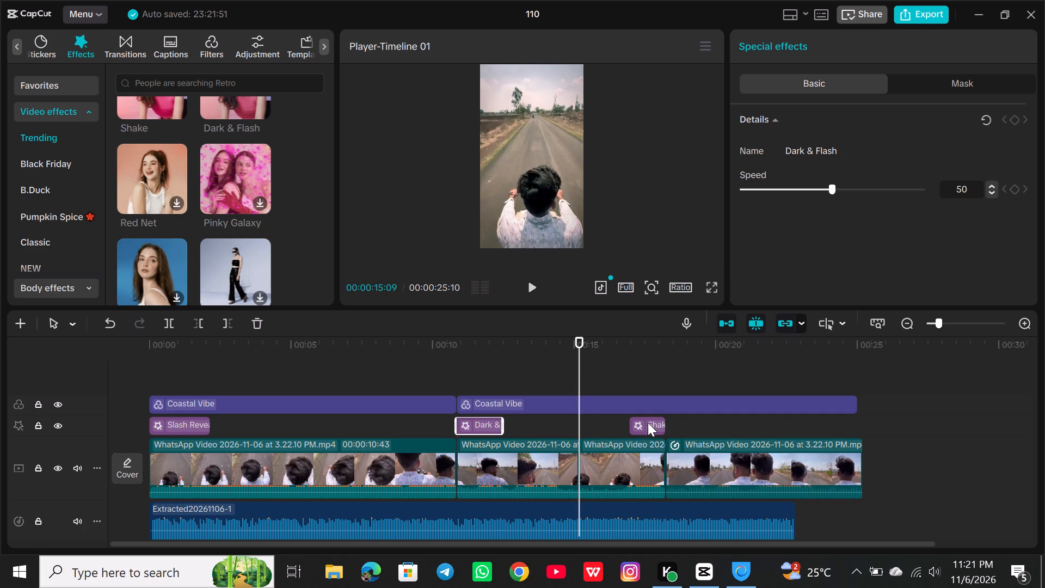
left_click_drag(648, 422, 595, 428)
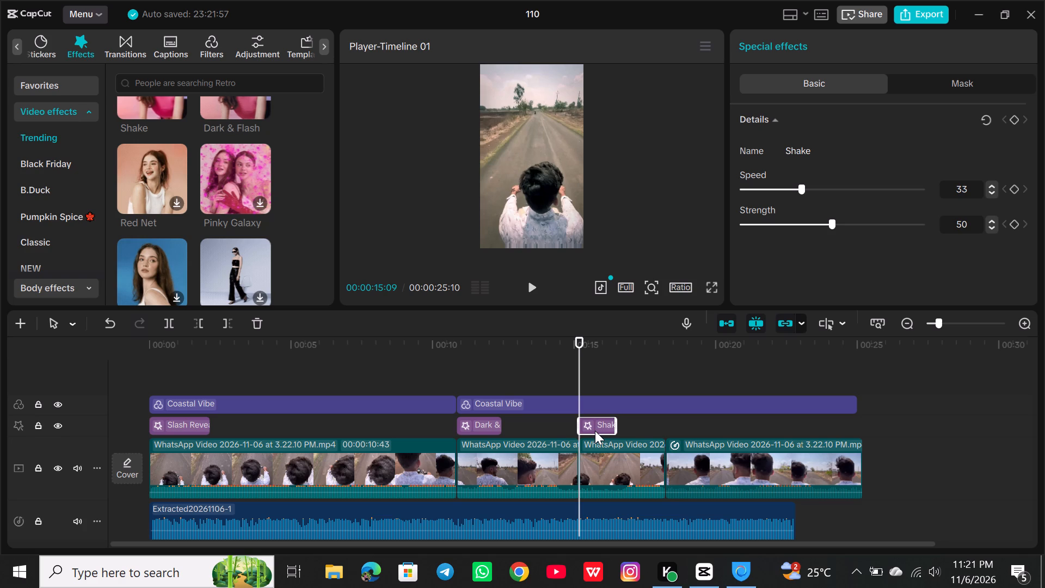
Play back from the moved Shake effect, and play the whole edit full screen from the beginning.
key("space")
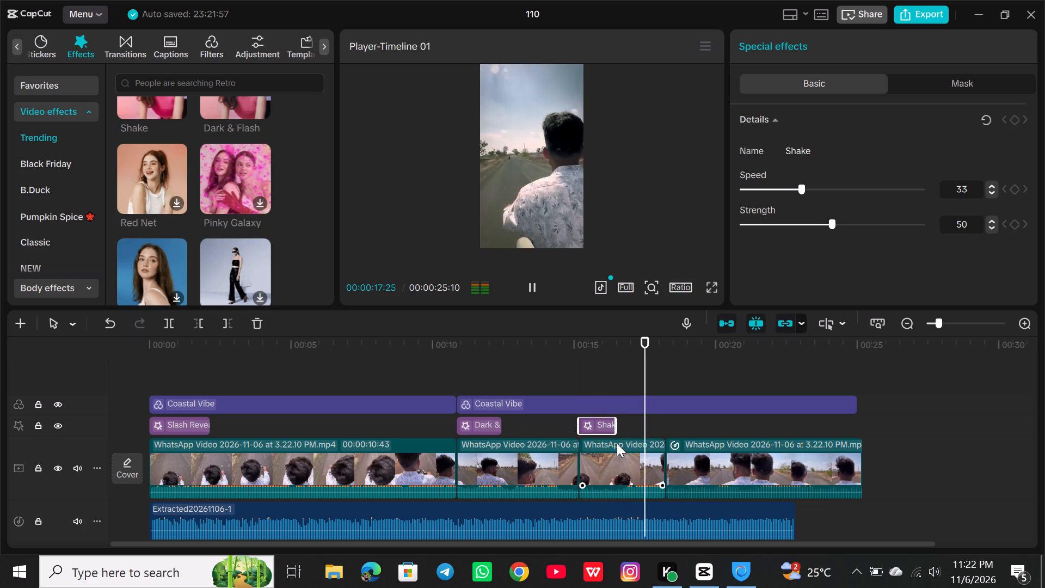
key("space")
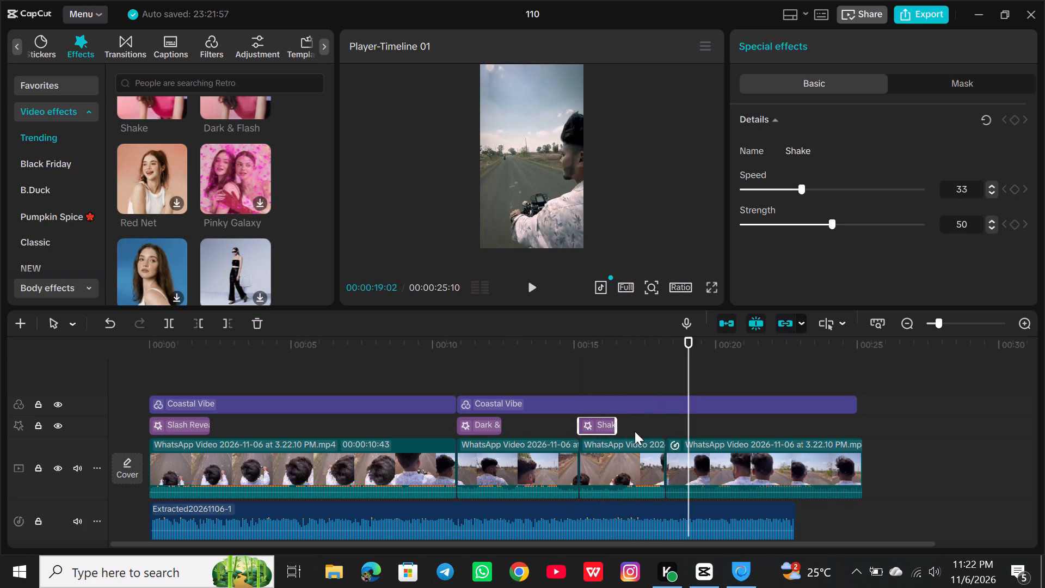
left_click(717, 292)
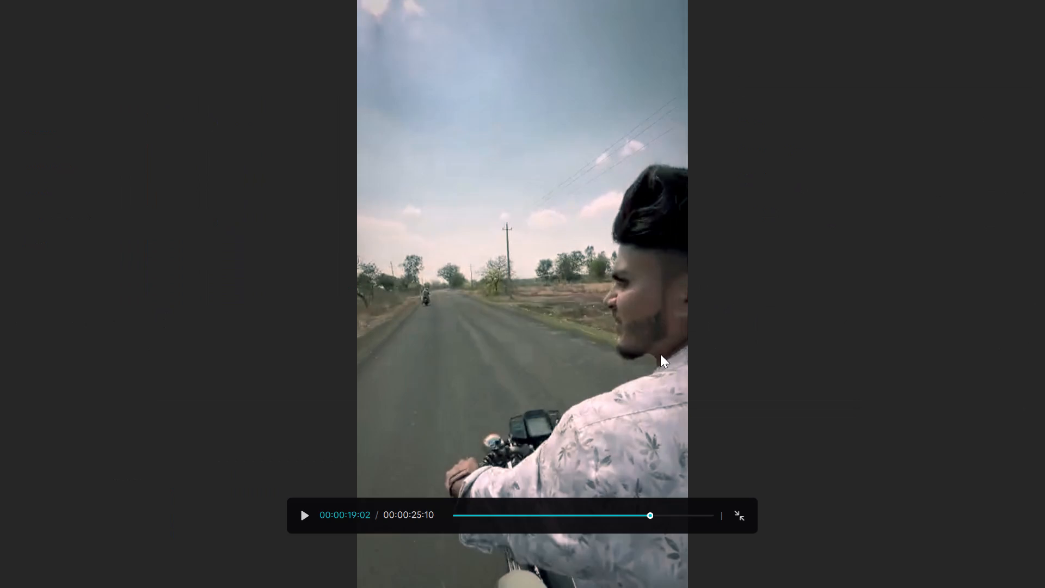
left_click_drag(599, 514, 348, 536)
key("space")
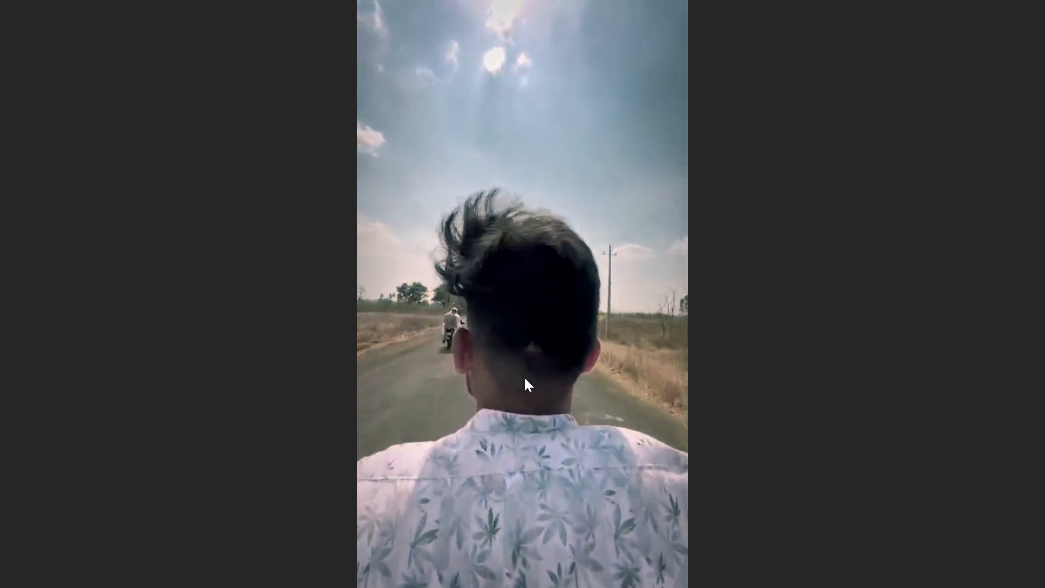
left_click(525, 378)
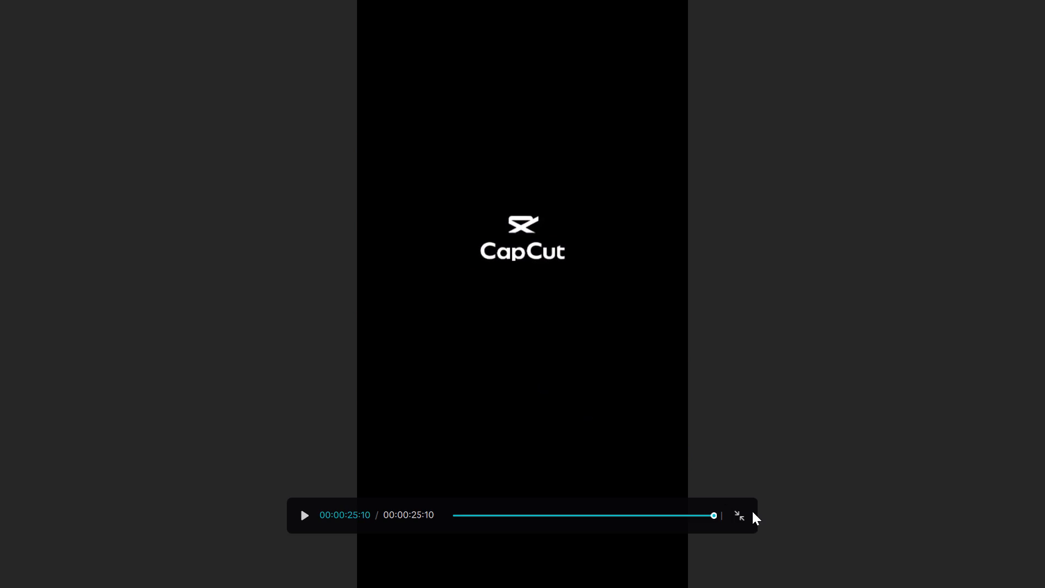
left_click(746, 516)
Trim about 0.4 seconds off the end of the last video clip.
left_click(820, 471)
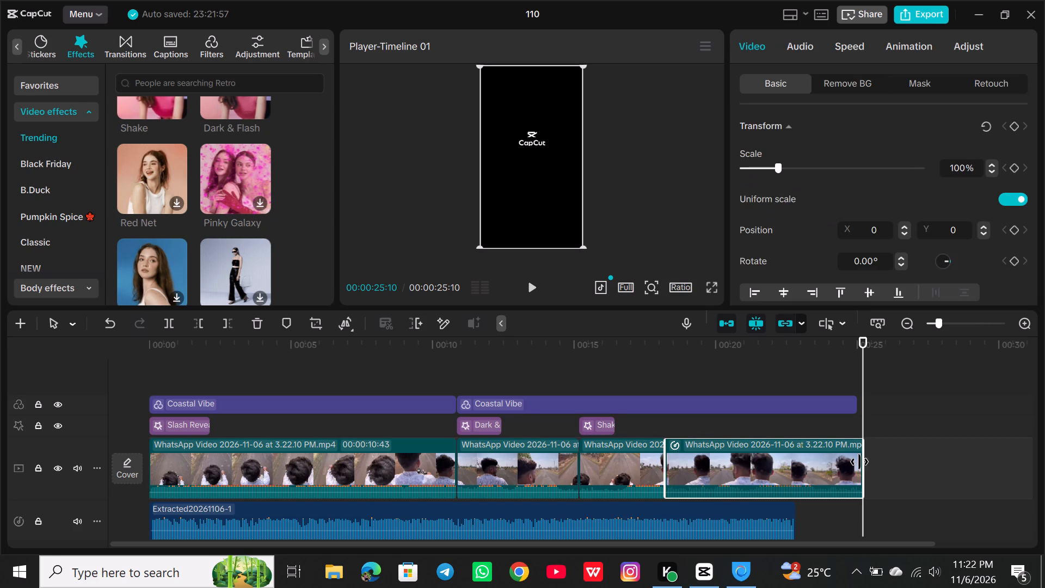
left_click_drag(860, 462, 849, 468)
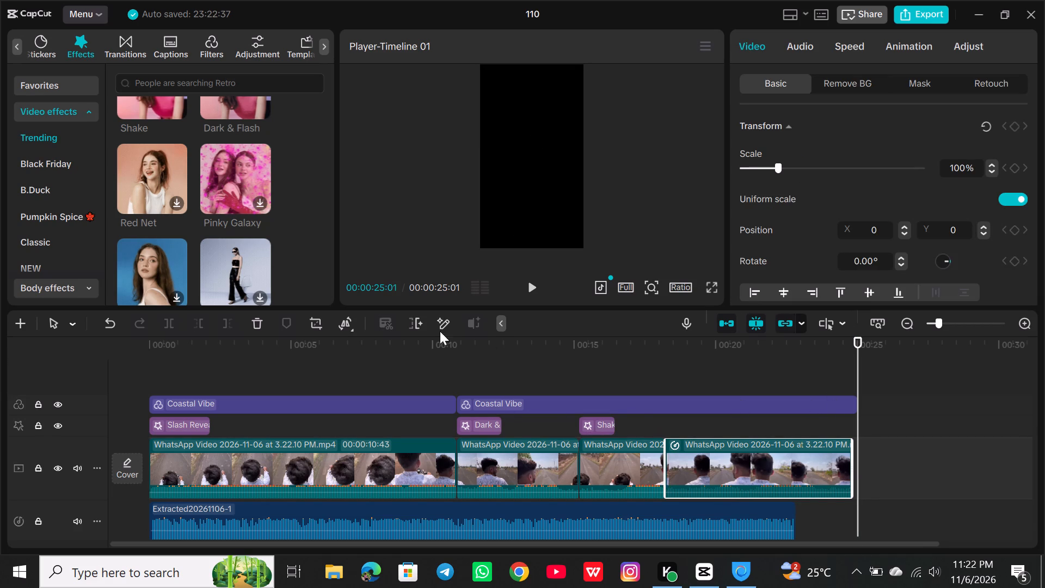
Preview the Soft Glitch and Panic Swipe video effects, and add Panic Swipe at the last clip's start, 00:00:18:12.
scroll(193, 241, "down", 1)
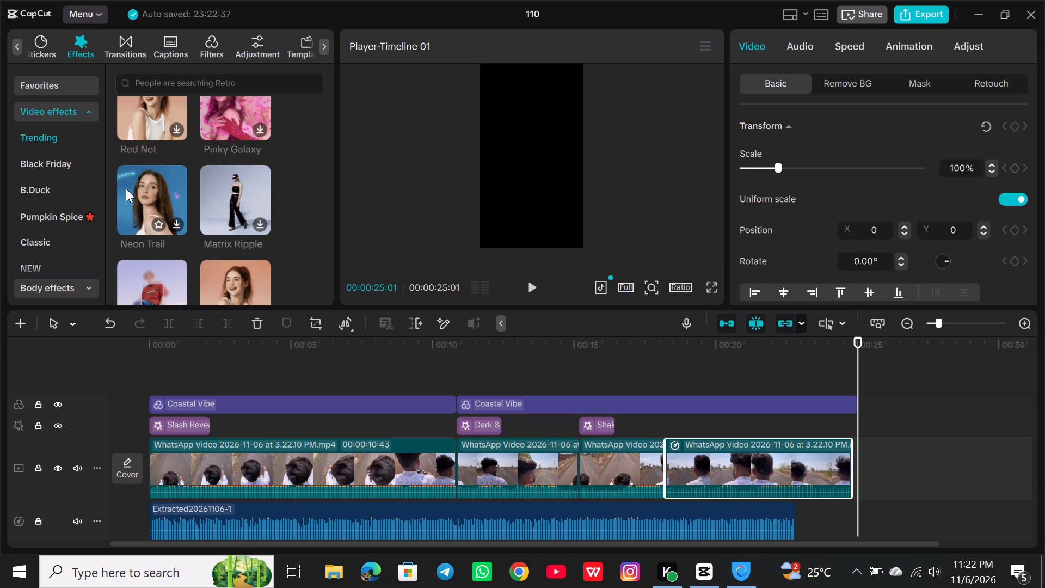
scroll(144, 267, "down", 1)
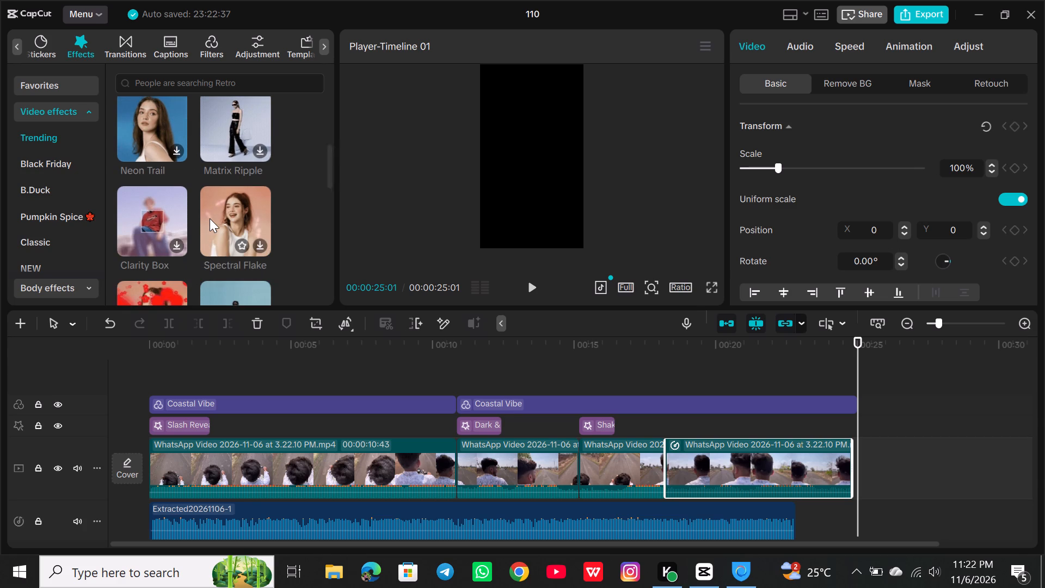
scroll(210, 218, "down", 1)
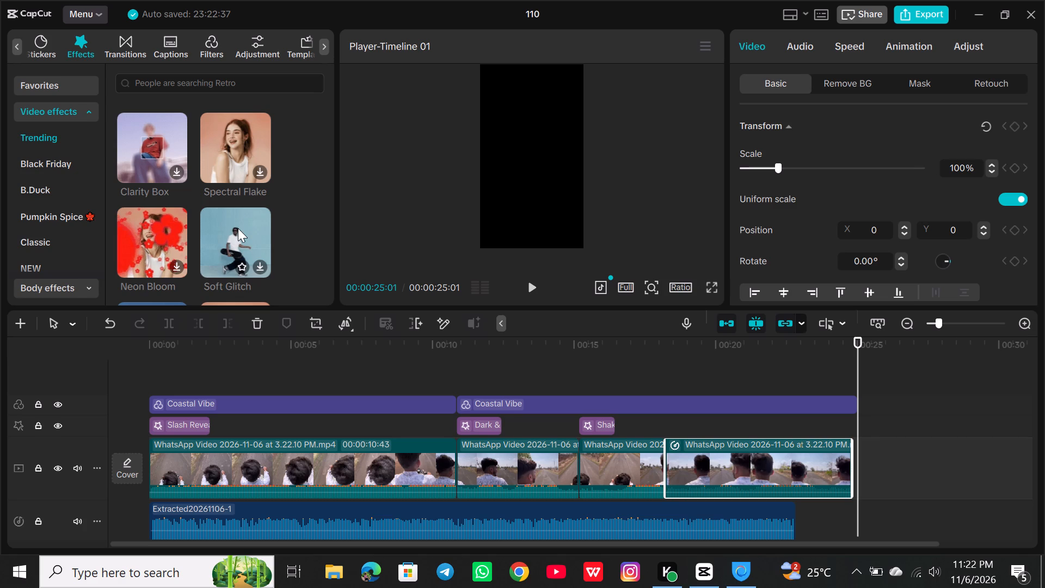
scroll(238, 228, "down", 1)
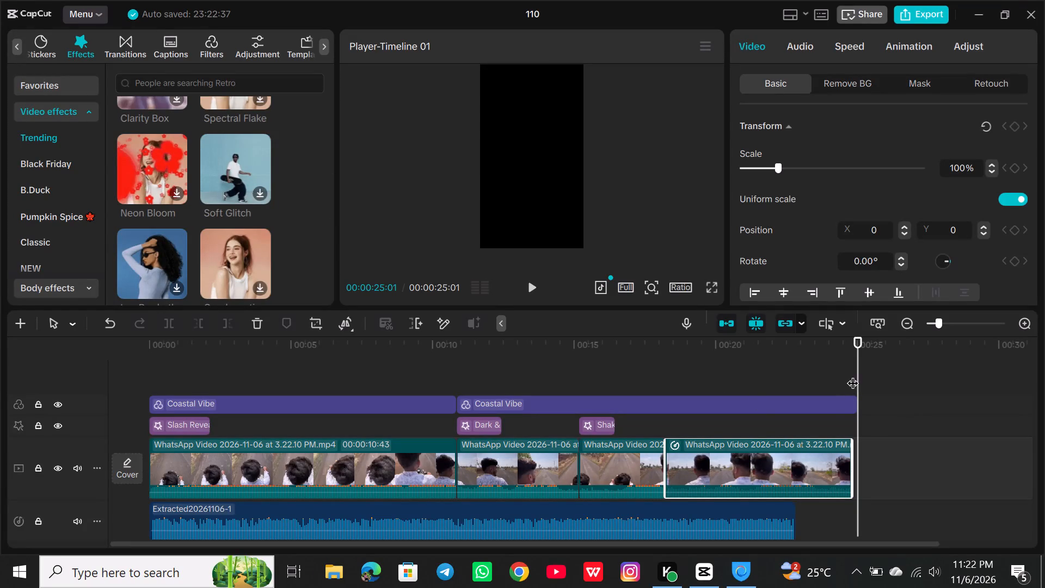
left_click_drag(856, 372, 673, 402)
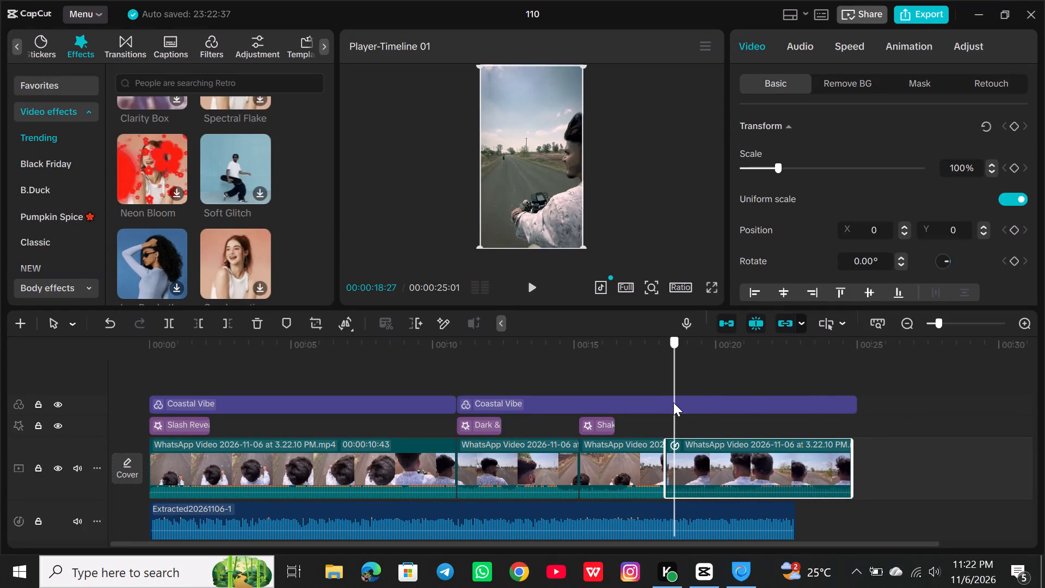
left_click_drag(673, 402, 669, 405)
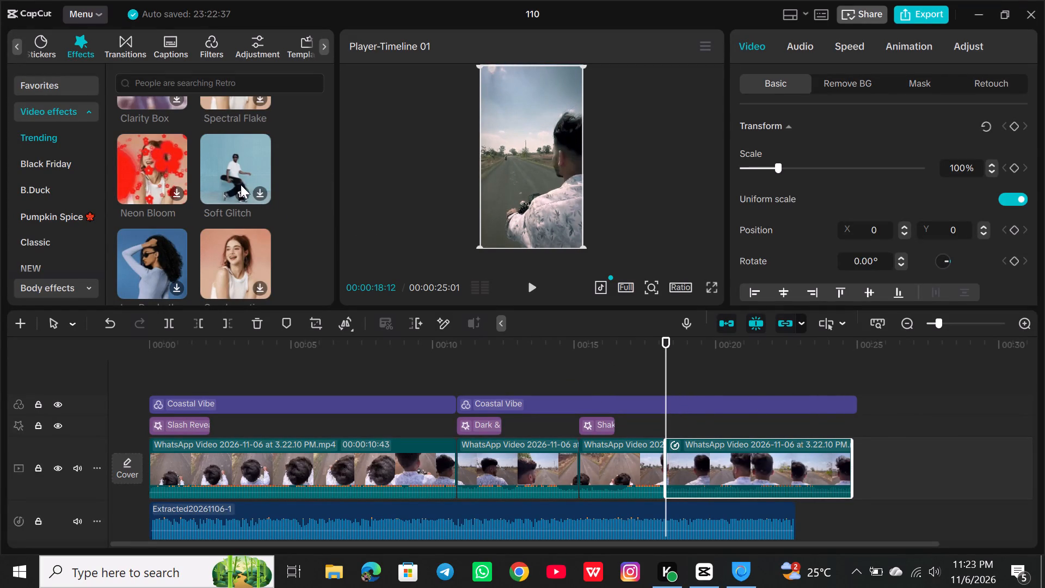
left_click(263, 196)
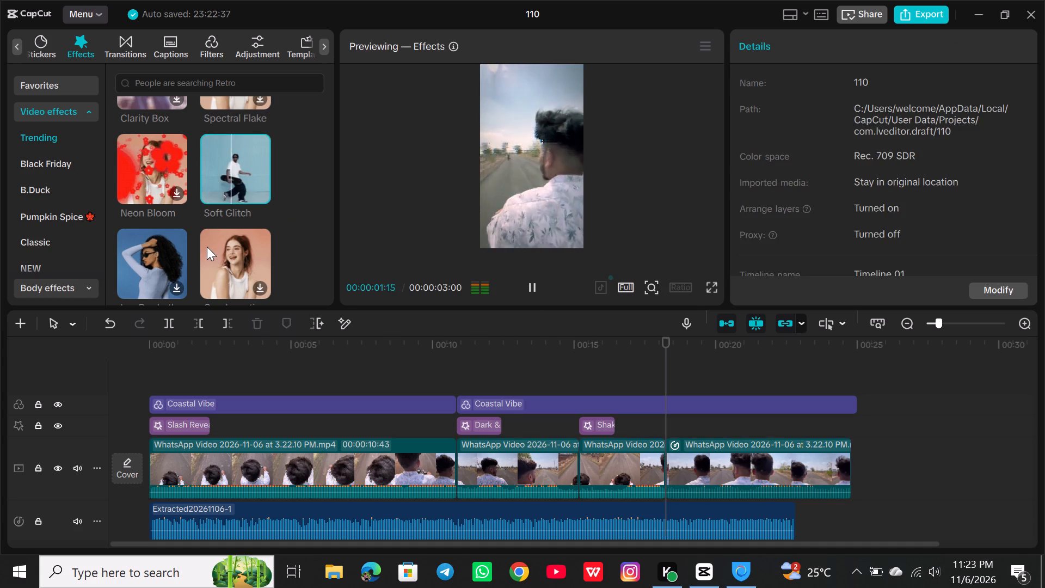
scroll(207, 247, "down", 1)
scroll(148, 244, "down", 1)
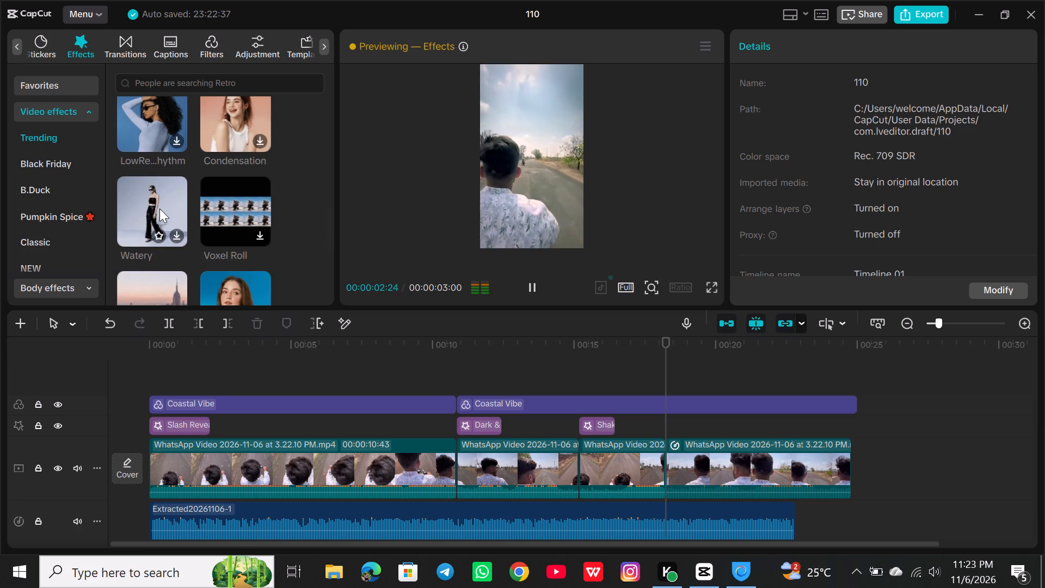
scroll(181, 252, "down", 1)
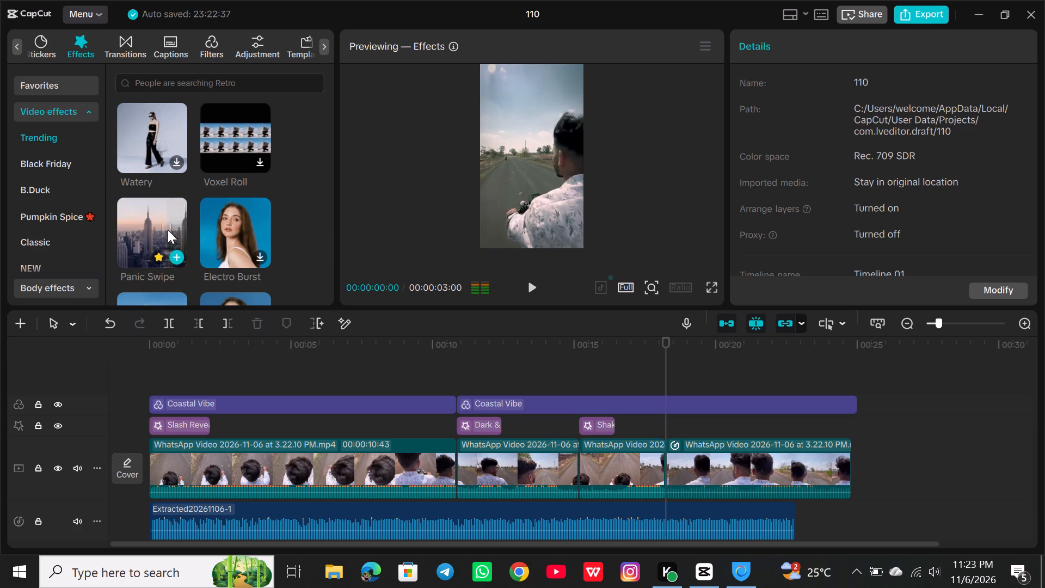
left_click(152, 229)
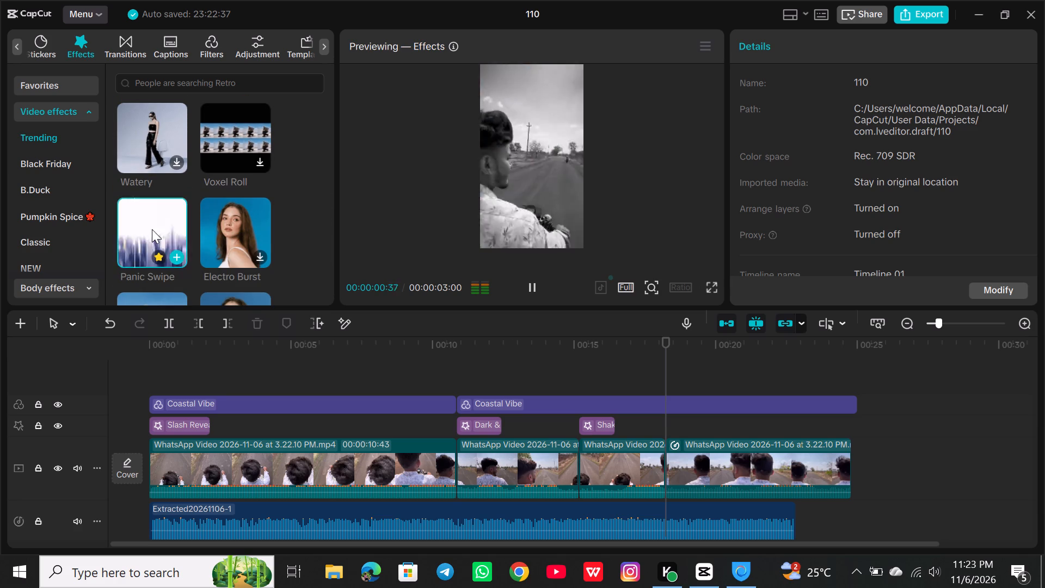
scroll(157, 225, "down", 1)
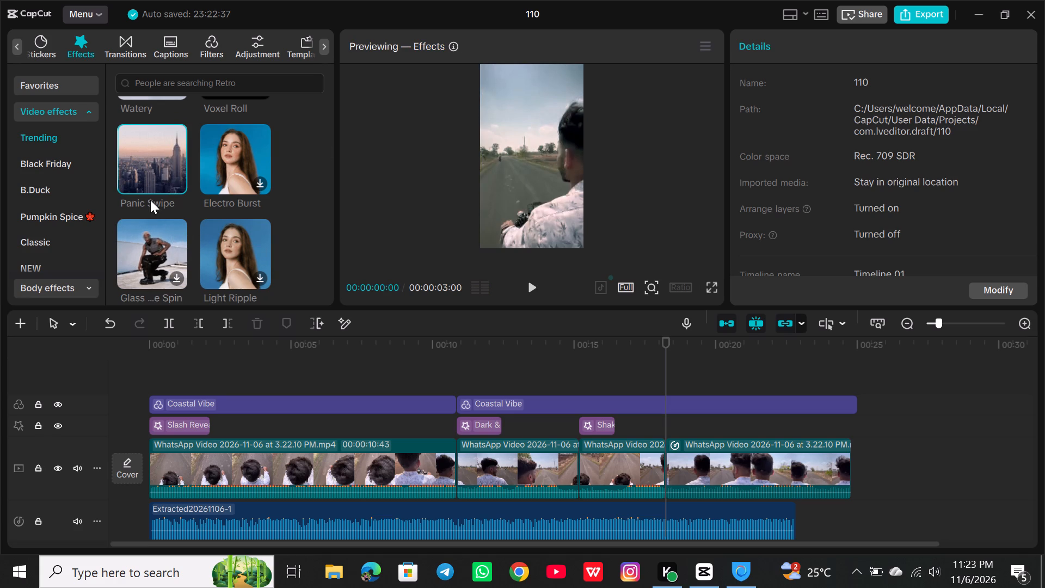
left_click(173, 181)
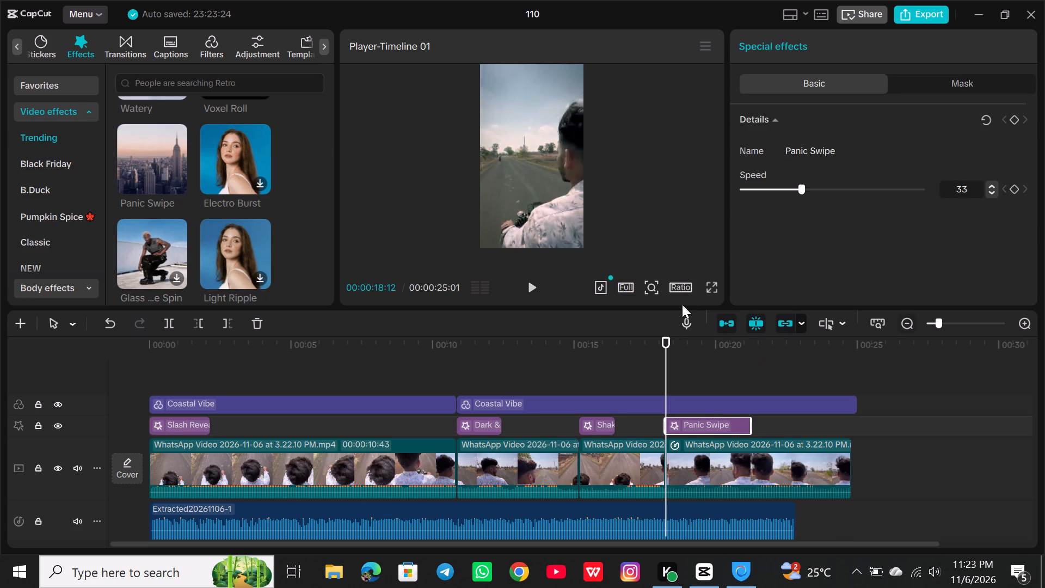
Play back the last video clip with the Panic Swipe effect.
left_click(536, 286)
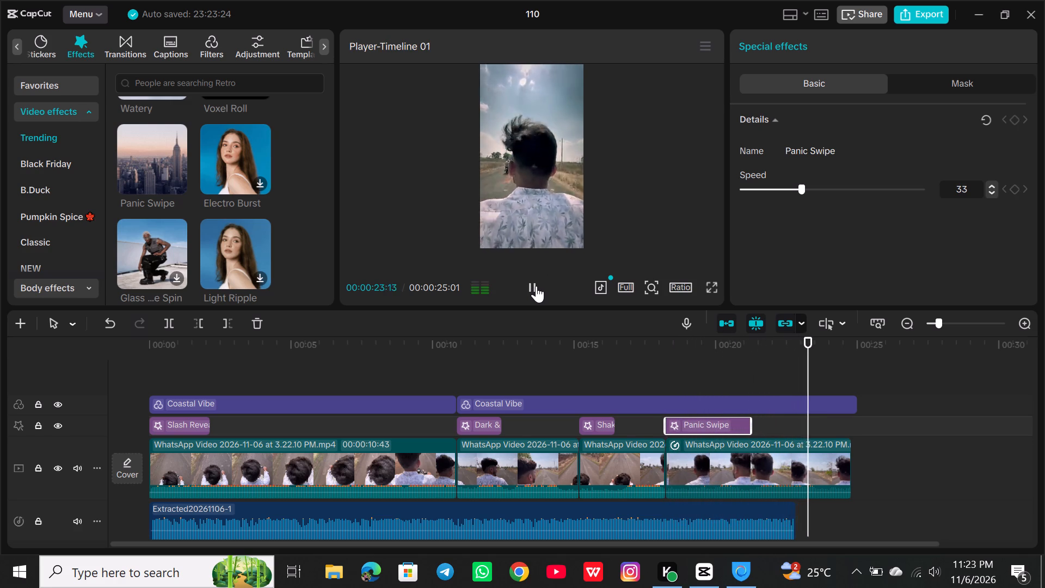
Trim the end of the last video clip to match the end of the extracted audio.
left_click(843, 461)
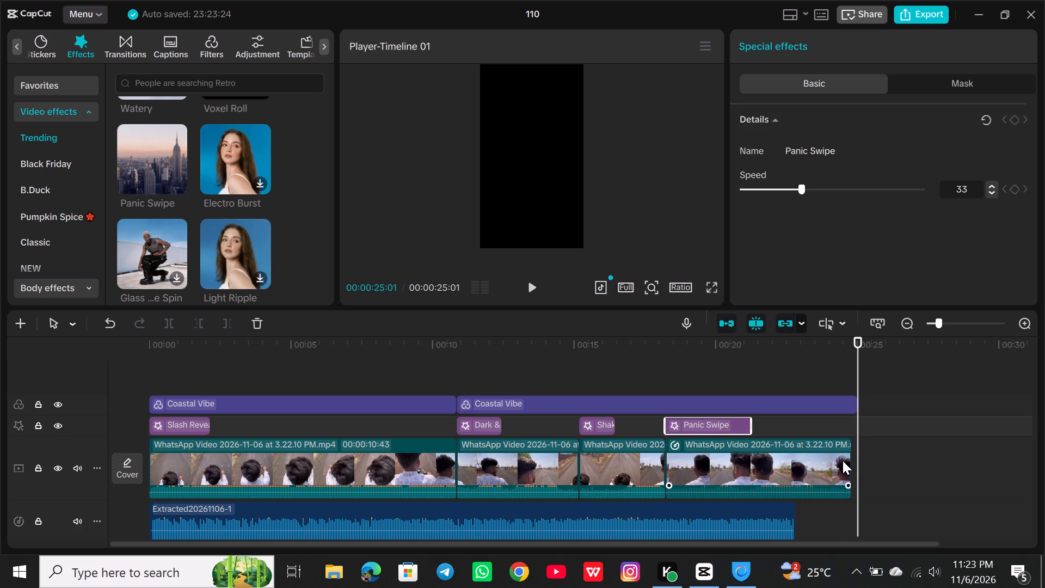
left_click_drag(851, 464, 798, 474)
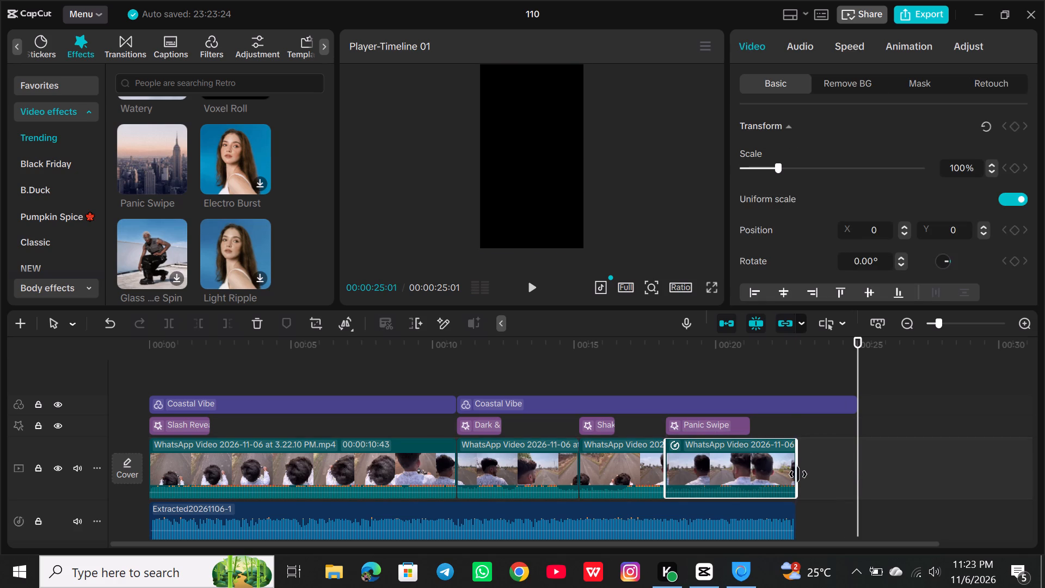
Play back the whole edit from the beginning.
left_click(534, 291)
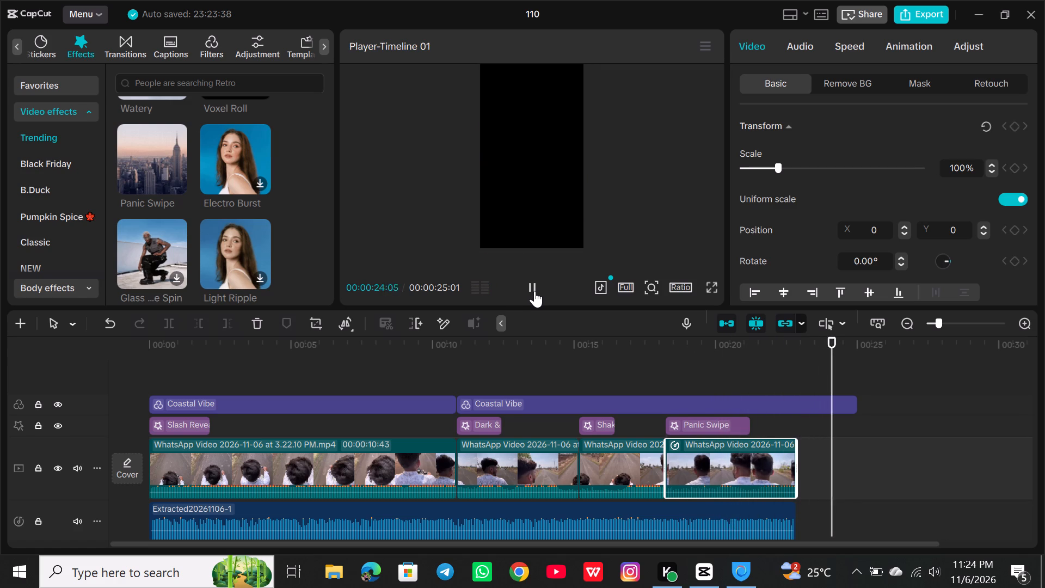
Shorten the second Coastal Vibe filter to end with the last video clip at 00:00:22:42.
left_click(806, 413)
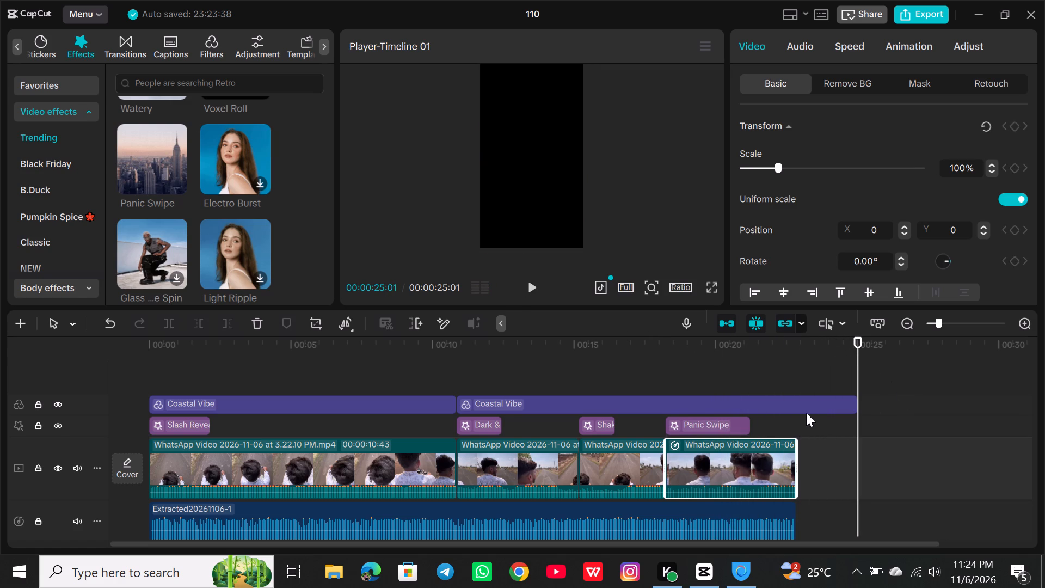
left_click_drag(857, 406, 778, 434)
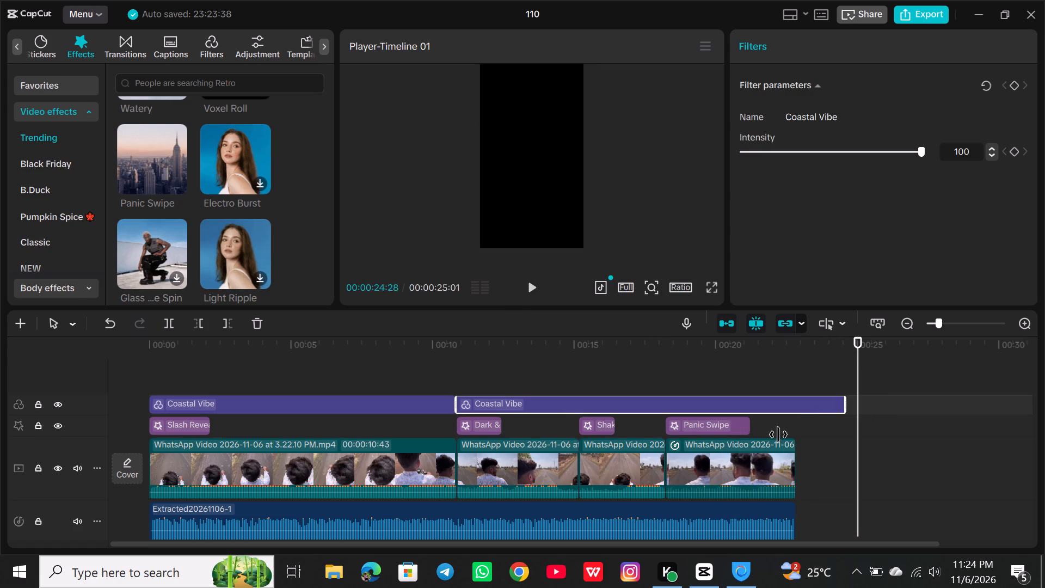
left_click_drag(778, 434, 790, 441)
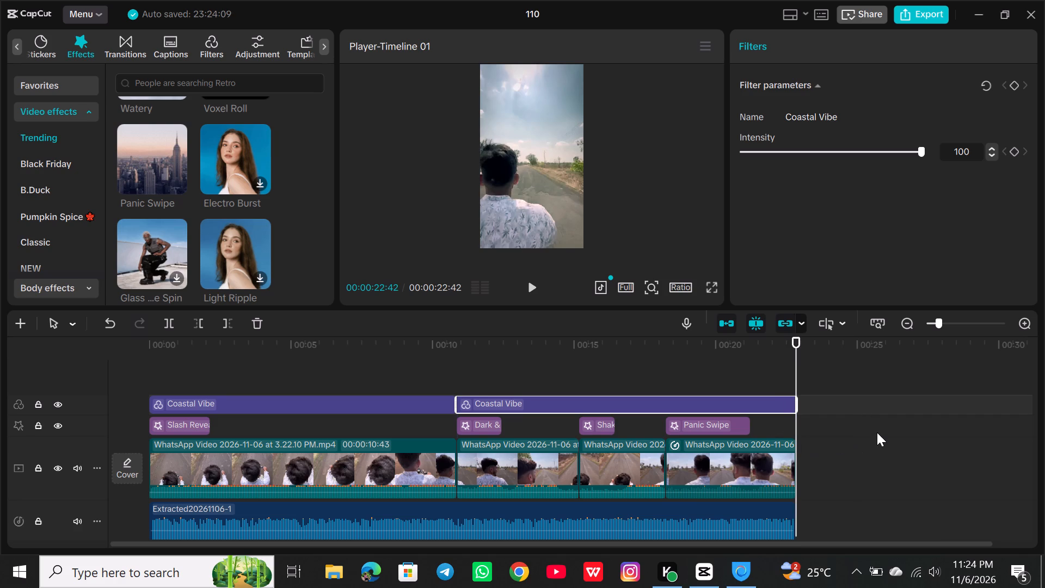
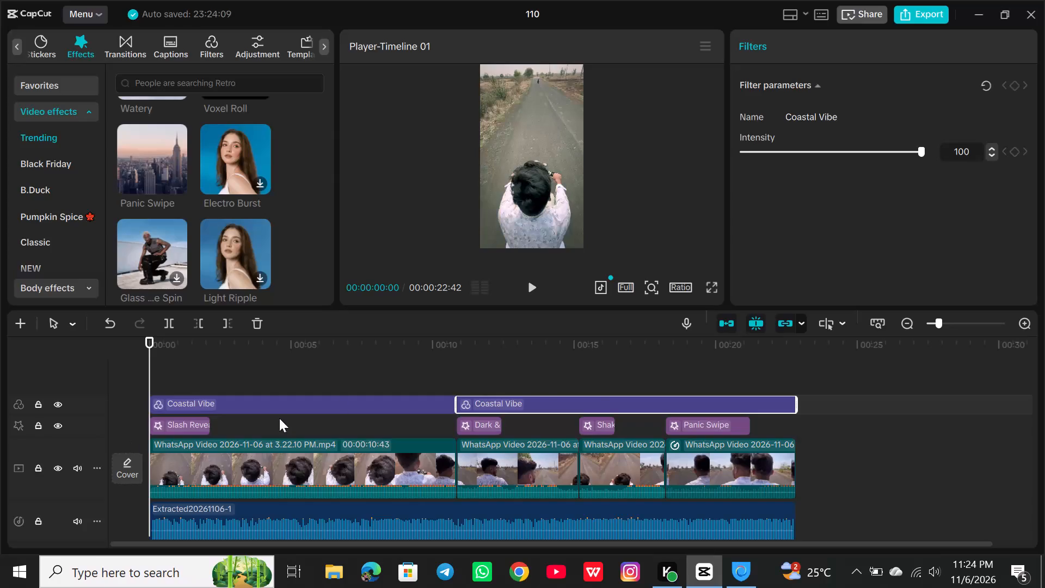
Play back the whole edit from the beginning in full-screen preview.
left_click(705, 290)
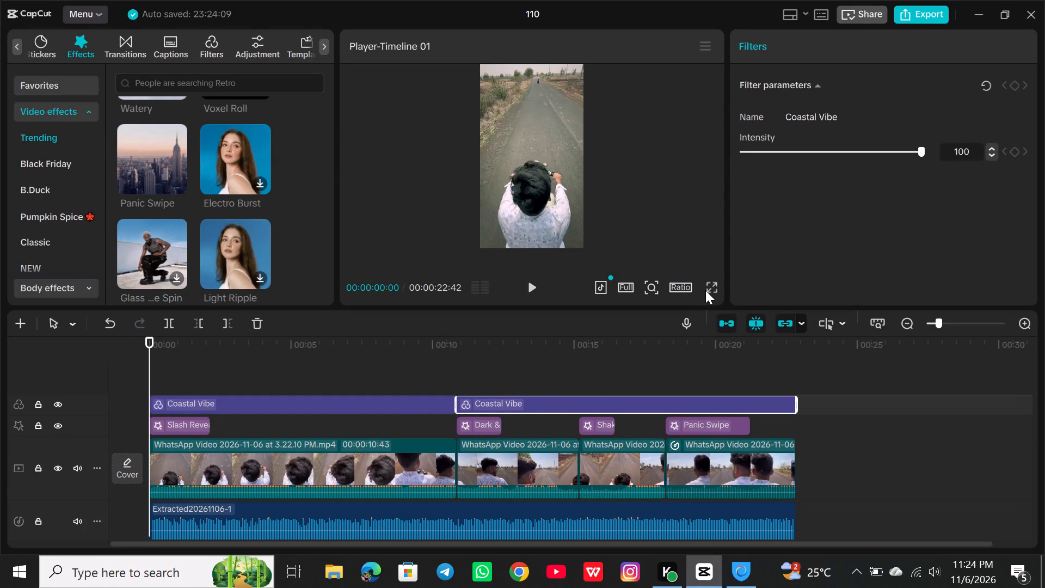
left_click(713, 289)
key("space")
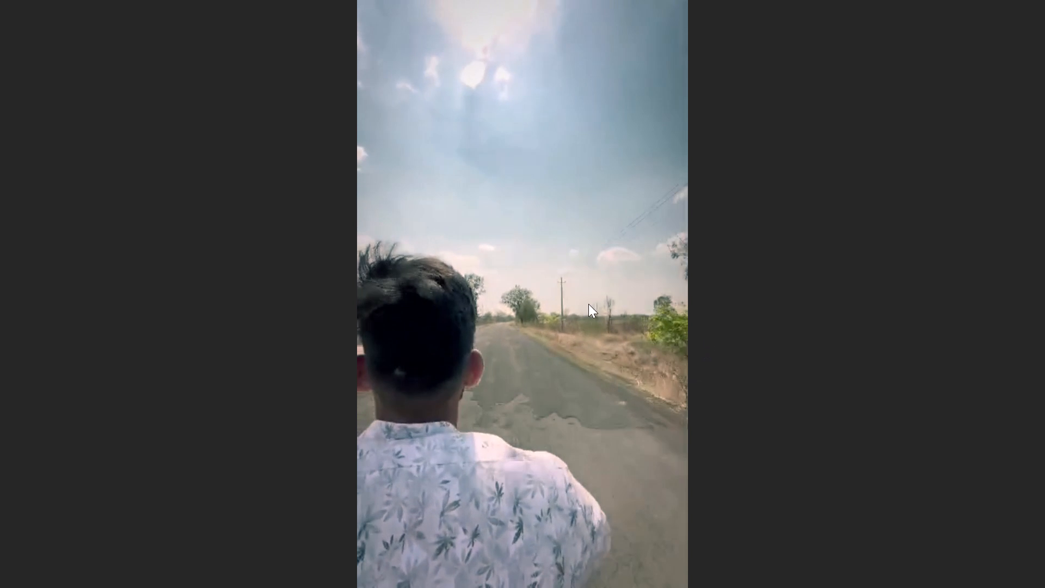
left_click(588, 304)
left_click(732, 506)
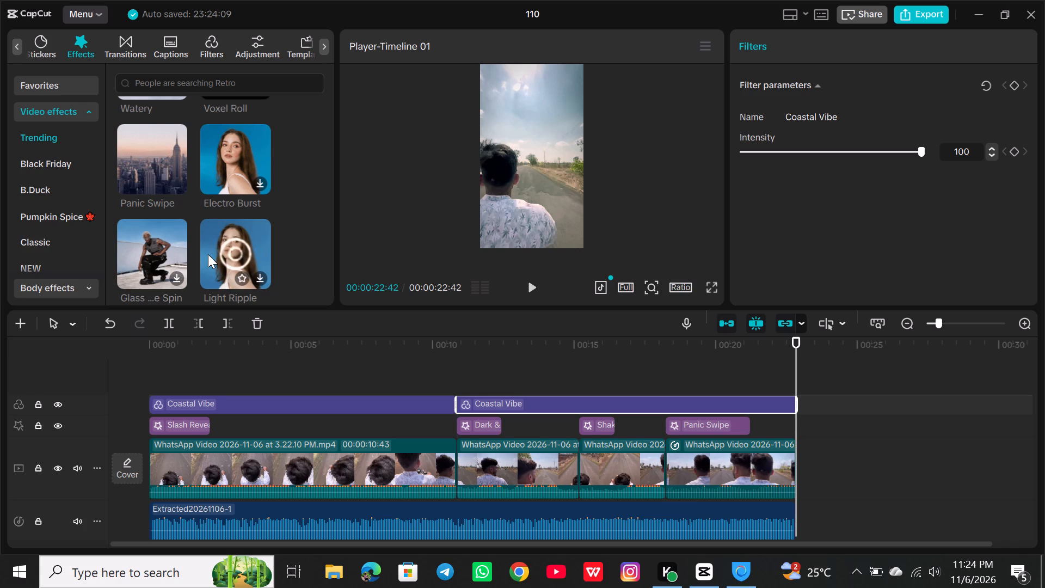
Preview the Gravity Reverse trending video effect at the start of the last video clip, at 00:00:18:12.
scroll(140, 232, "down", 1)
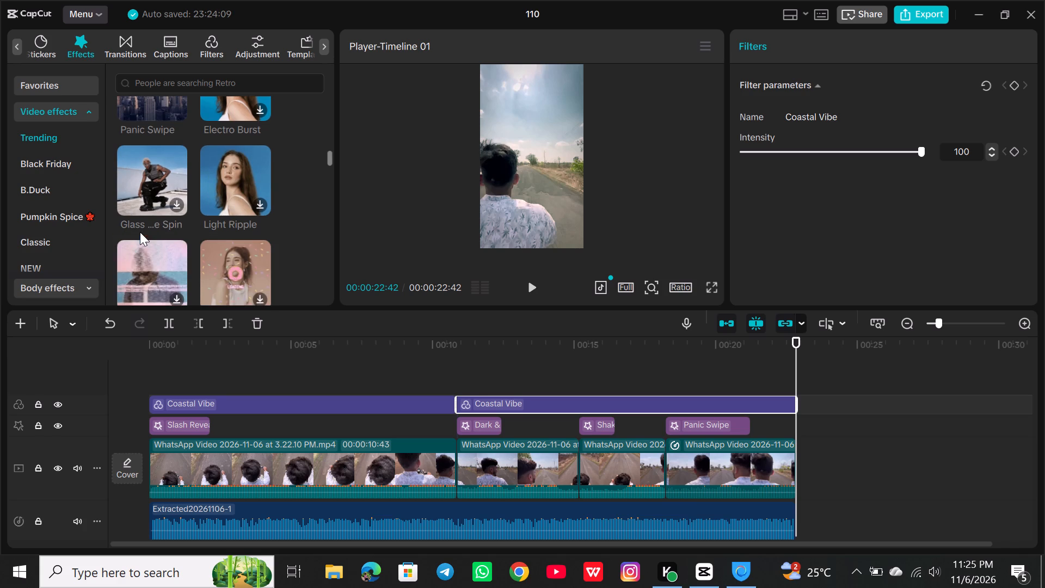
scroll(149, 240, "down", 2)
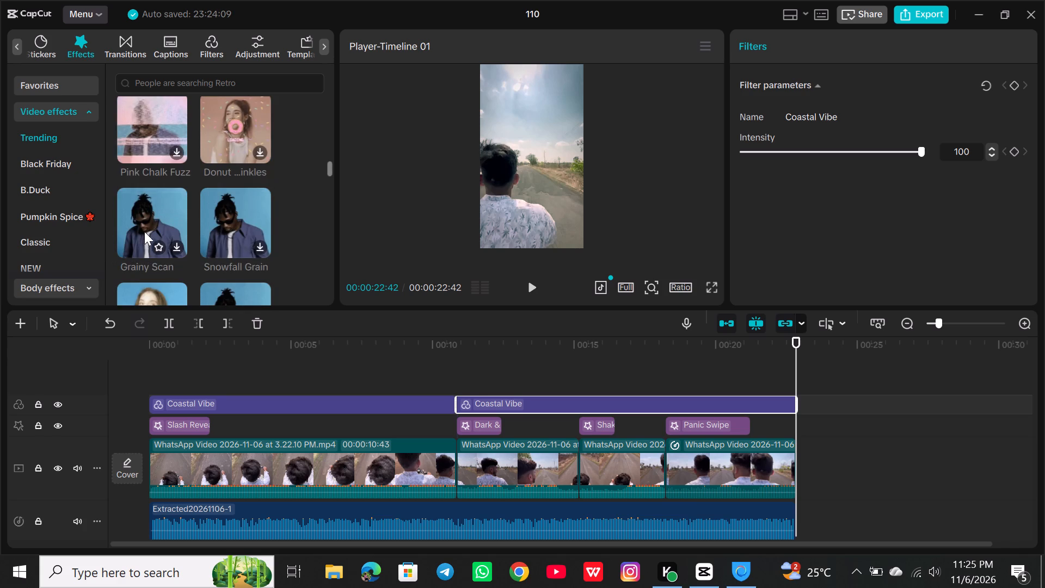
scroll(144, 231, "down", 2)
scroll(220, 247, "down", 1)
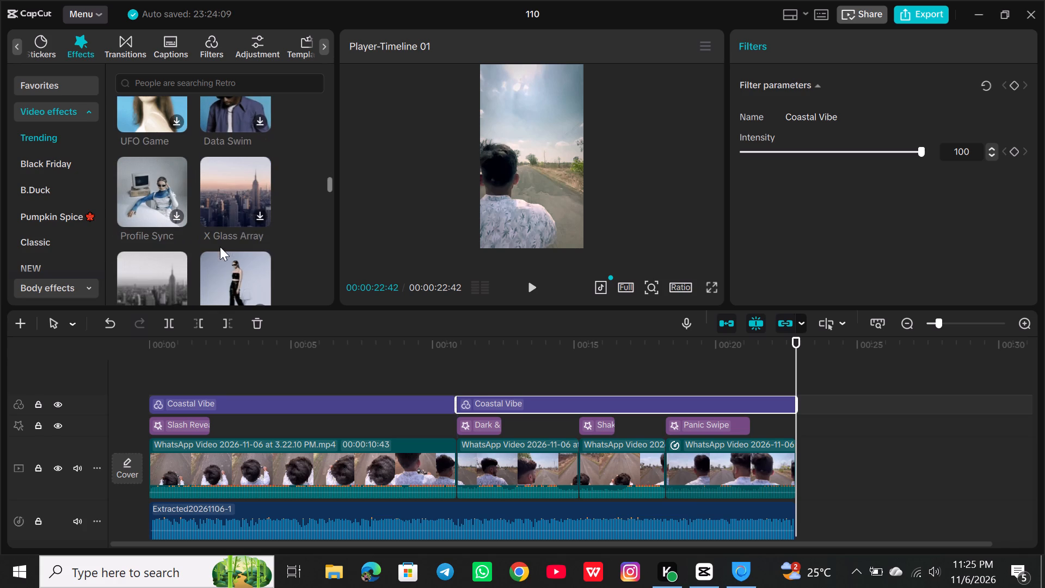
scroll(223, 189, "down", 1)
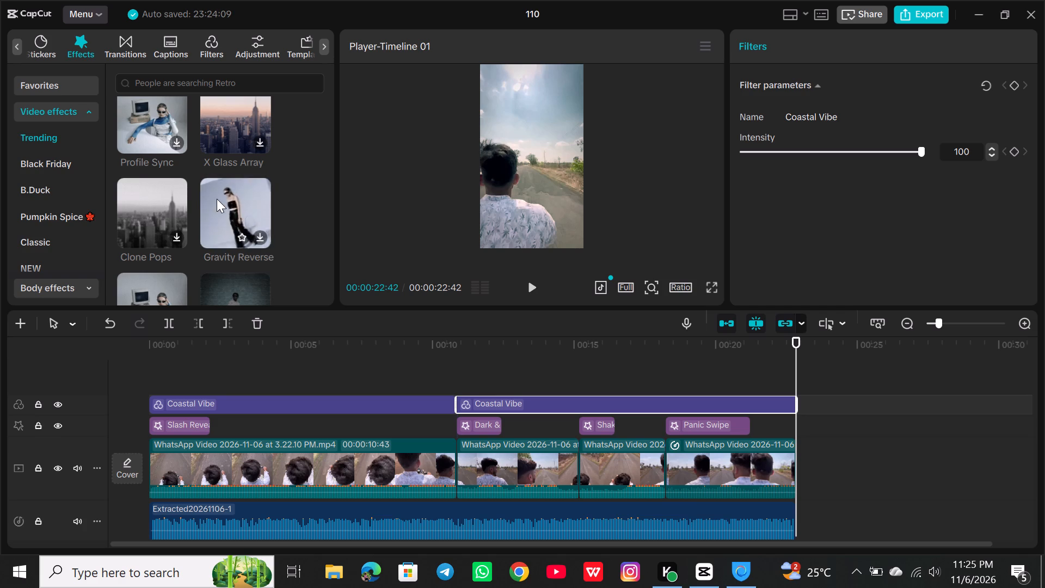
left_click(217, 199)
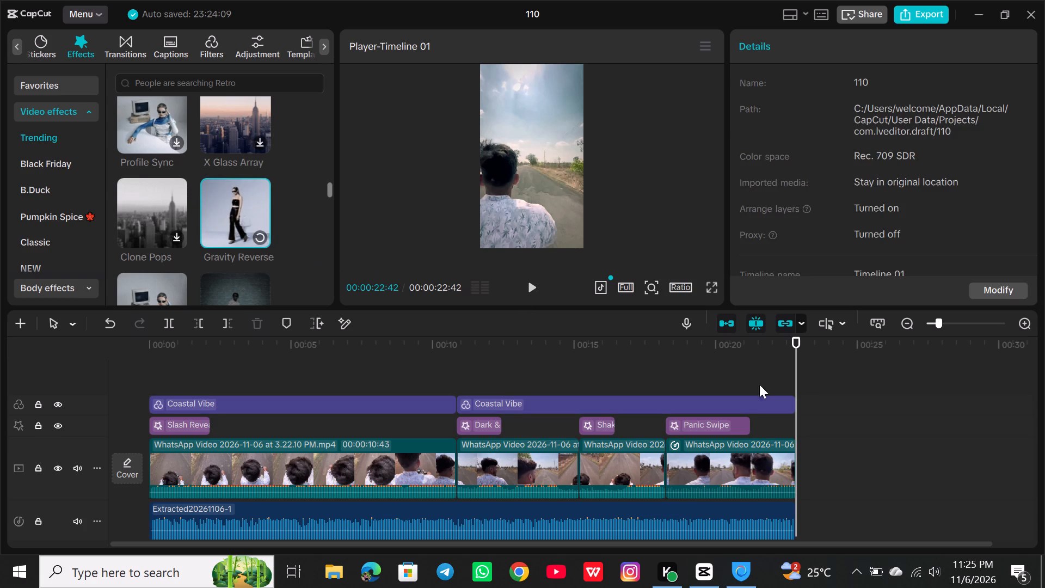
left_click_drag(794, 372, 669, 401)
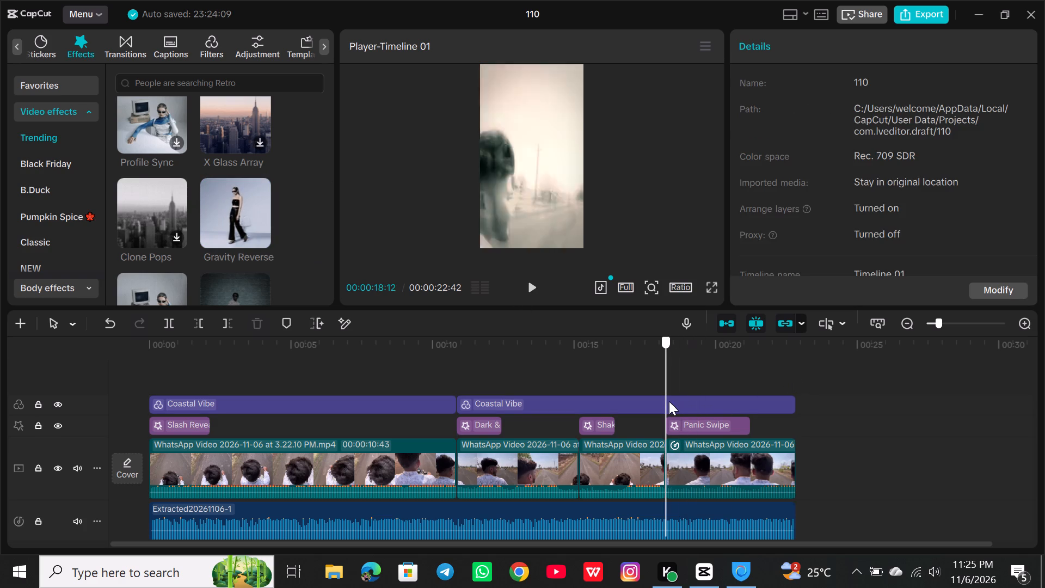
left_click_drag(669, 401, 667, 401)
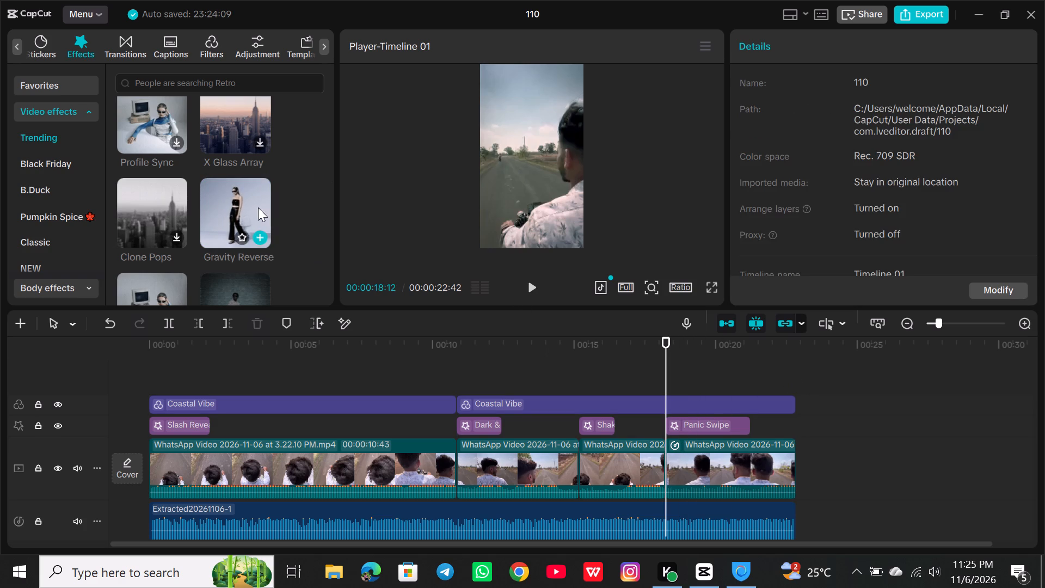
left_click(250, 205)
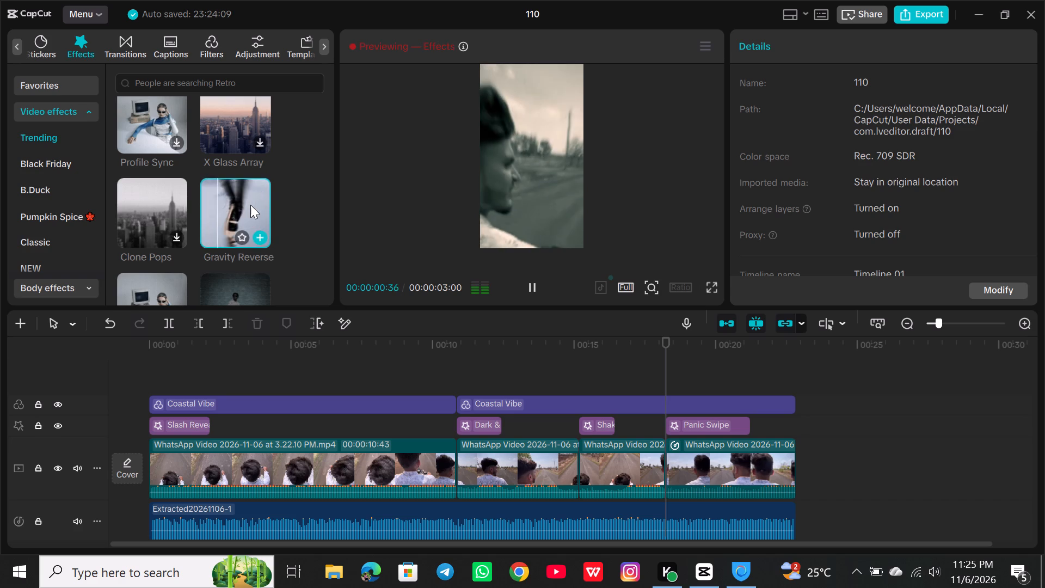
Browse further through the Trending video effects for an alternative effect for the last video clip.
scroll(235, 225, "down", 1)
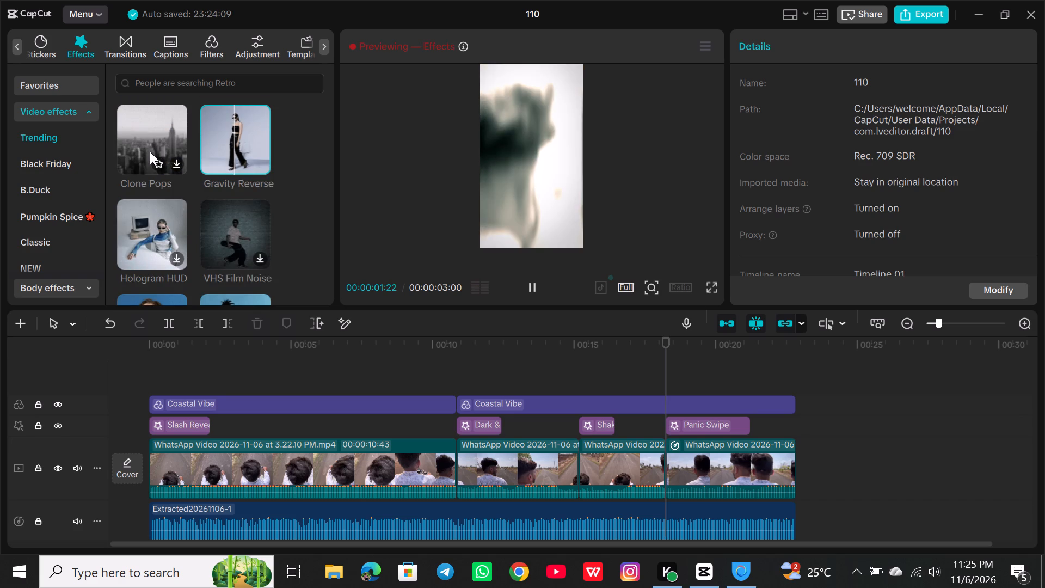
scroll(195, 224, "down", 3)
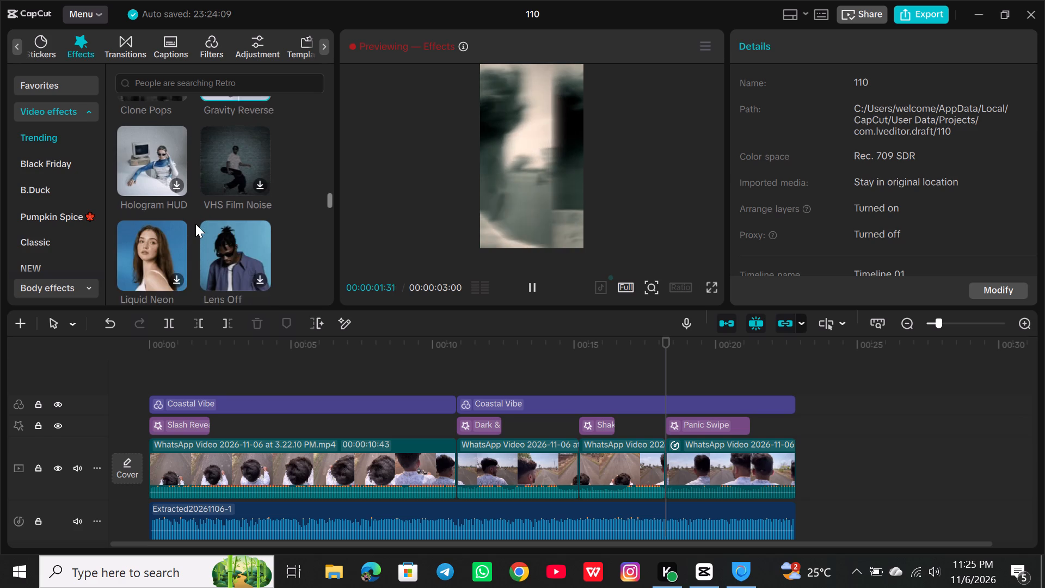
scroll(143, 225, "down", 2)
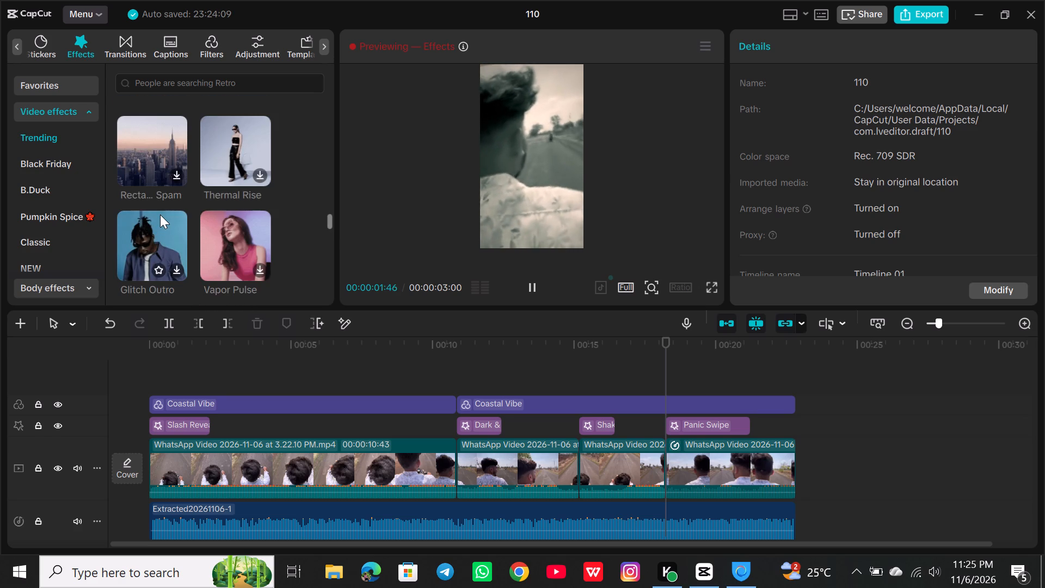
scroll(160, 215, "down", 2)
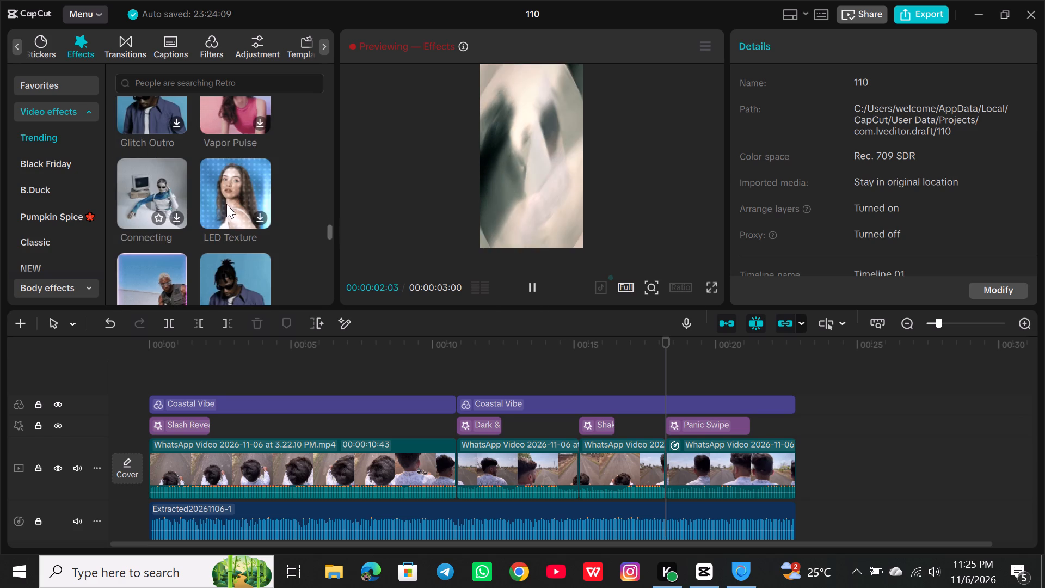
scroll(217, 207, "down", 3)
scroll(192, 268, "down", 4)
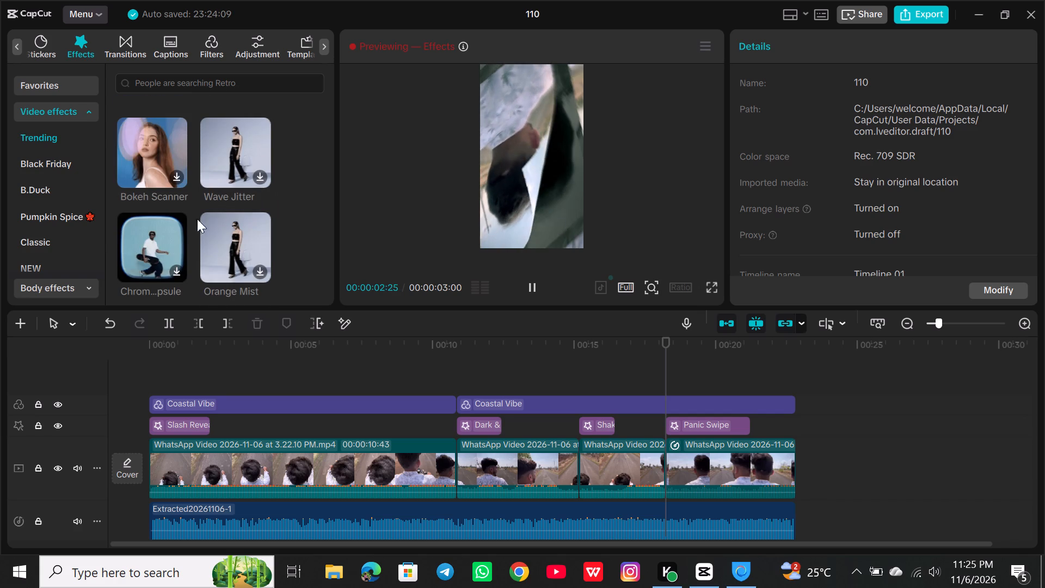
scroll(249, 236, "down", 2)
scroll(214, 264, "down", 7)
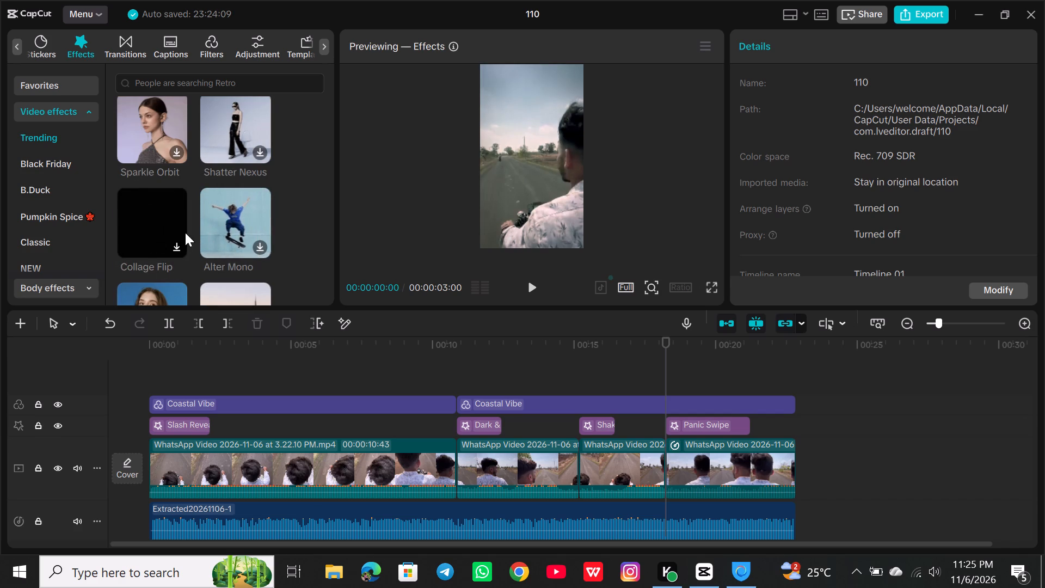
scroll(165, 220, "down", 1)
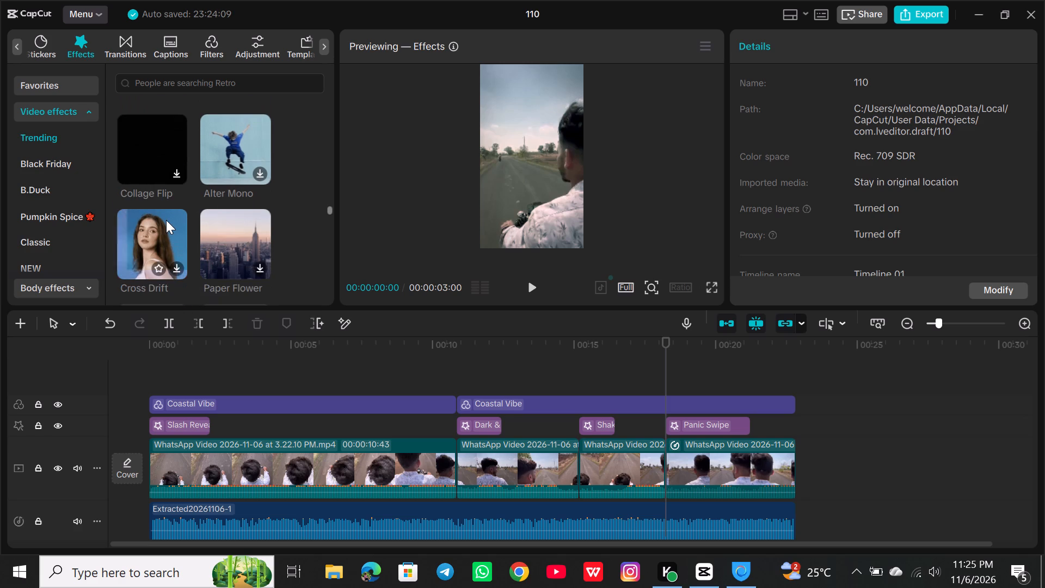
scroll(223, 228, "down", 1)
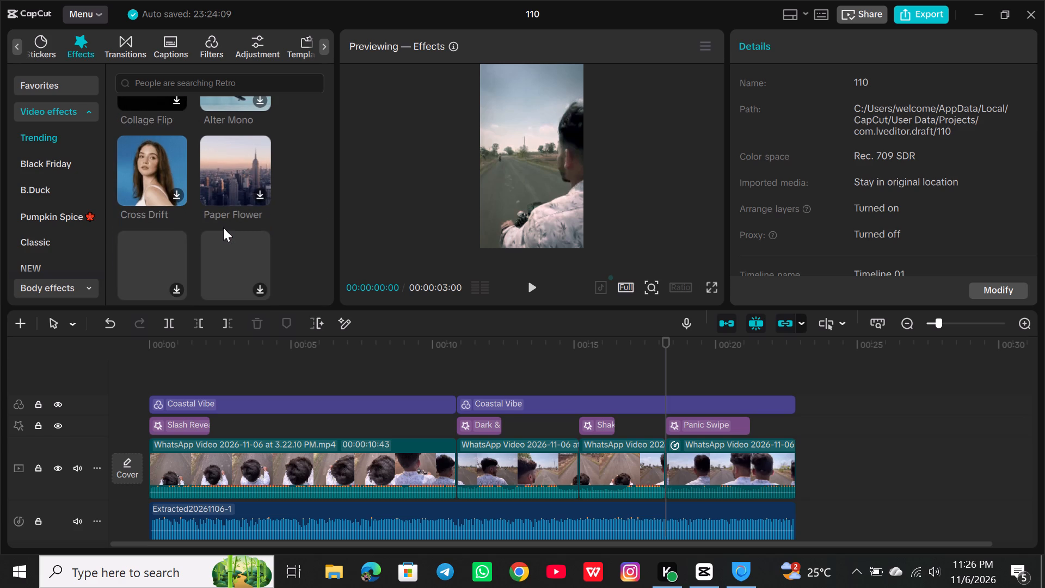
scroll(139, 252, "down", 1)
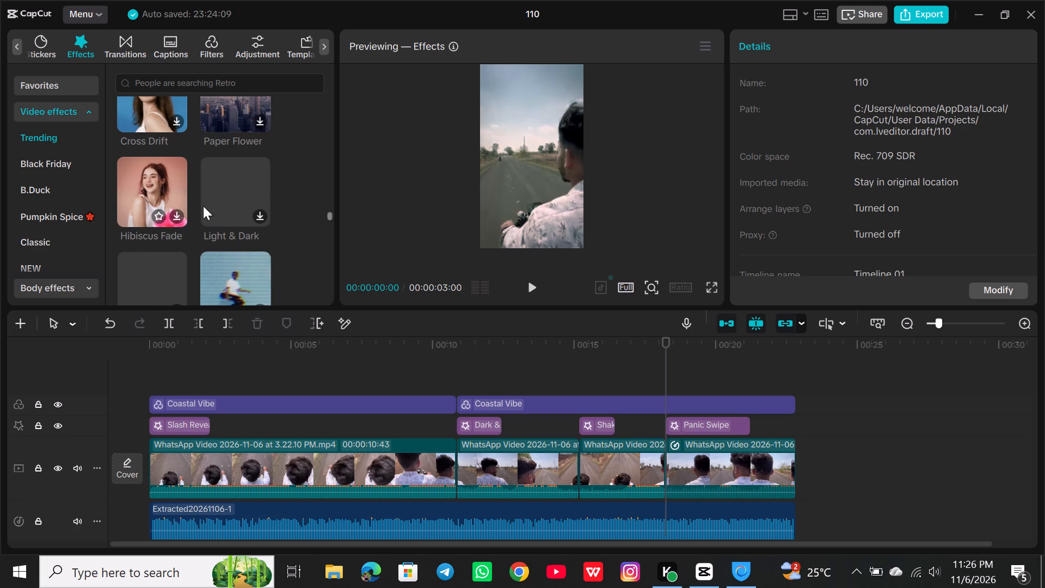
scroll(214, 225, "down", 2)
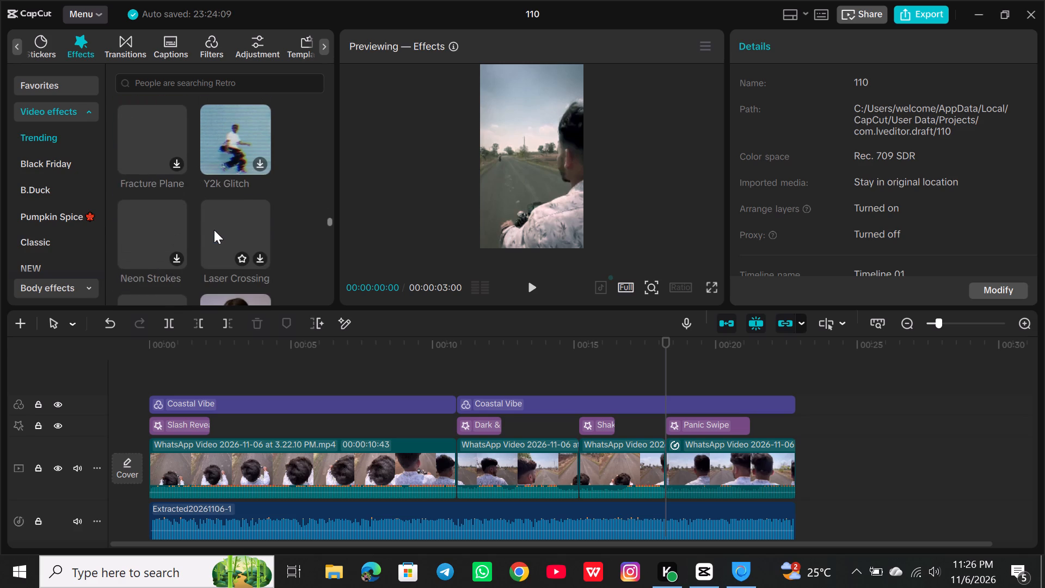
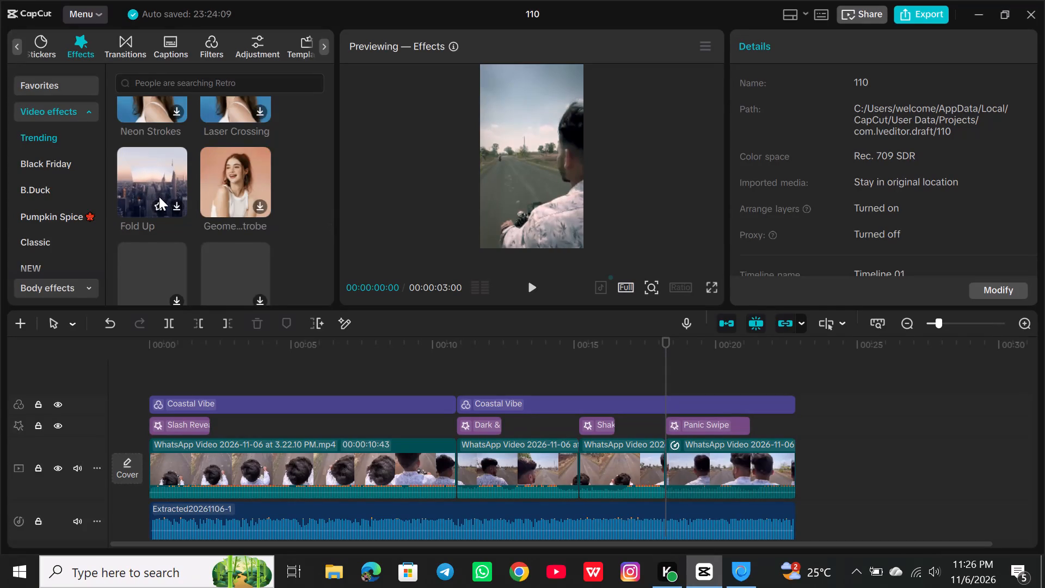
Preview the Radiant Figure trending video effect at the start of the last video clip.
scroll(159, 198, "down", 1)
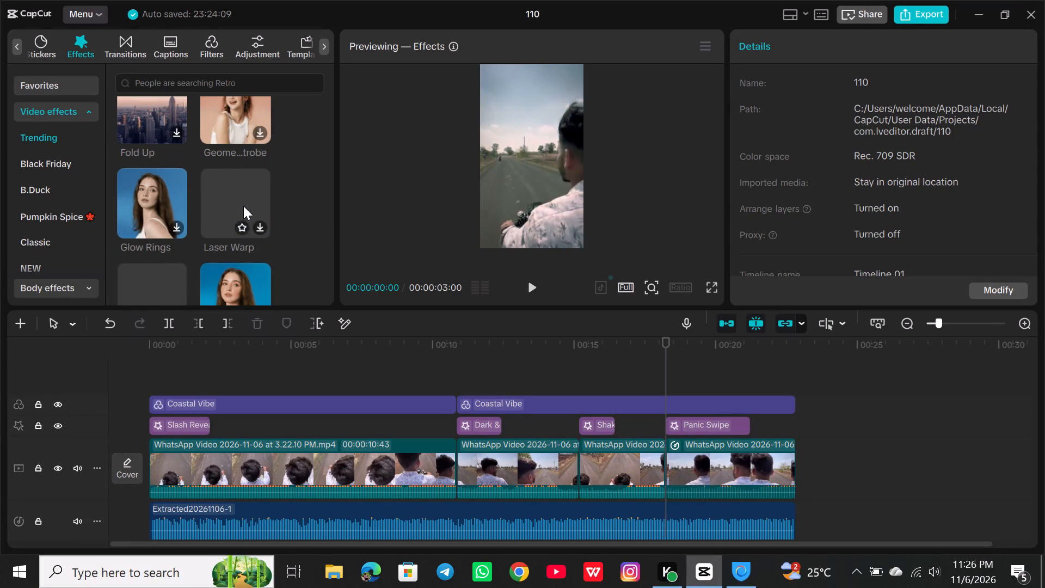
scroll(238, 208, "down", 1)
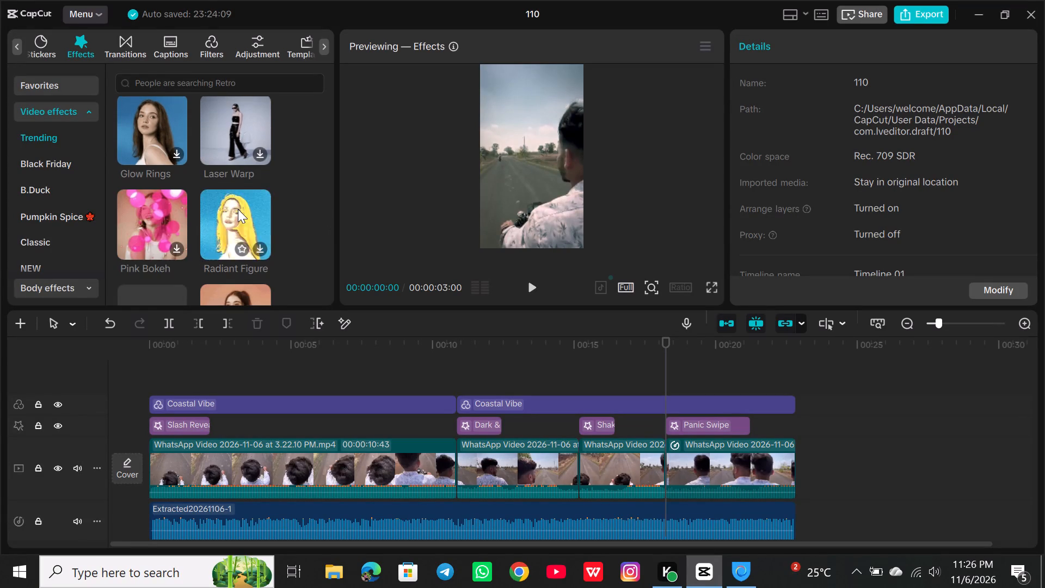
left_click(238, 209)
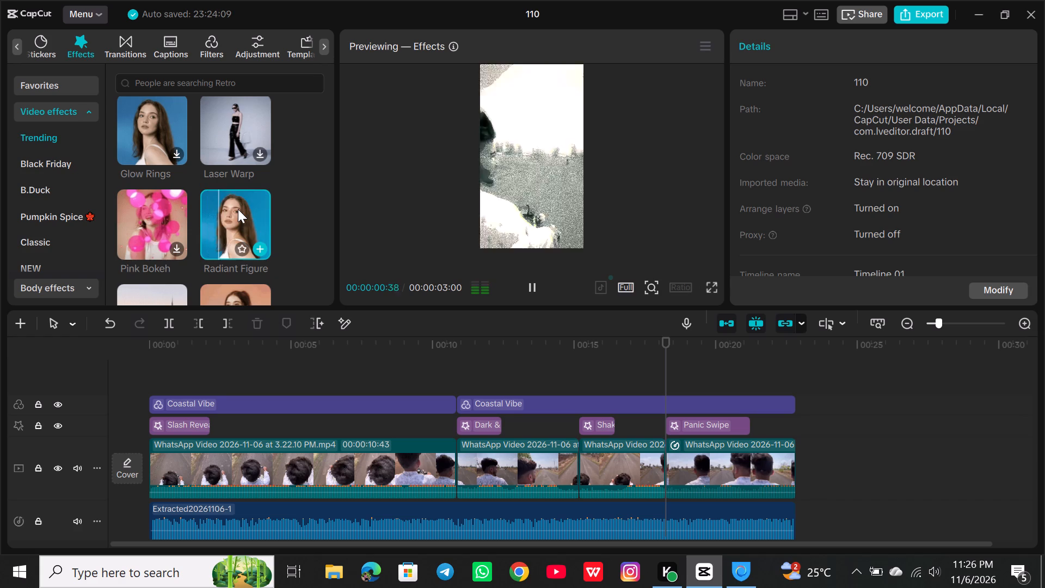
Browse further through the Trending video effects and preview the Offset Scroll effect for the last video clip.
scroll(242, 225, "down", 1)
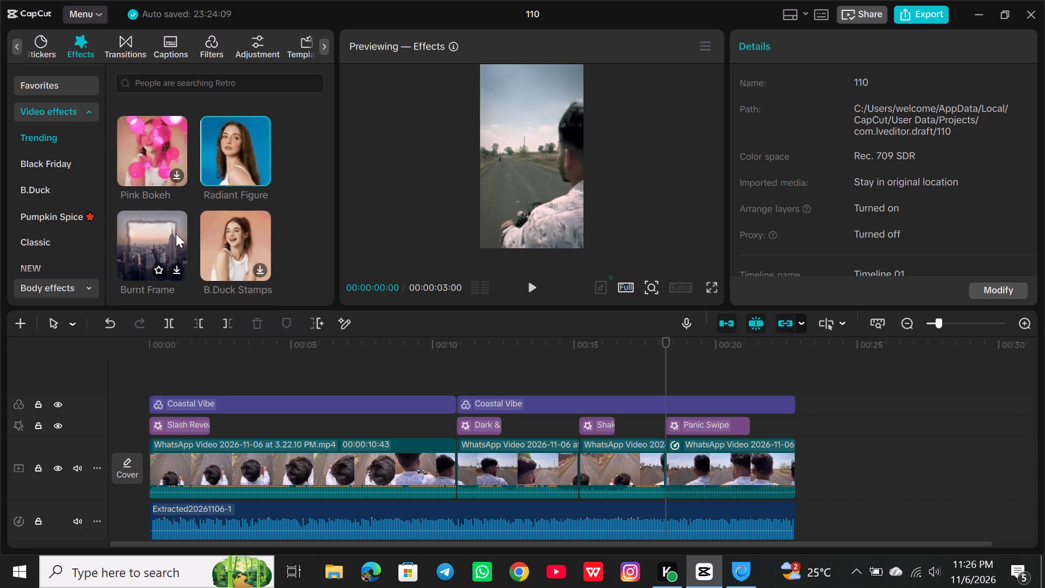
scroll(176, 234, "down", 1)
scroll(228, 225, "down", 2)
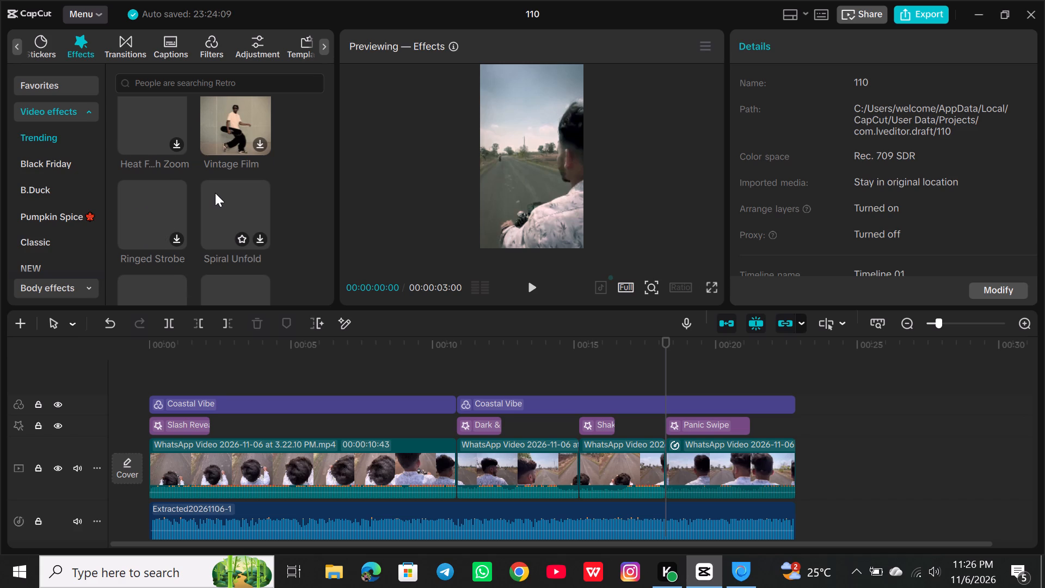
scroll(164, 131, "down", 1)
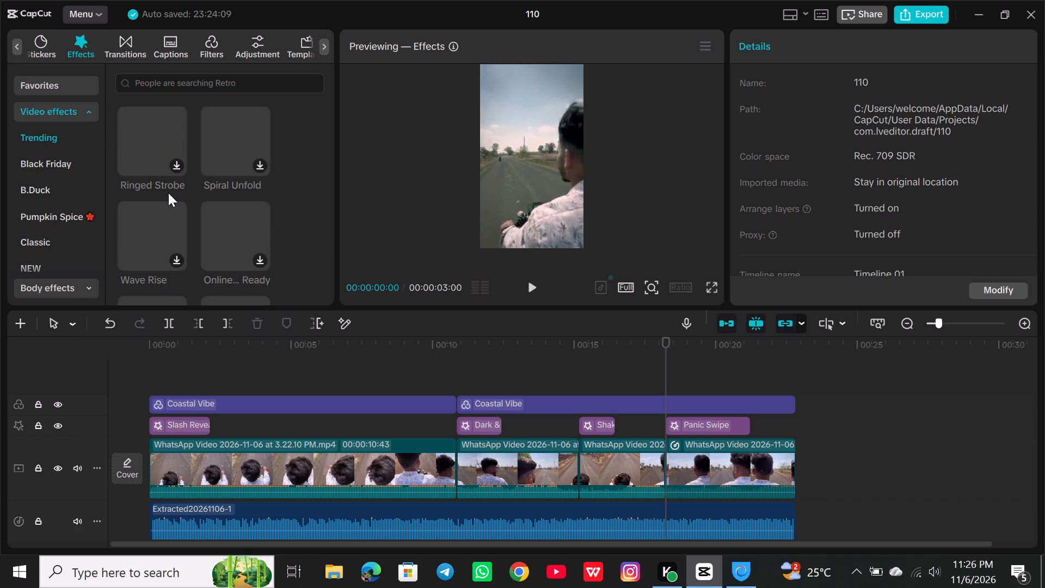
scroll(165, 189, "up", 1)
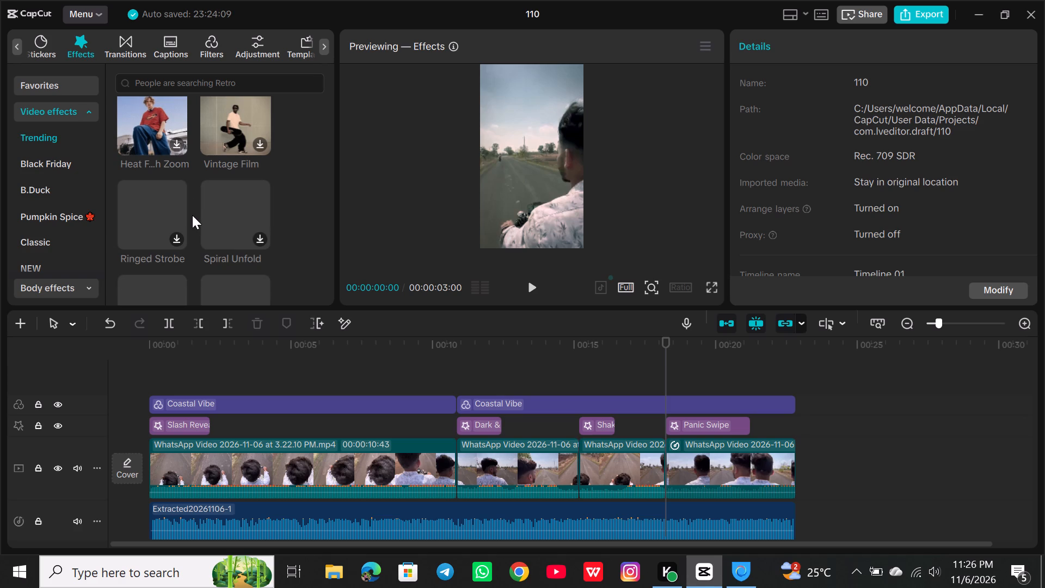
scroll(192, 215, "down", 2)
scroll(174, 199, "up", 4)
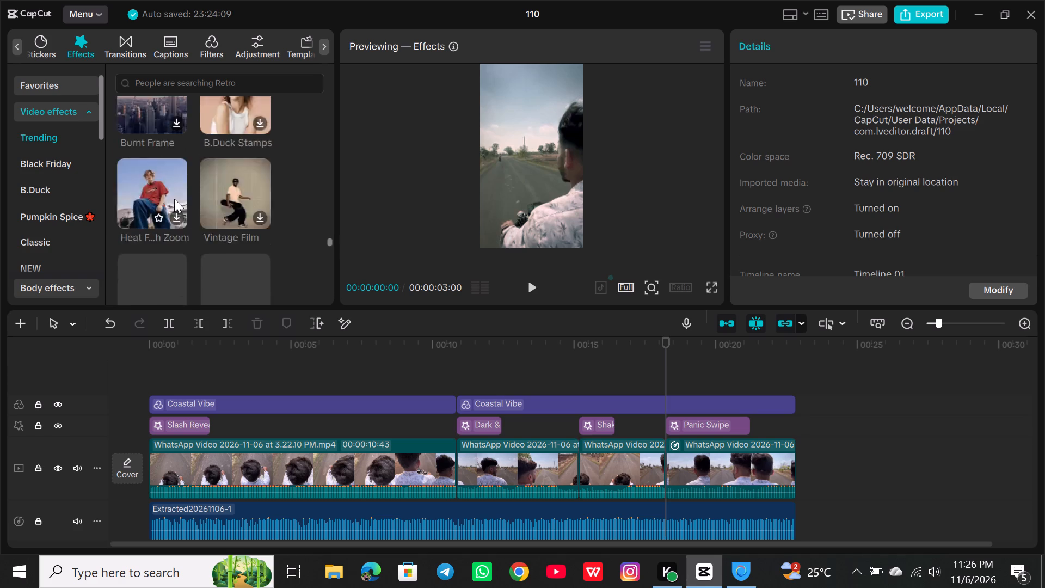
scroll(166, 213, "down", 4)
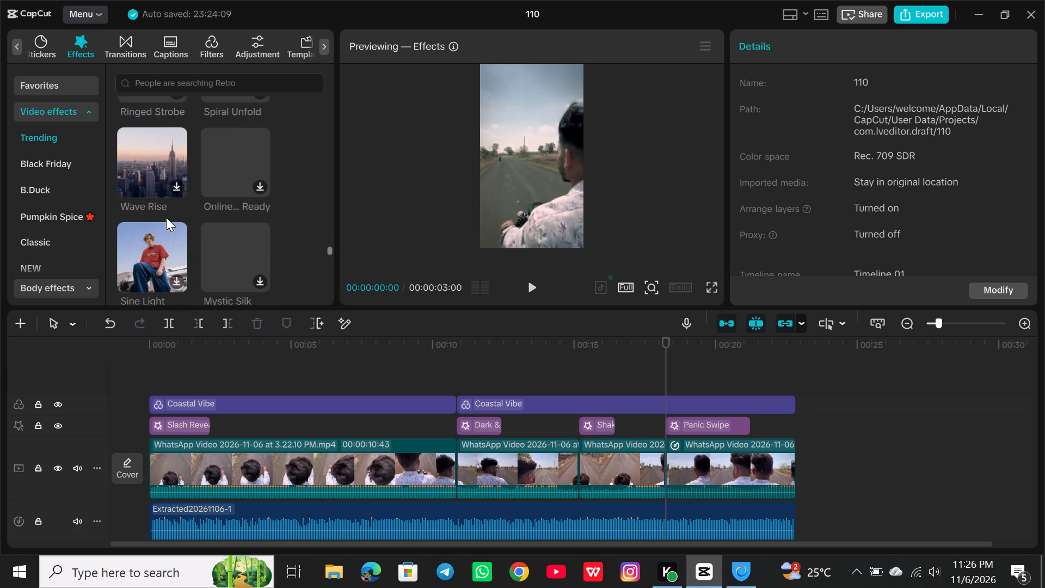
scroll(197, 176, "down", 1)
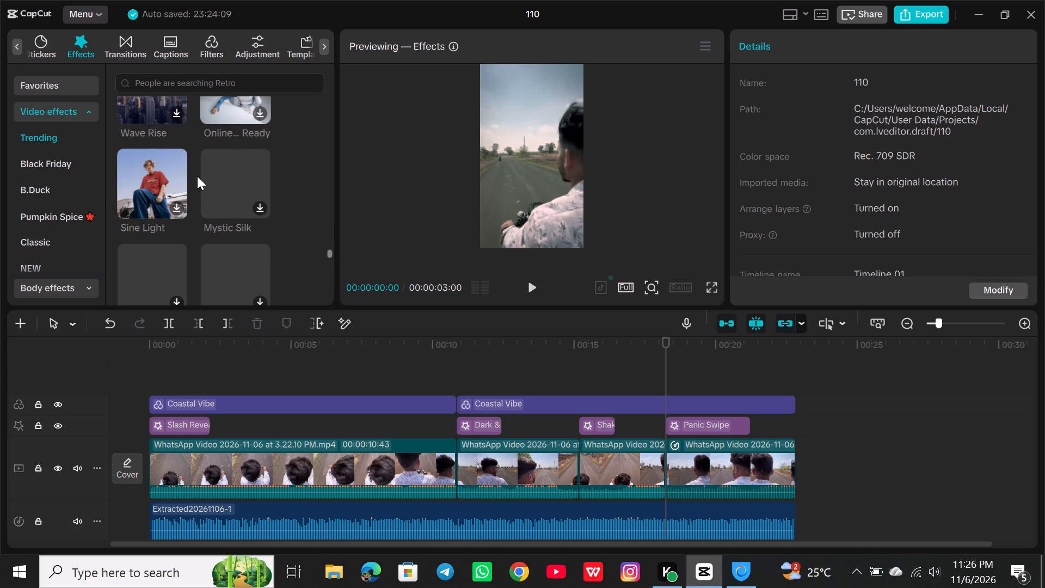
scroll(175, 185, "down", 3)
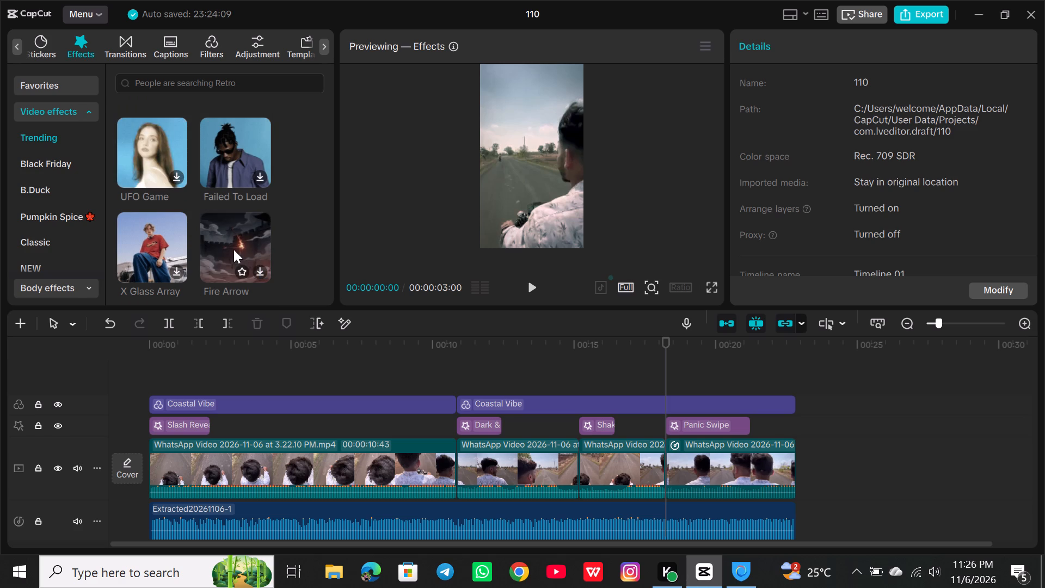
scroll(238, 250, "down", 2)
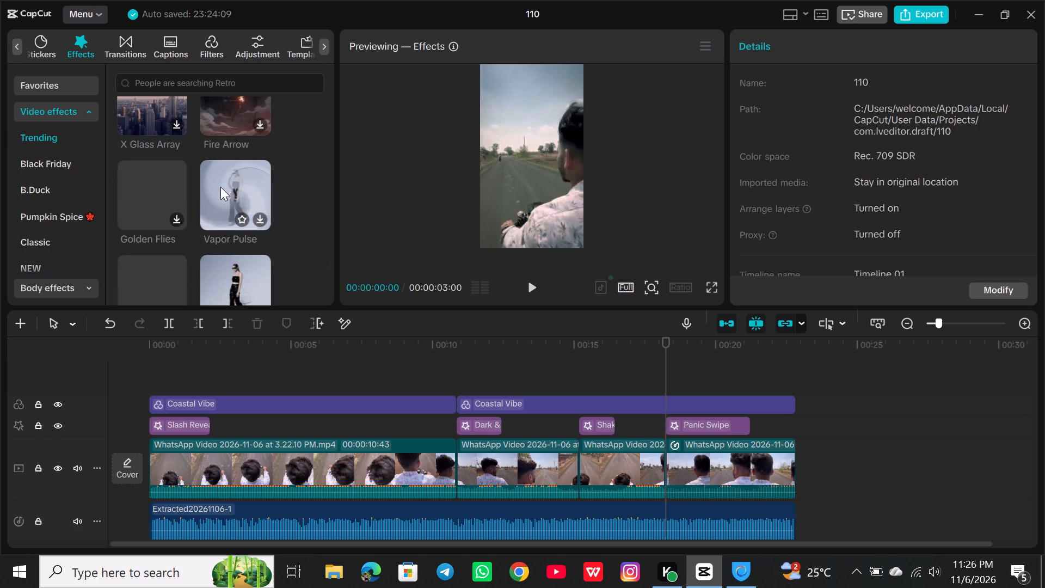
scroll(239, 285, "down", 1)
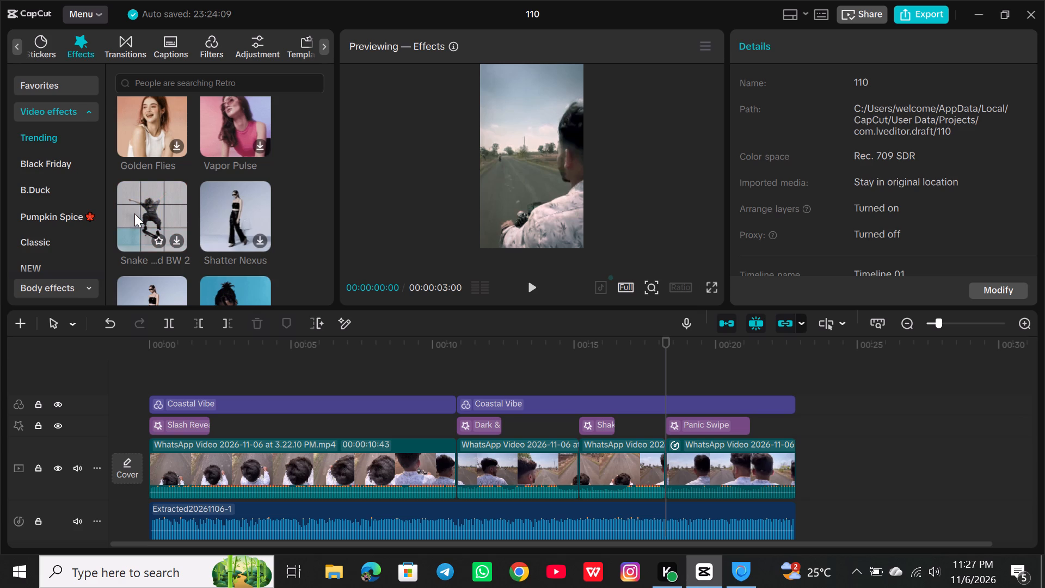
scroll(168, 181, "down", 3)
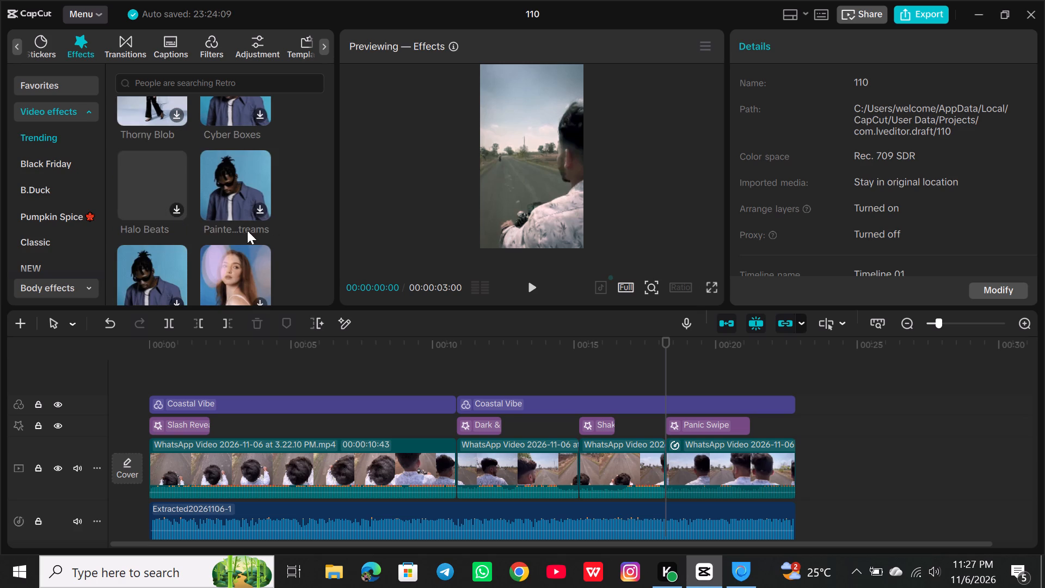
scroll(185, 229, "down", 2)
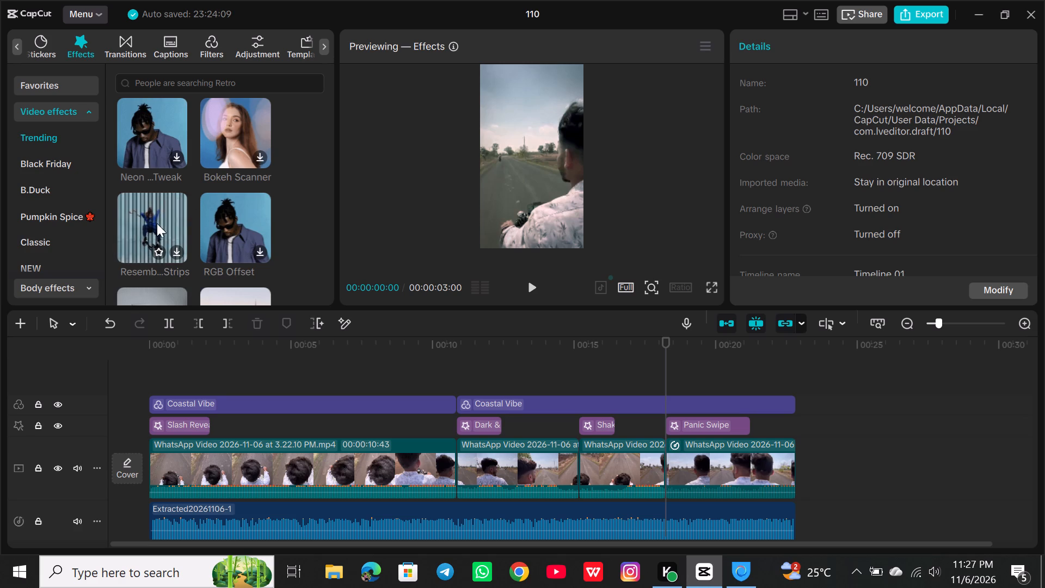
scroll(182, 222, "down", 1)
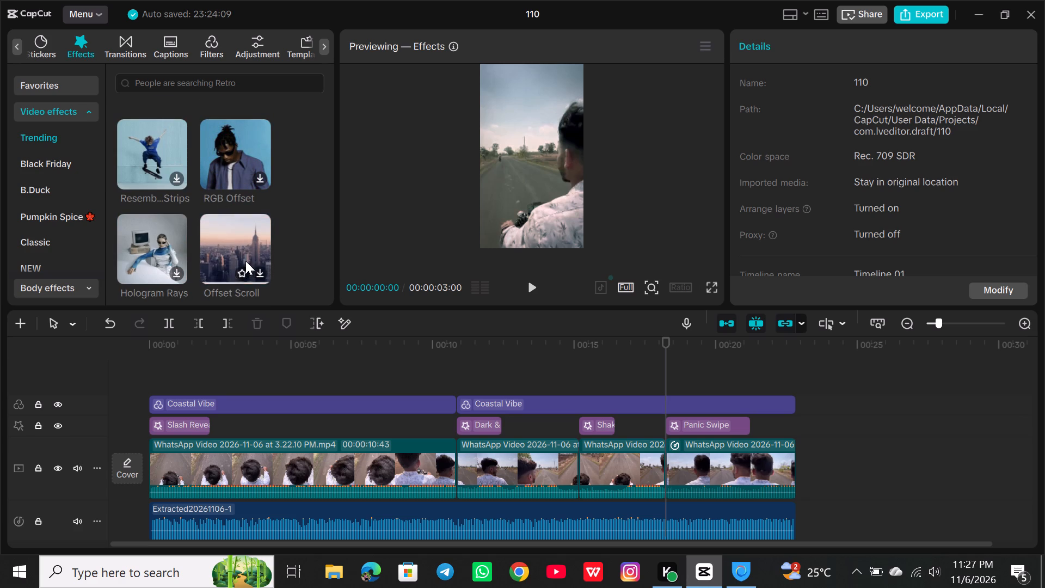
left_click(260, 244)
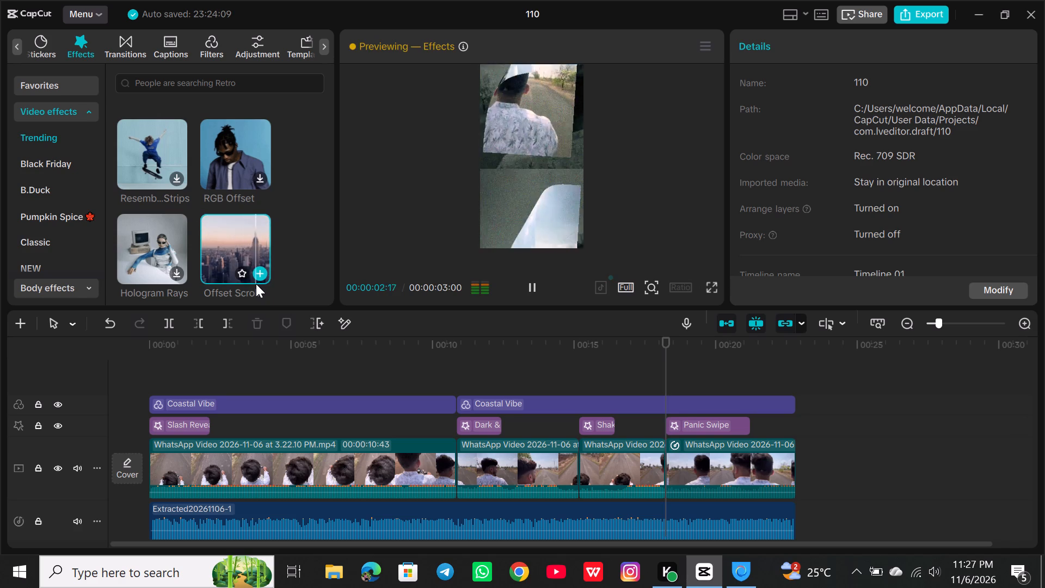
Delete the Panic Swipe effect from above the last video clip.
left_click(708, 420)
left_click_drag(704, 419, 761, 418)
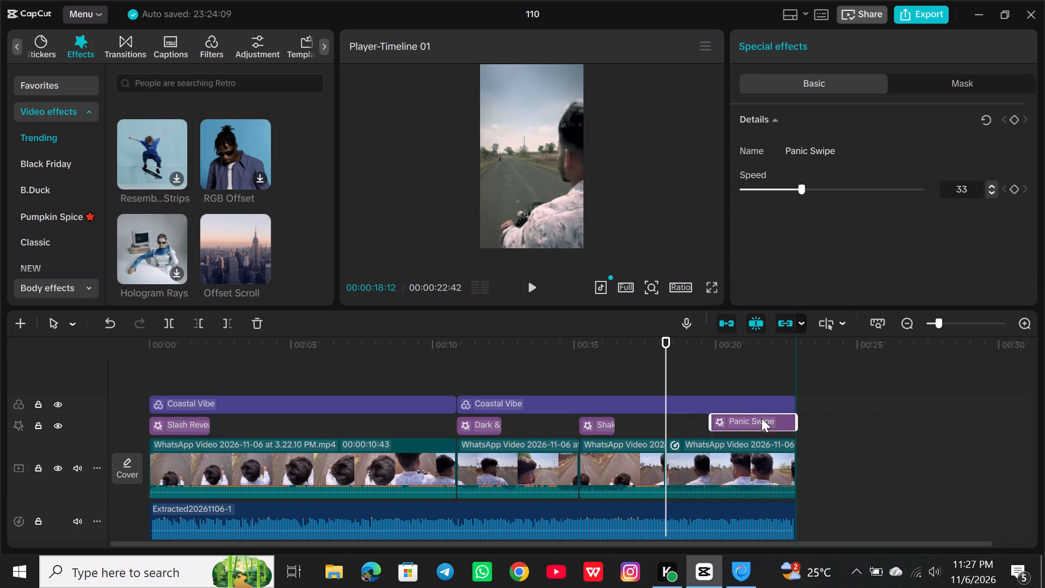
left_click_drag(761, 418, 849, 406)
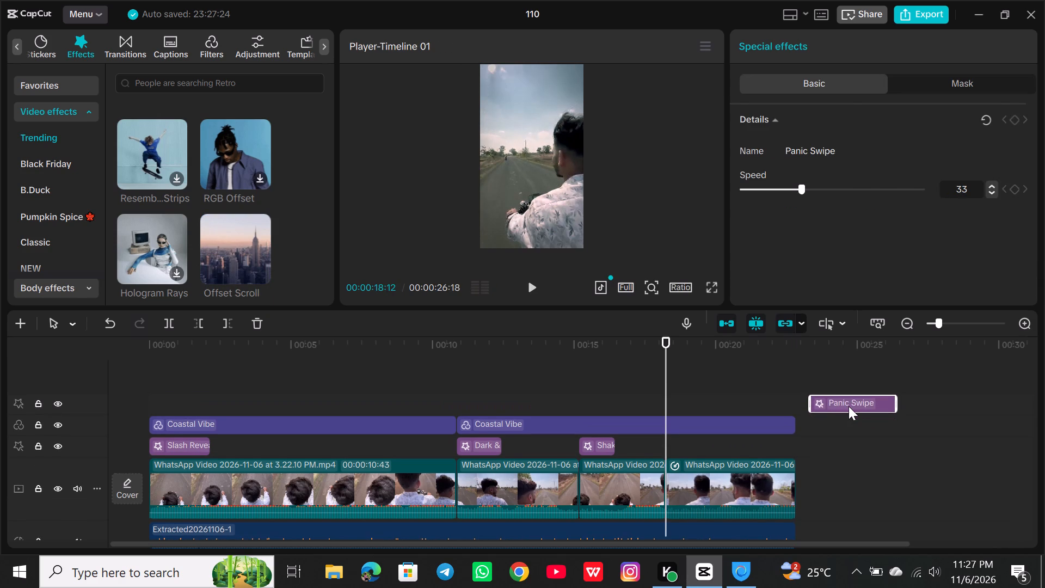
key("Delete")
Play back the beginning of the last video clip without an effect.
key("space")
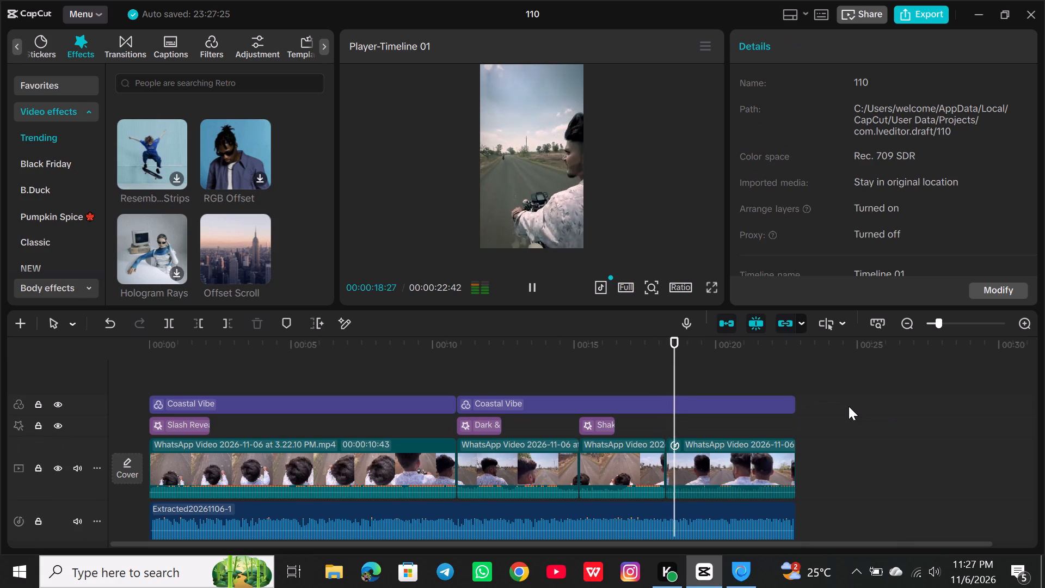
key("space")
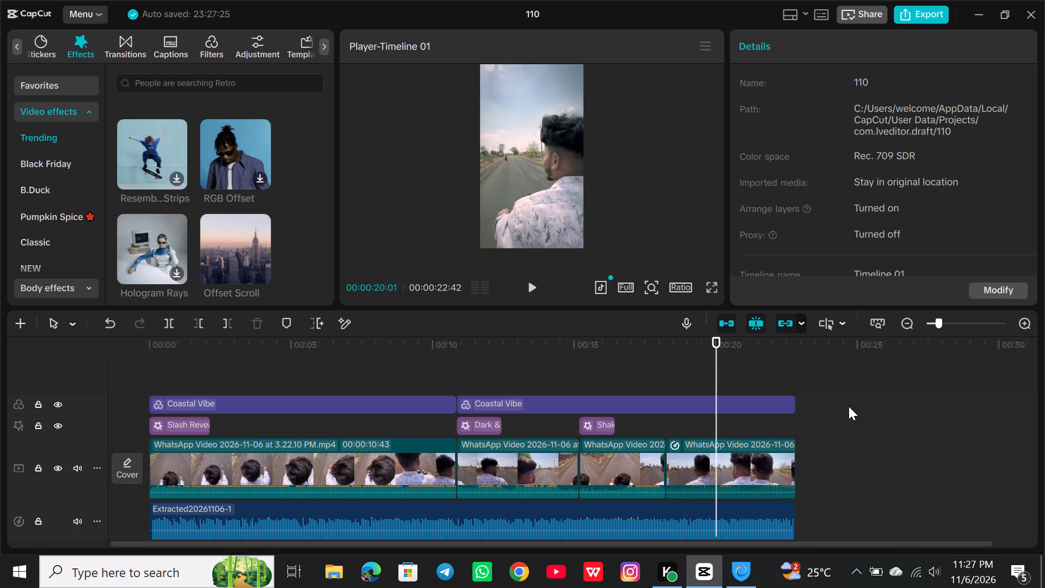
Preview the Offset Scroll effect again at the start of the last video clip, at 00:00:18:12.
left_click_drag(717, 371, 668, 393)
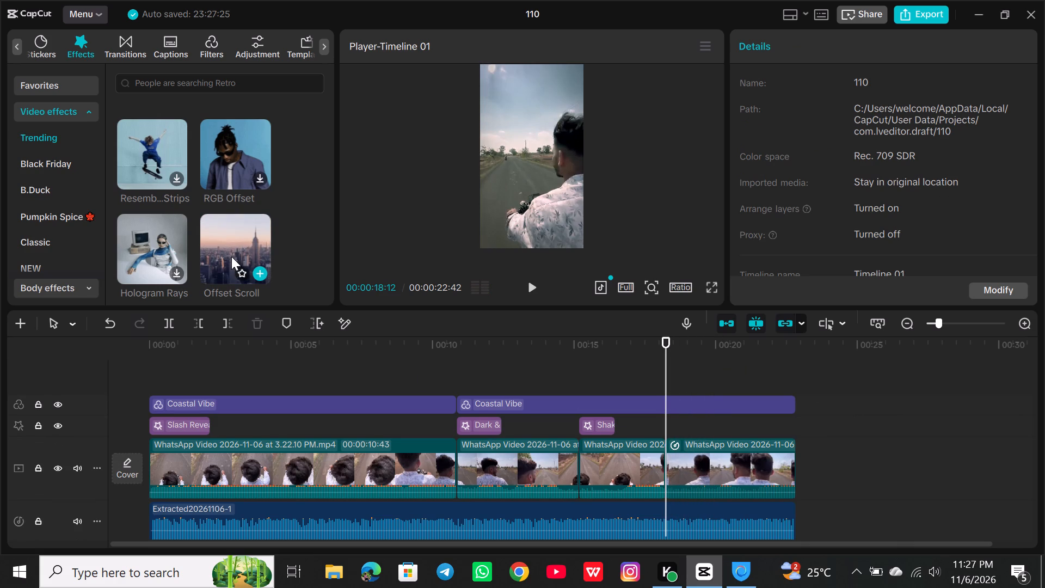
left_click(235, 239)
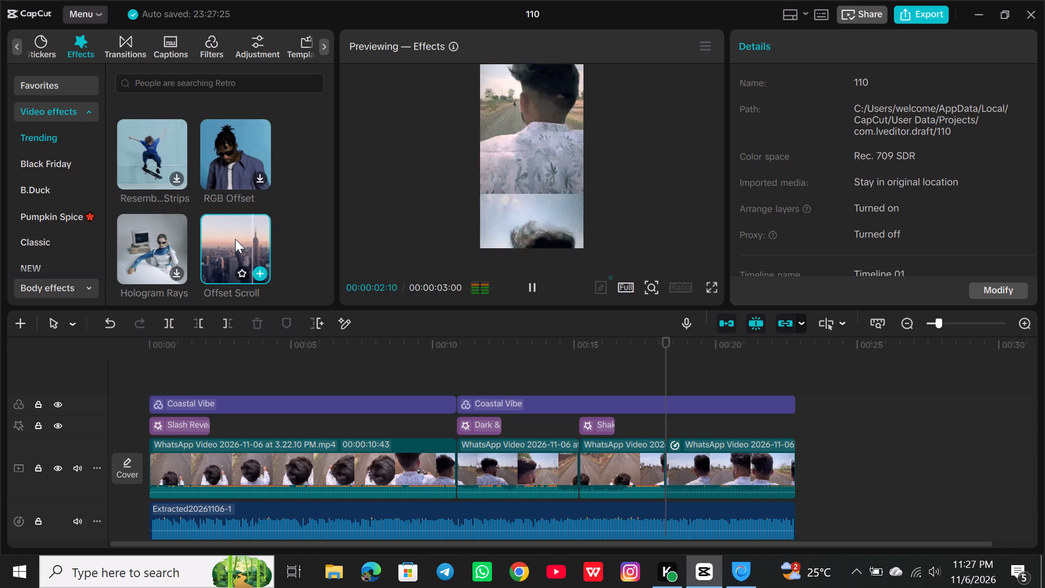
Browse the Trending video effects beyond Offset Scroll for a replacement effect for the last video clip.
scroll(239, 260, "down", 1)
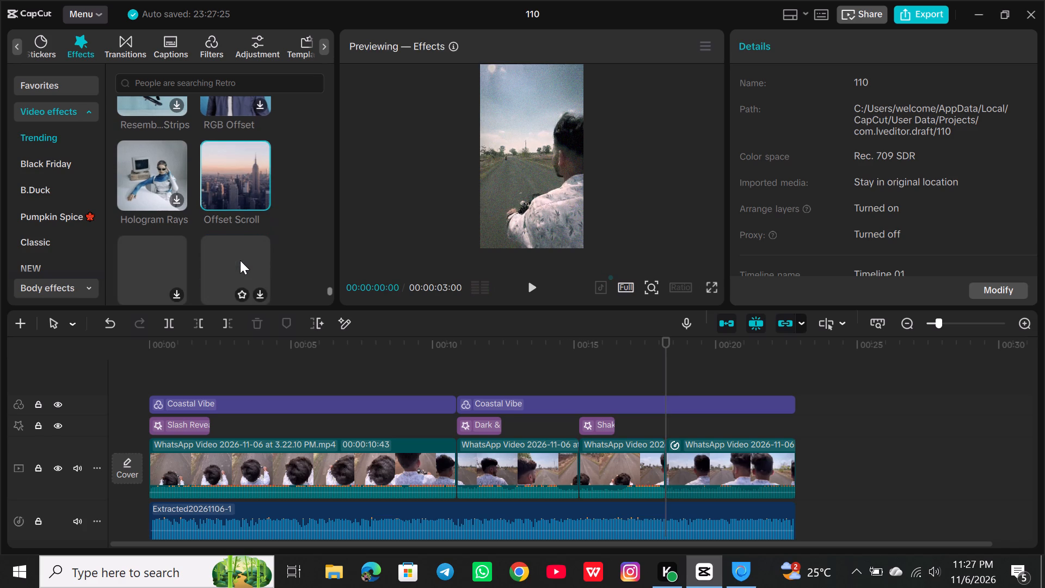
scroll(226, 223, "down", 1)
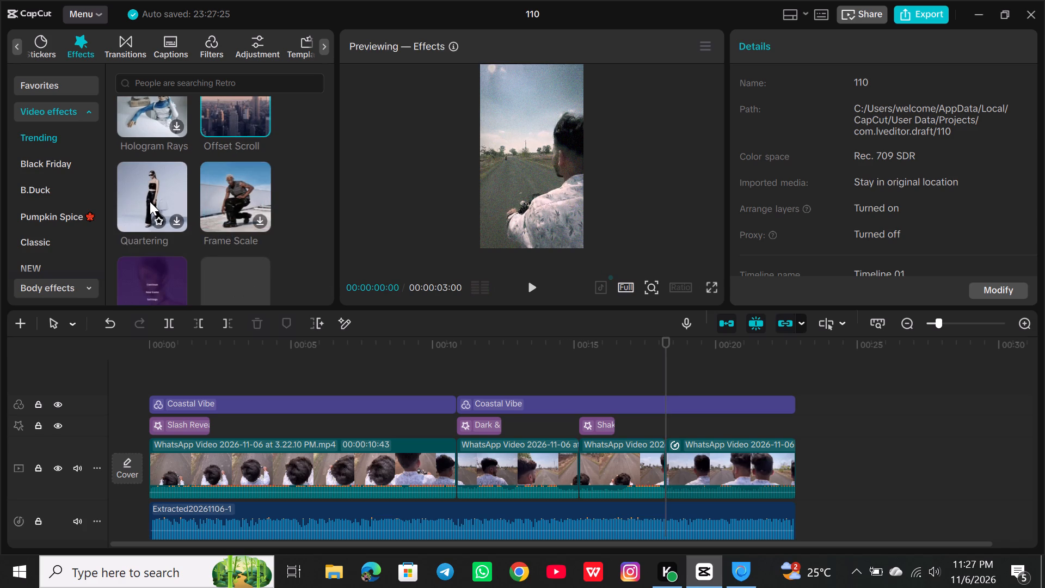
scroll(150, 201, "down", 2)
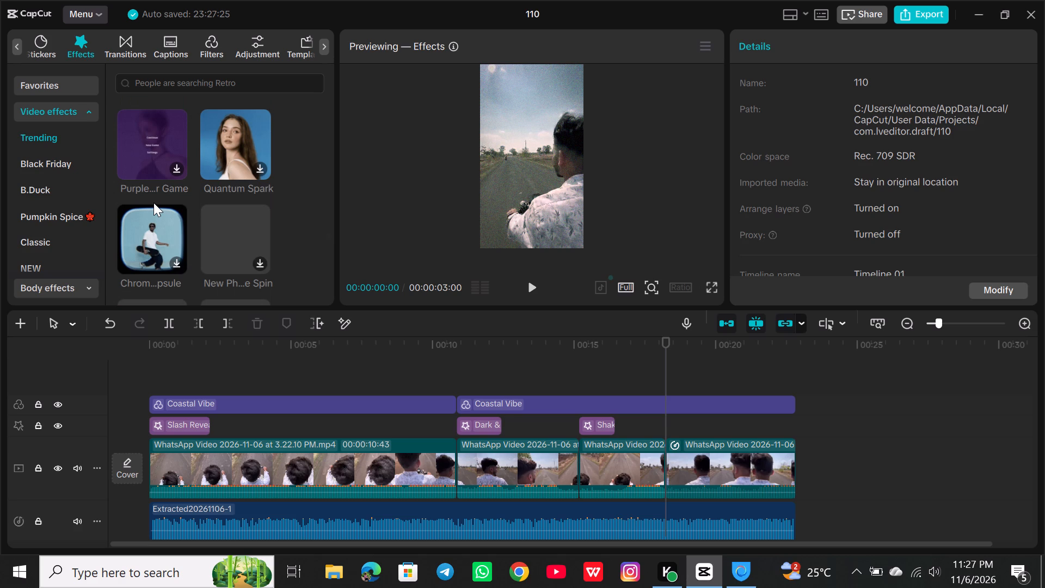
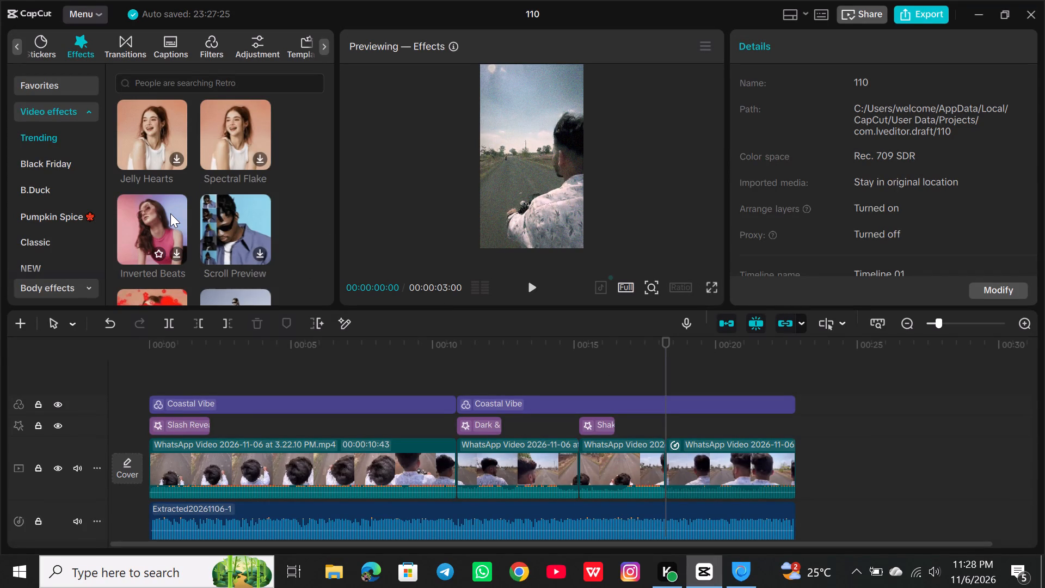
Browse further through the Trending video effects and preview Soft Glitch at the start of the last video clip.
scroll(169, 233, "down", 1)
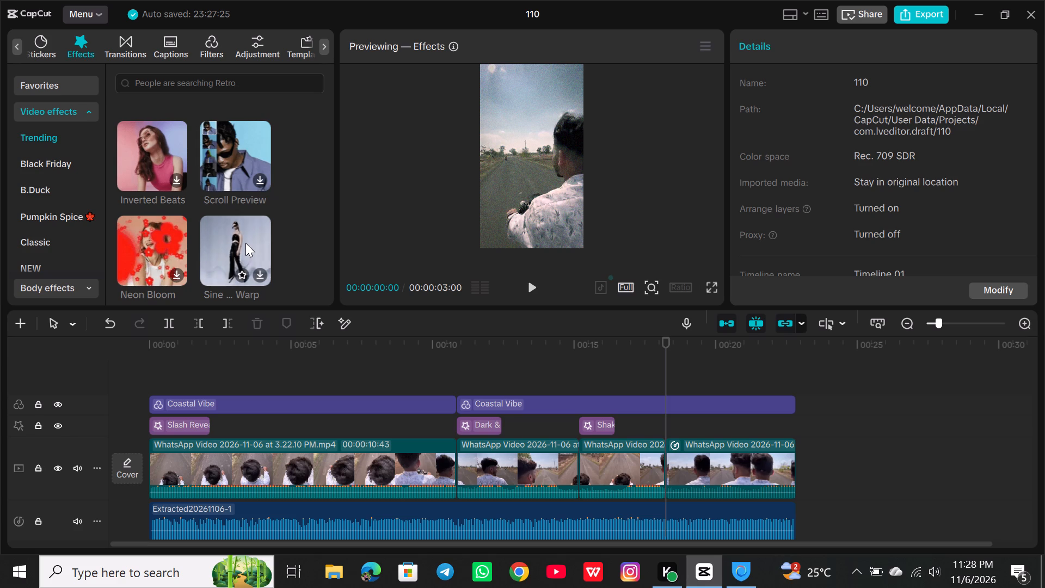
scroll(241, 243, "down", 1)
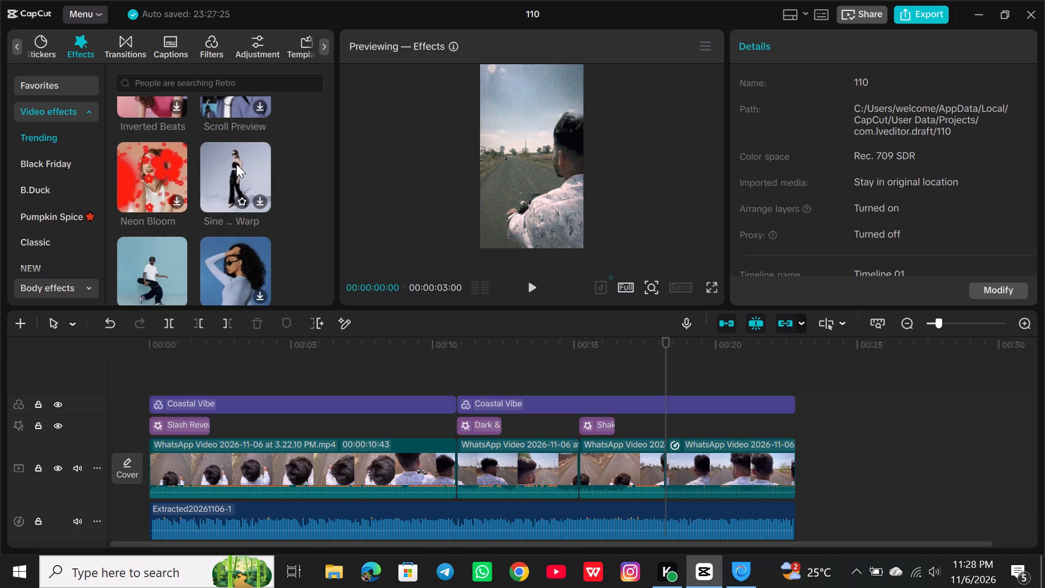
scroll(198, 202, "down", 1)
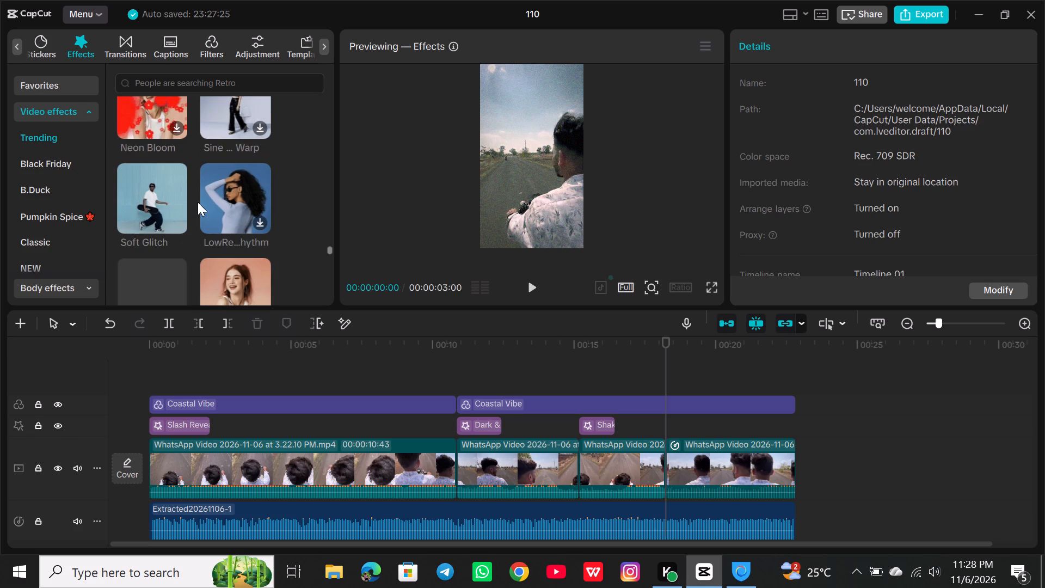
left_click(155, 194)
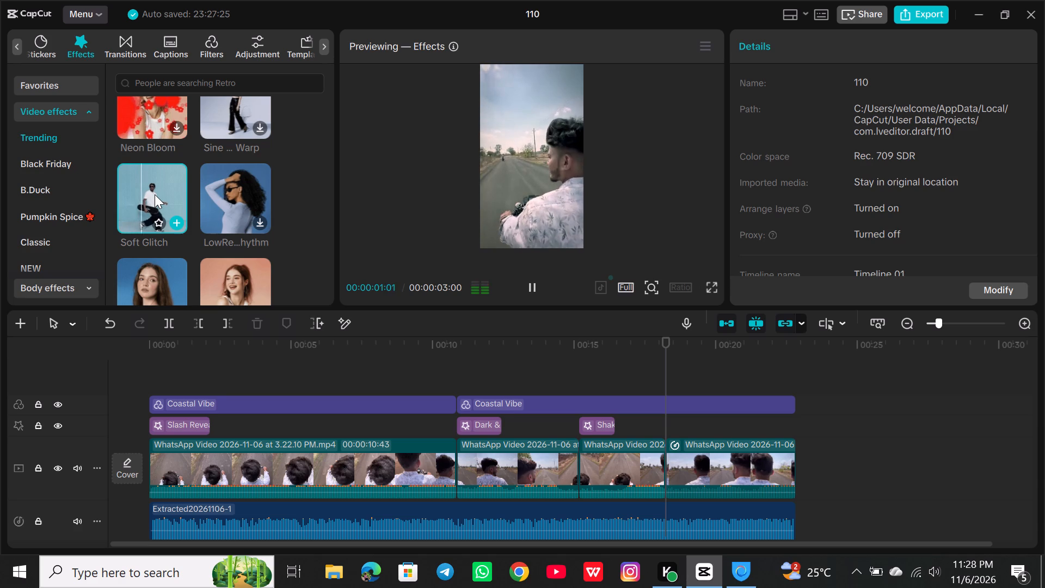
scroll(232, 209, "down", 4)
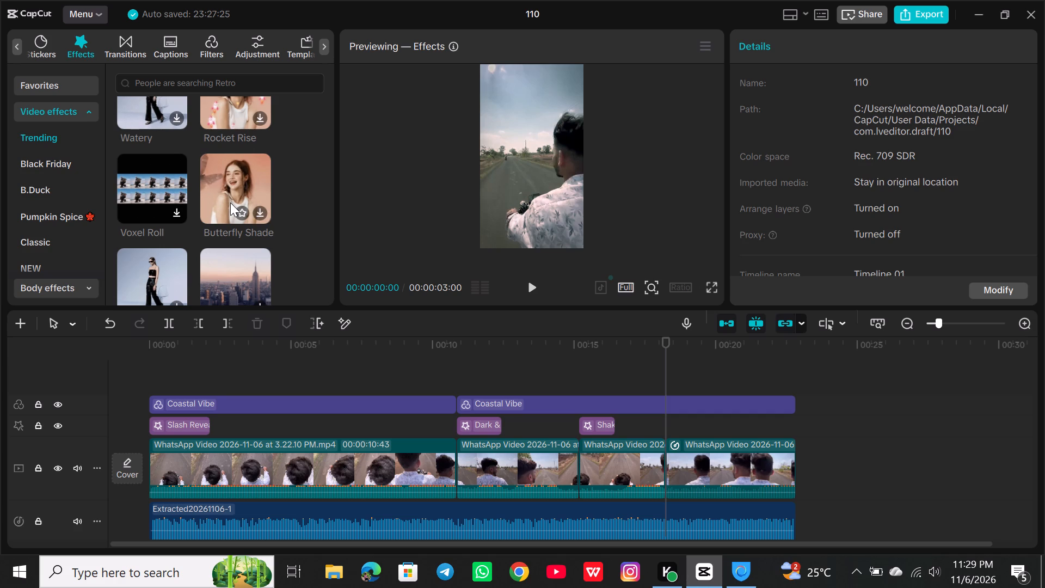
Play the three-second effect preview of the last video clip in full screen.
left_click(715, 279)
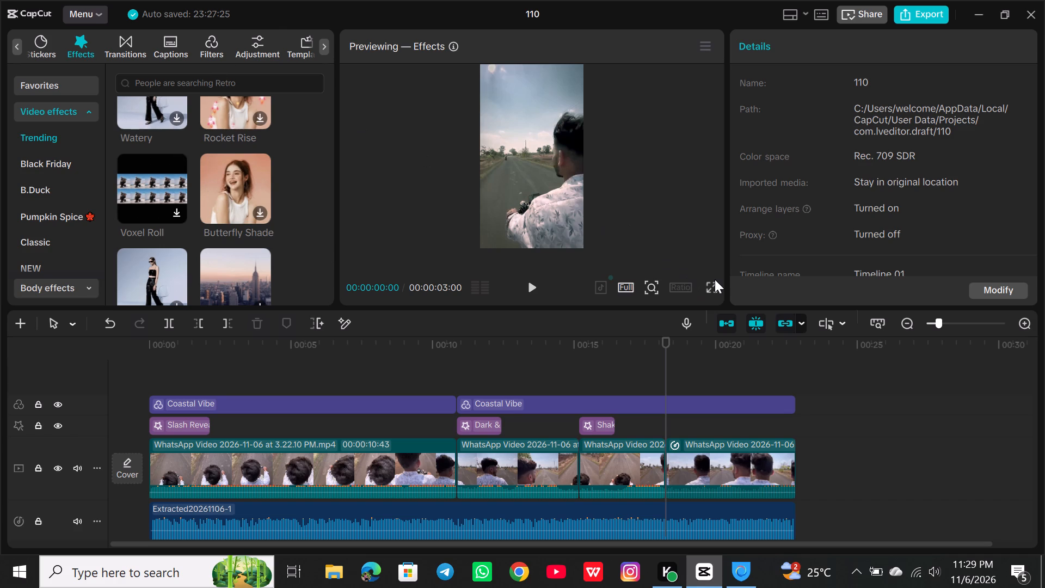
left_click(721, 288)
left_click(717, 286)
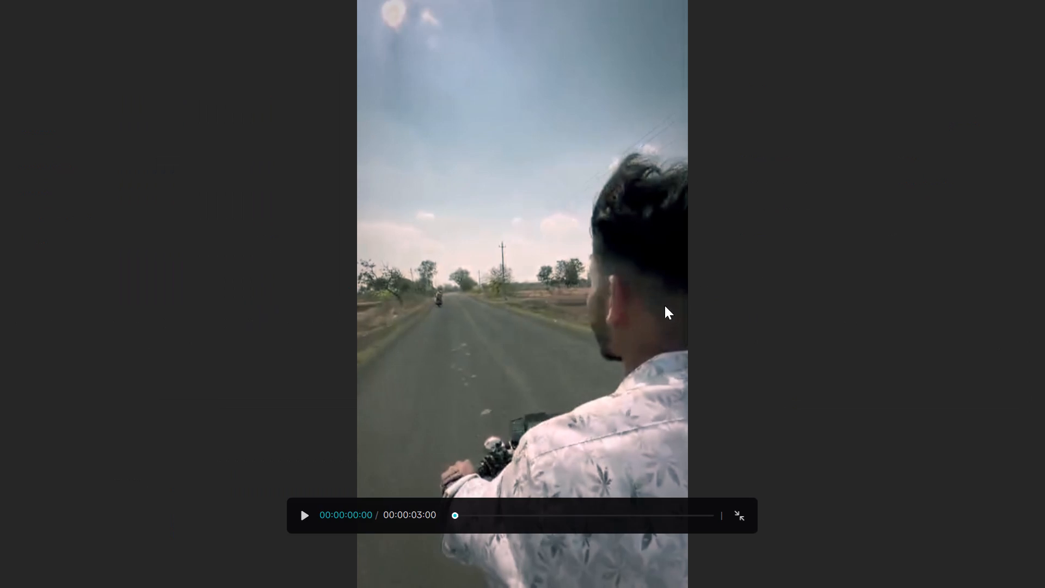
left_click(309, 519)
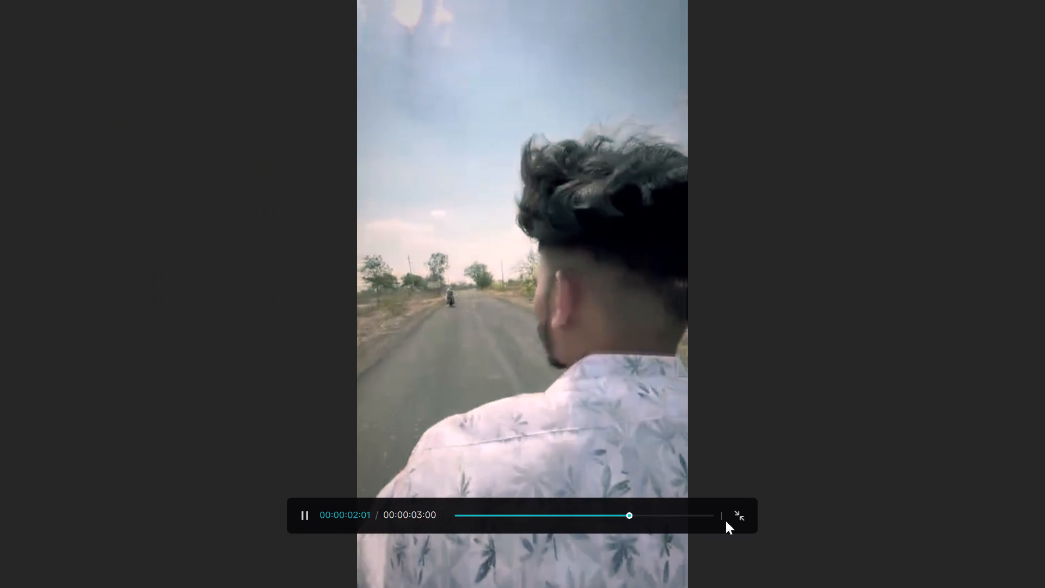
left_click(738, 511)
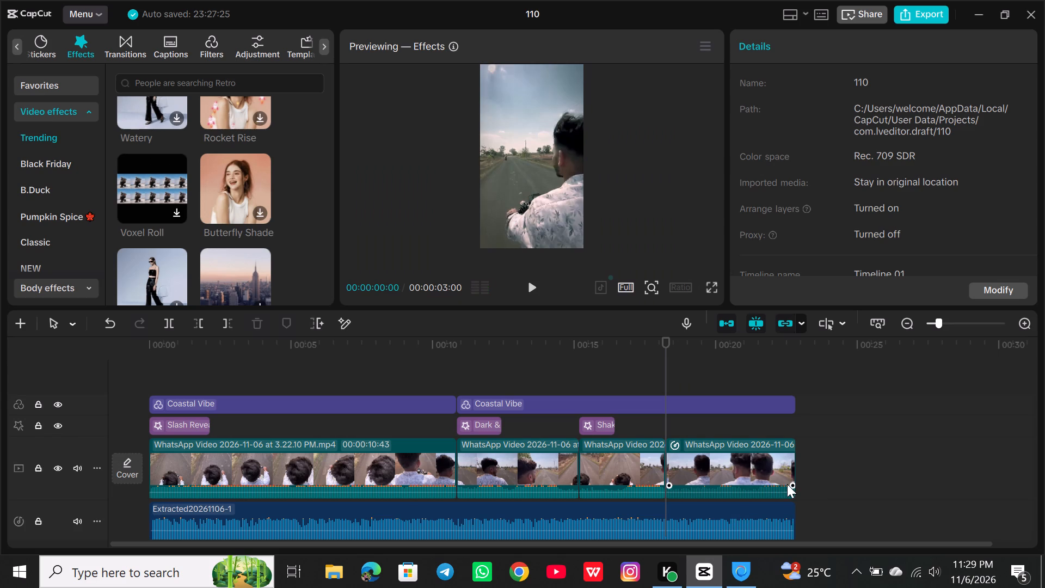
Play the whole timeline in full screen from 00:00:00:00 to its end to review the edit.
left_click_drag(668, 366, 0, 359)
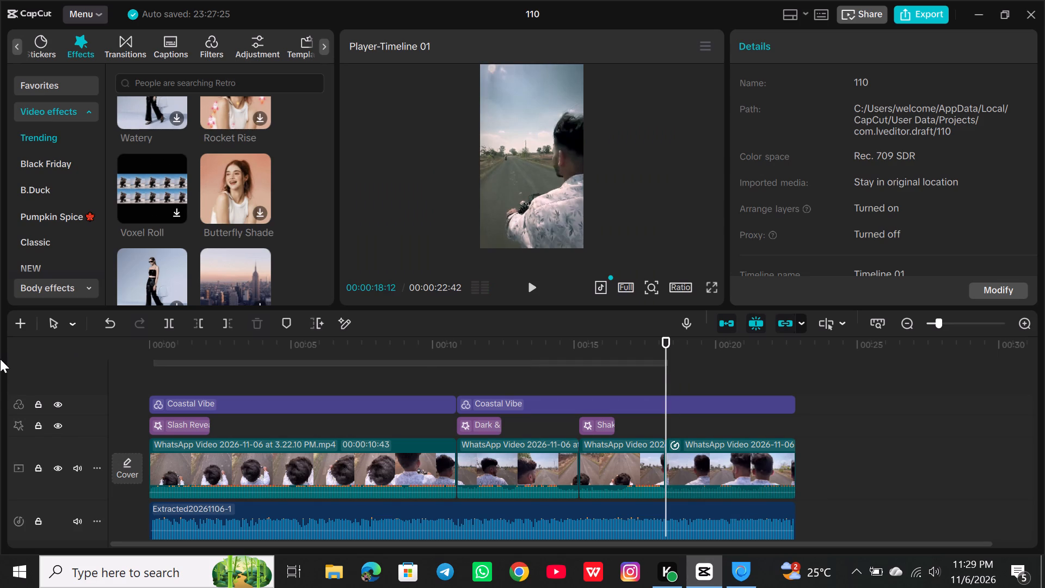
left_click_drag(0, 359, 625, 363)
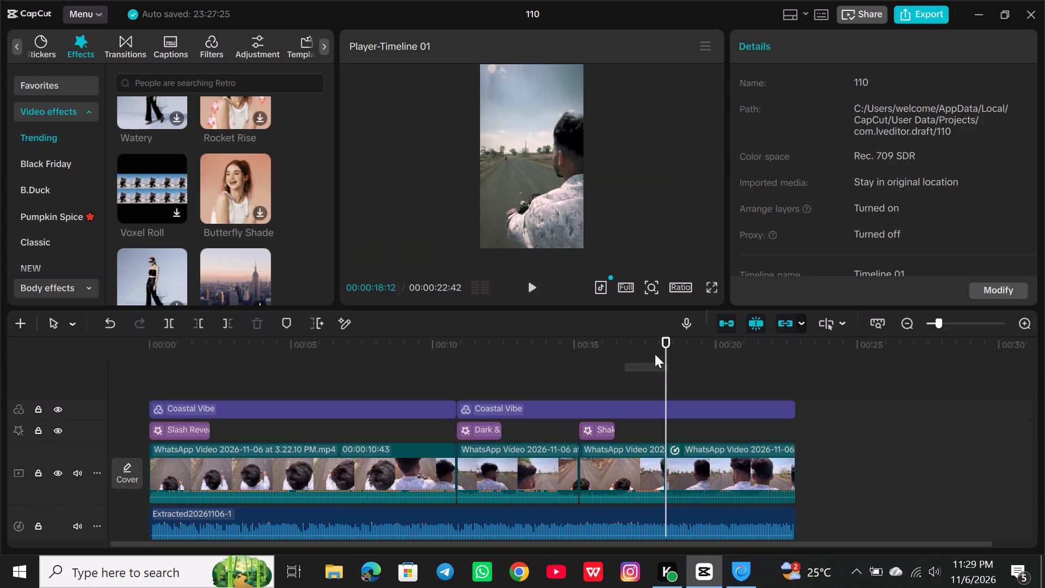
left_click_drag(667, 357, 225, 372)
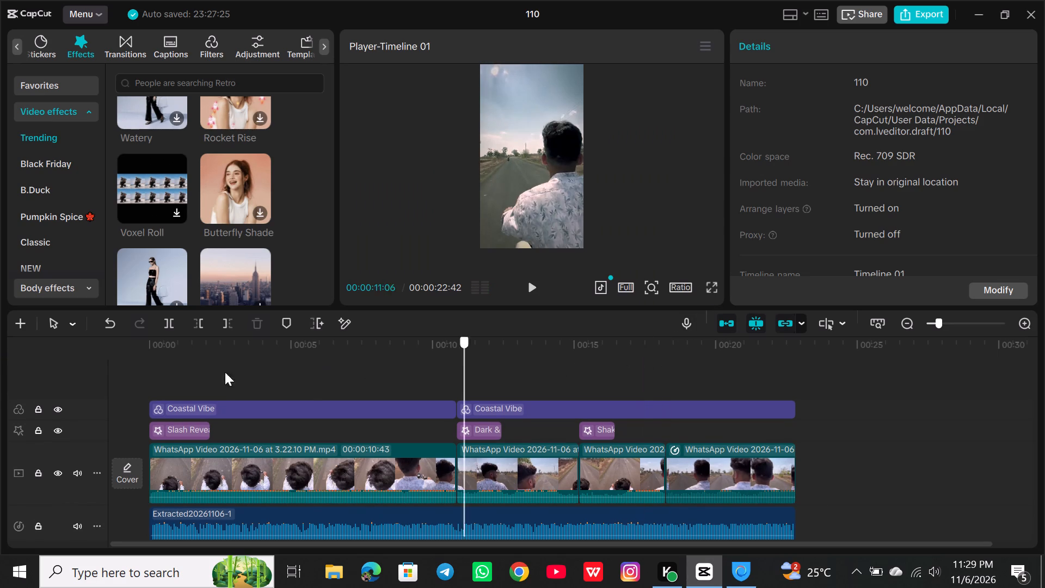
left_click_drag(225, 372, 60, 391)
left_click(715, 280)
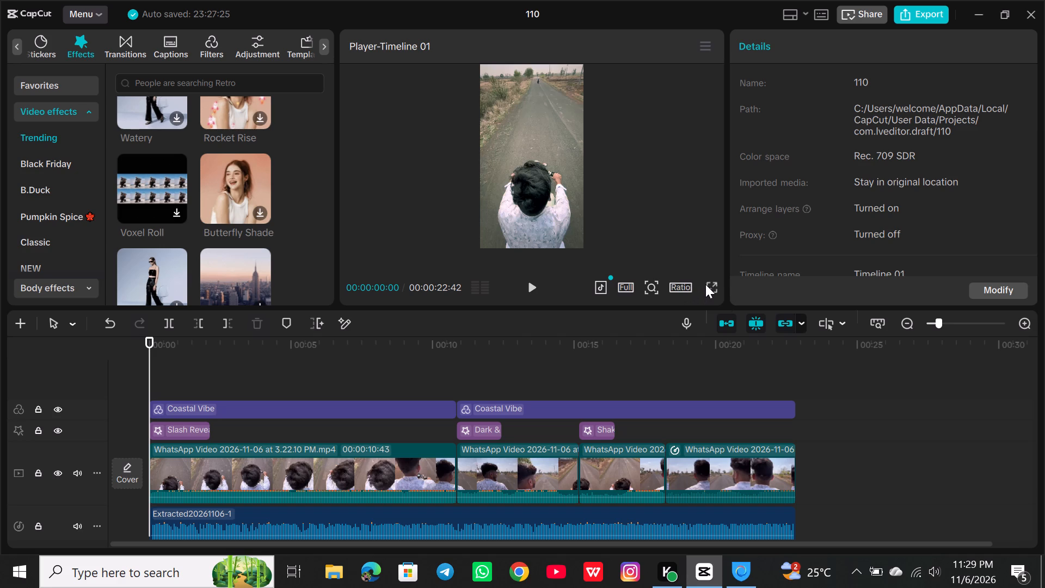
left_click(705, 284)
key("space")
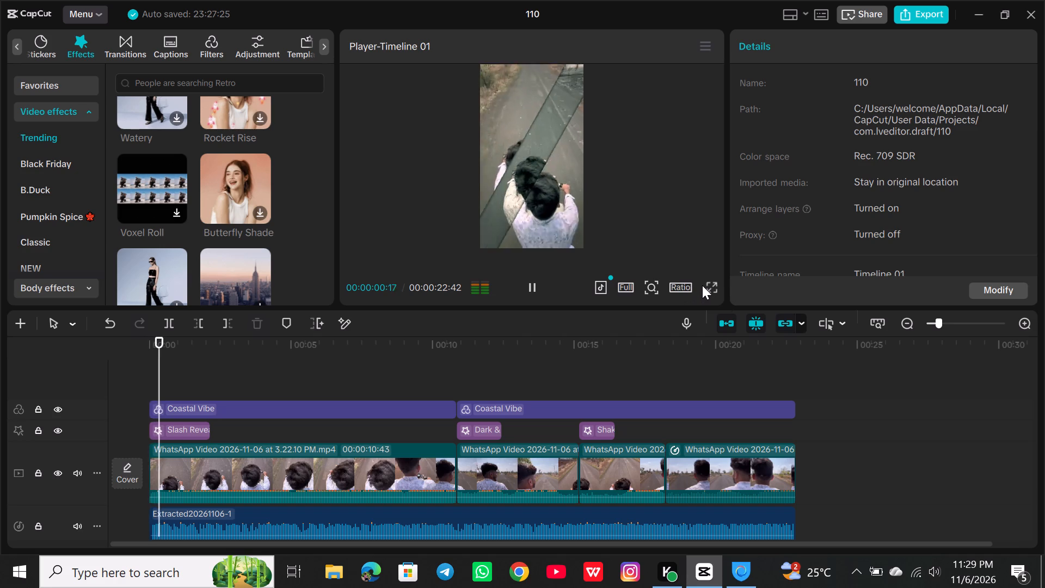
left_click(702, 285)
left_click(711, 283)
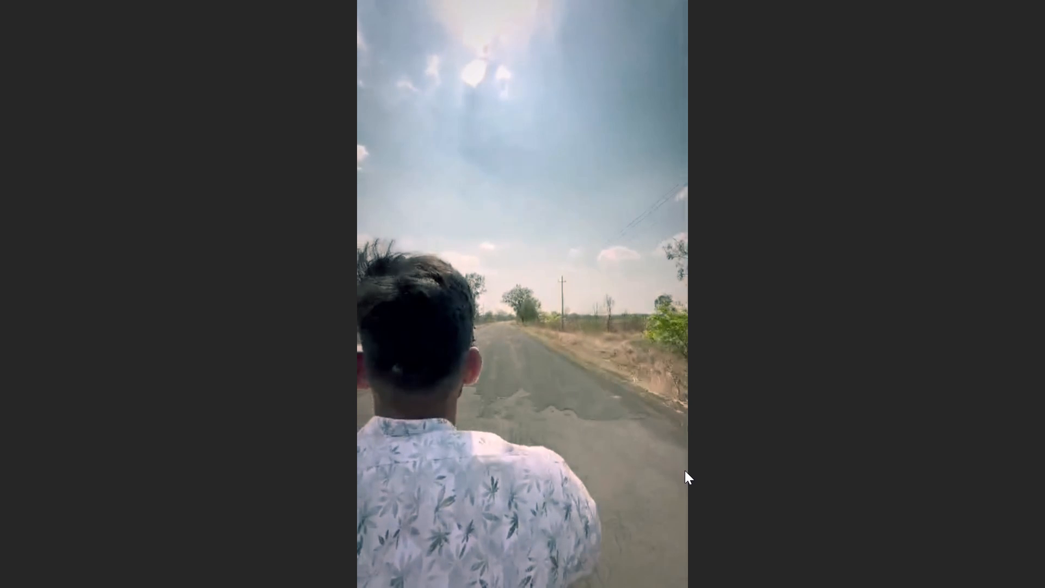
left_click(668, 470)
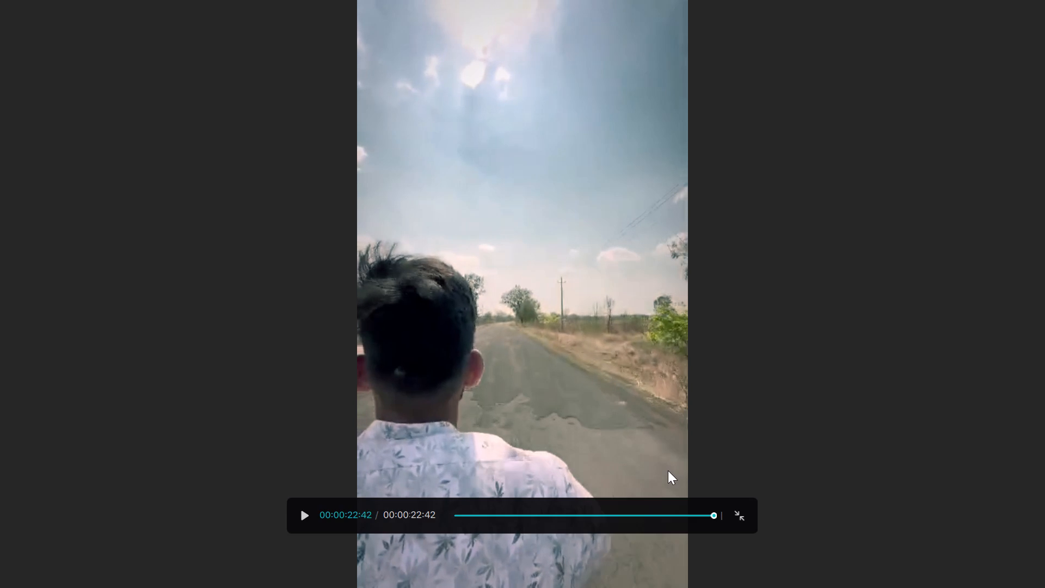
Check the frame at 00:00:19:42 in the last video clip in full screen, and return to the editor.
left_click(683, 501)
left_click_drag(687, 513, 680, 518)
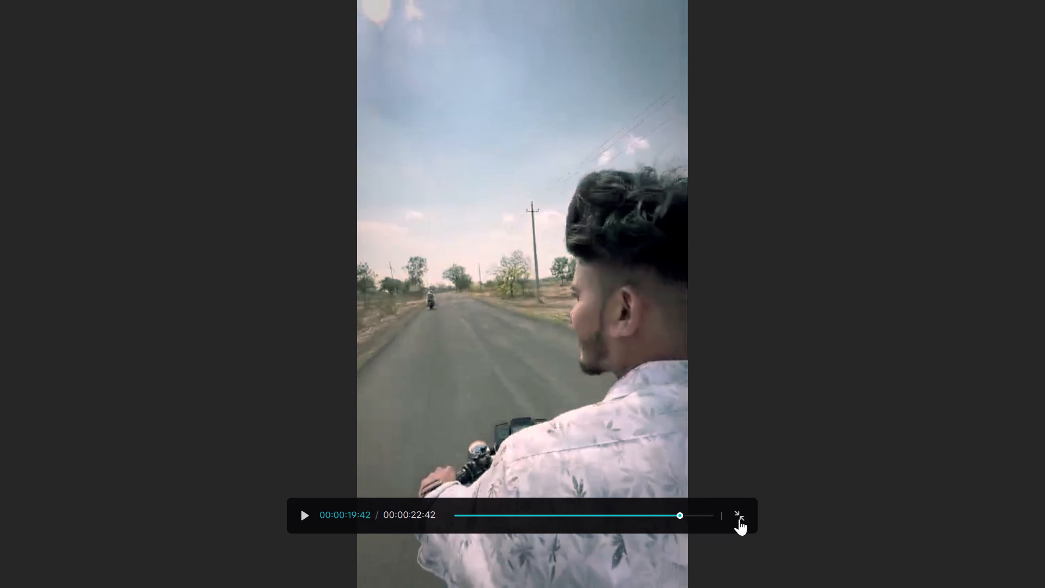
left_click(724, 518)
left_click(740, 517)
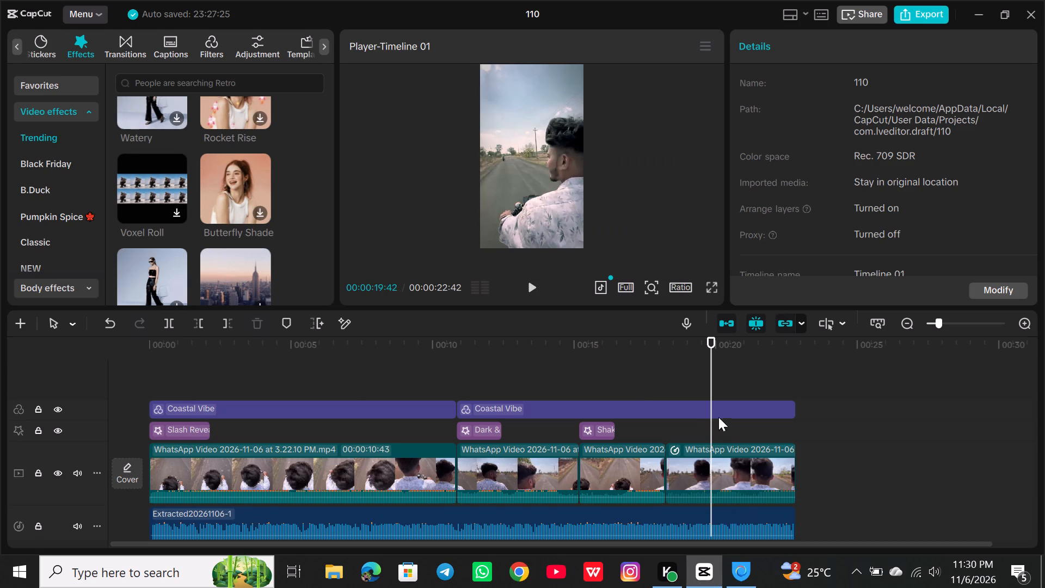
Scrub the playhead back from the last video clip to examine the frames around the second clip's dark effect.
left_click_drag(715, 366, 710, 370)
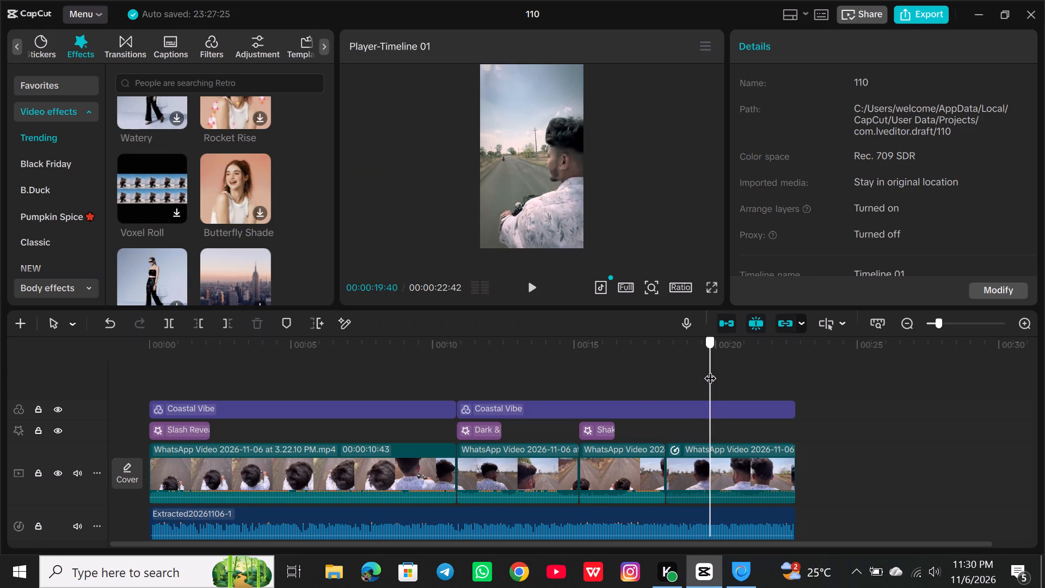
left_click_drag(710, 370, 693, 385)
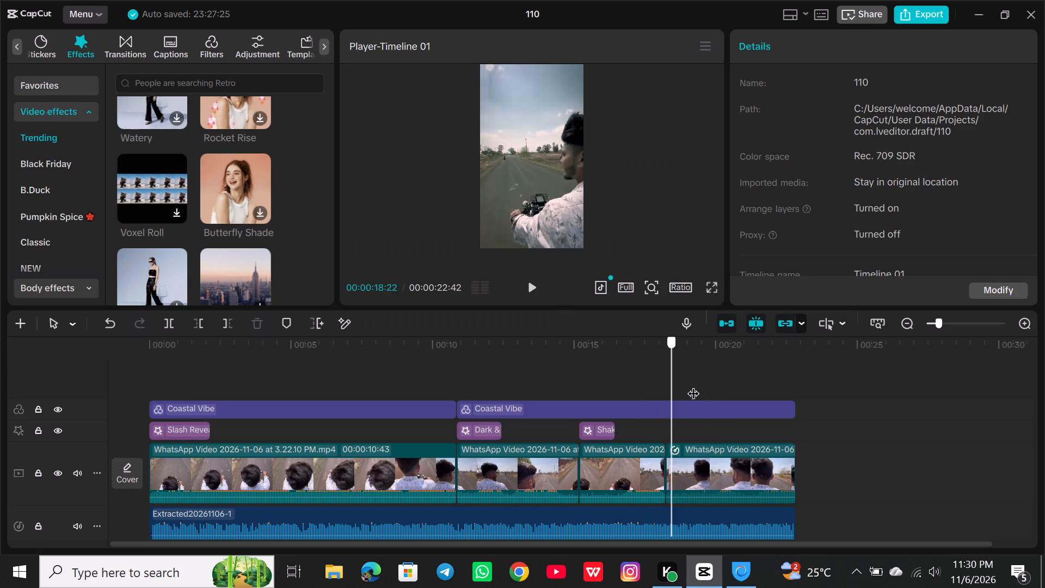
left_click_drag(693, 385, 503, 400)
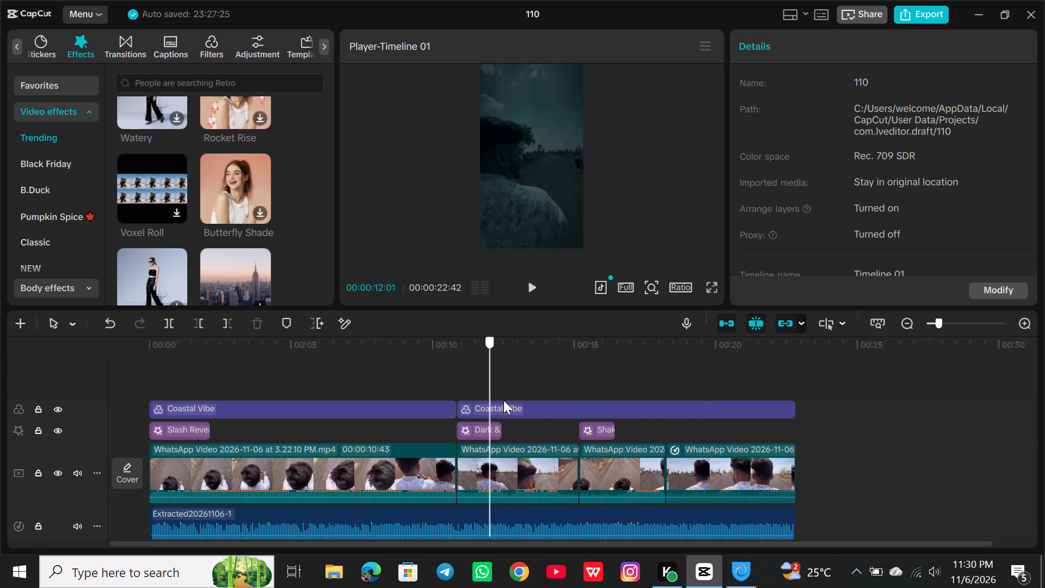
left_click_drag(503, 400, 483, 408)
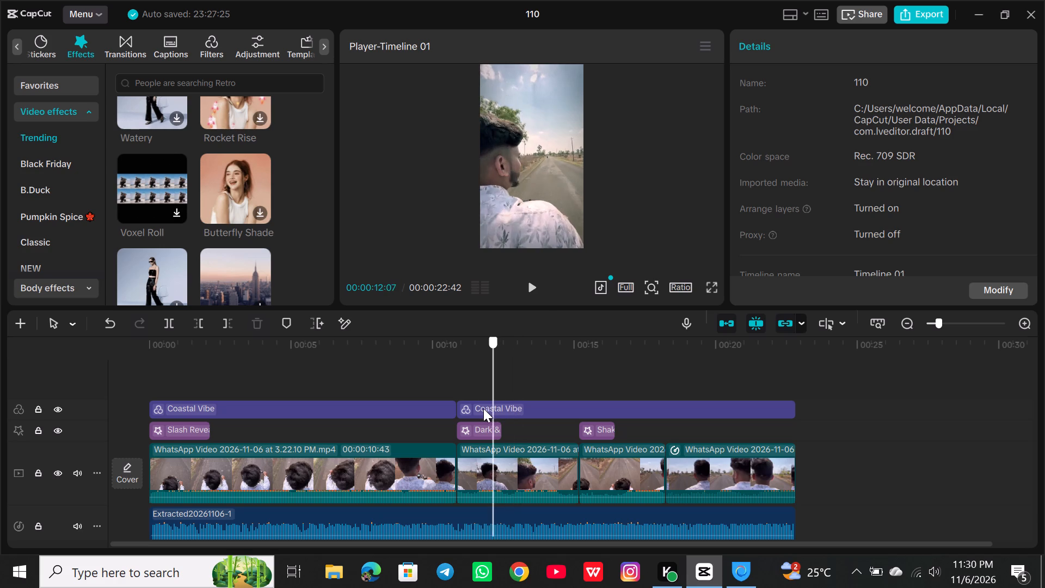
left_click_drag(483, 408, 439, 406)
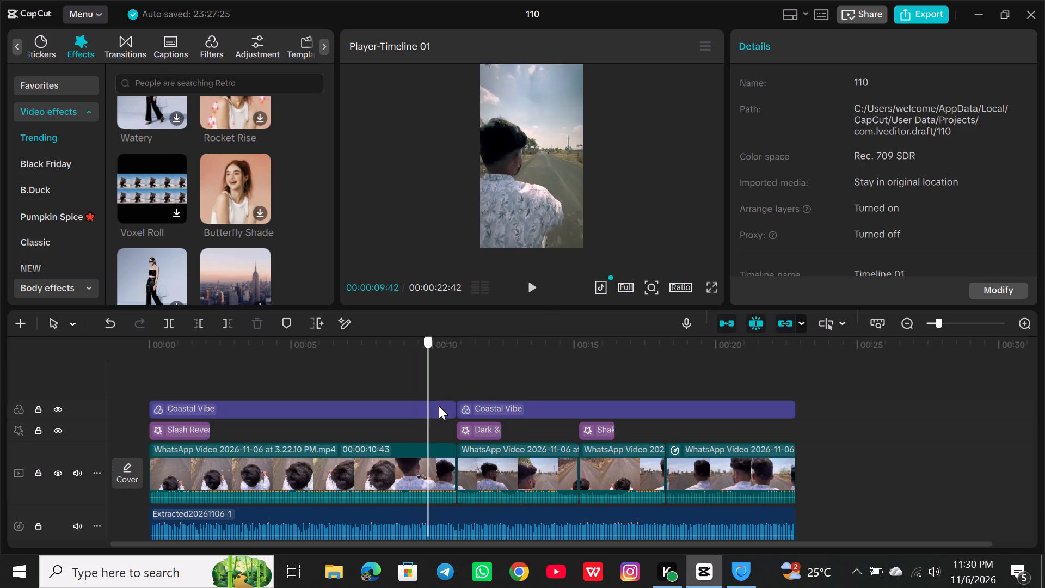
left_click_drag(439, 406, 494, 408)
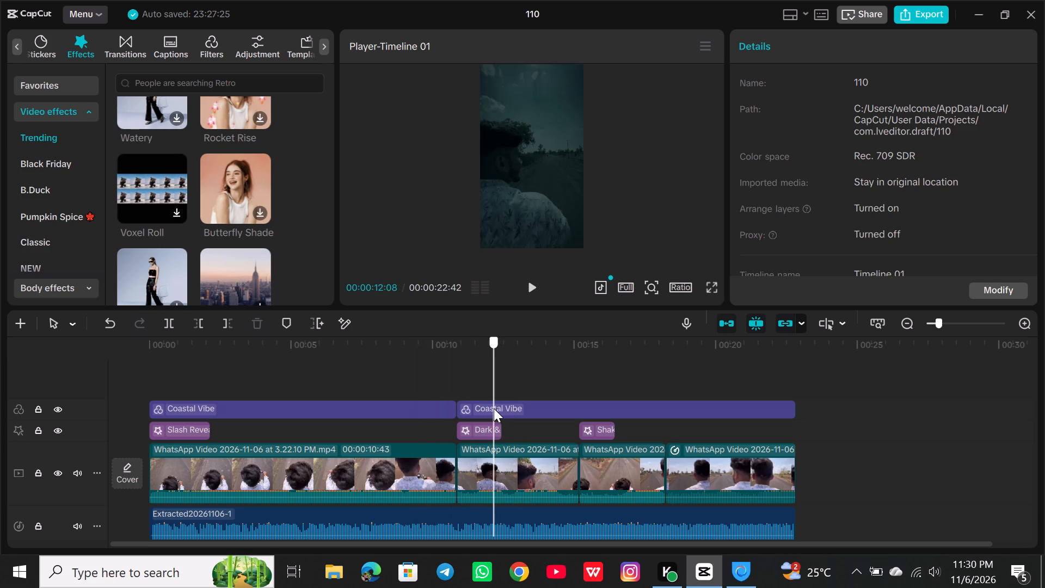
left_click_drag(494, 408, 505, 408)
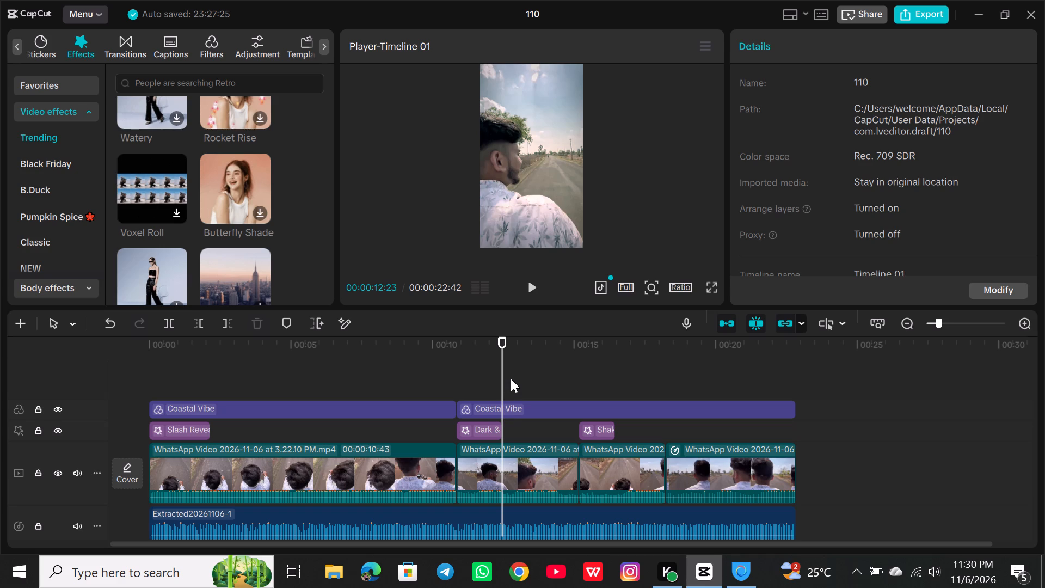
Scrub the playhead forward into the last video clip to 00:00:19:20.
left_click_drag(502, 366, 691, 370)
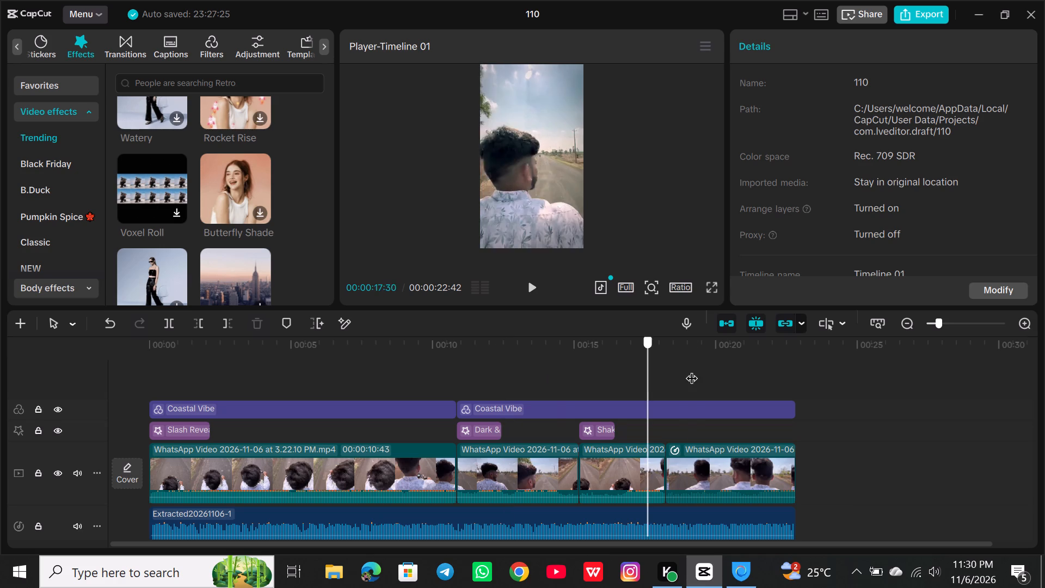
left_click_drag(691, 370, 703, 374)
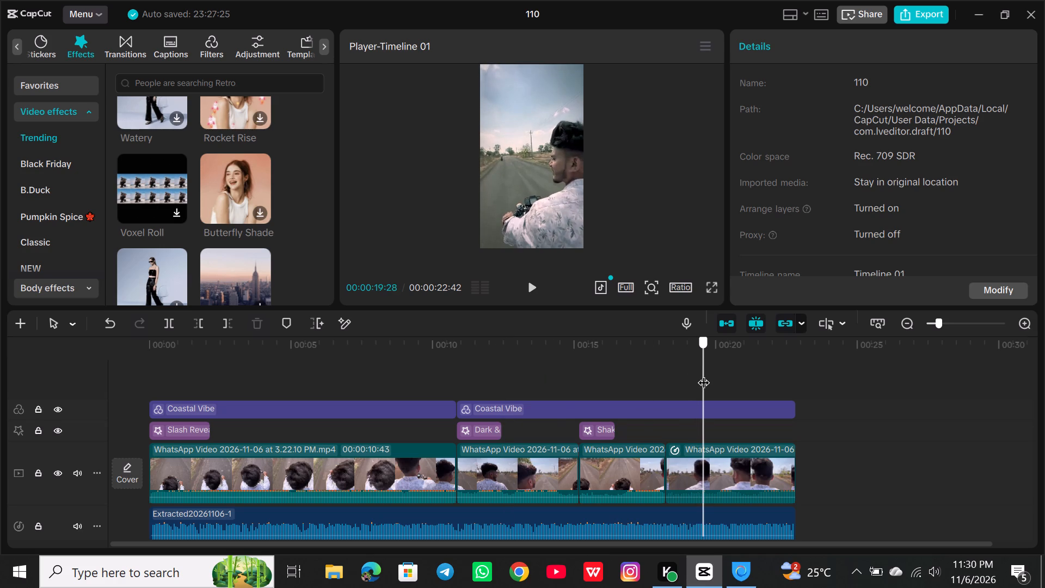
left_click_drag(703, 374, 699, 377)
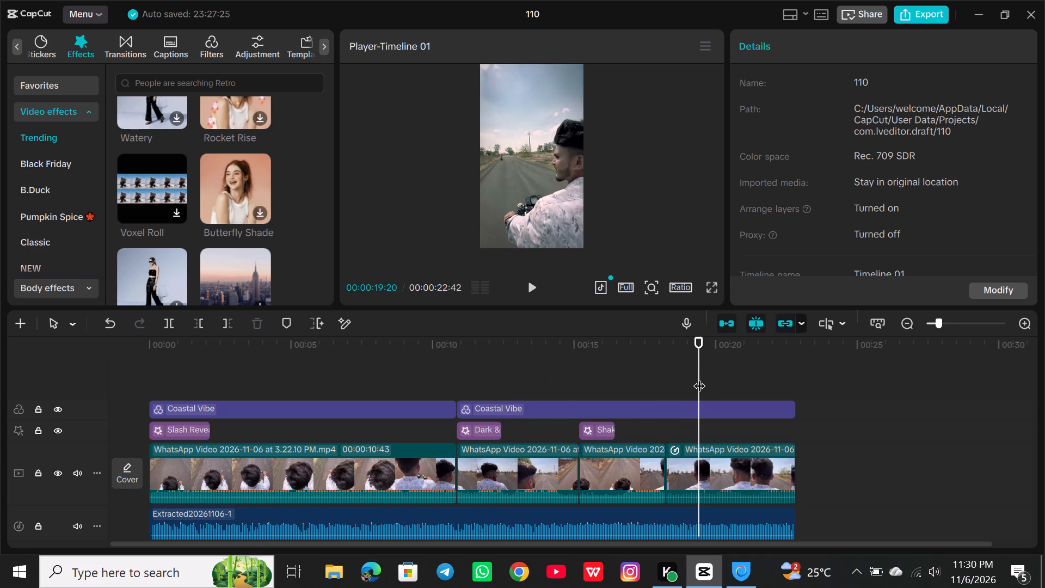